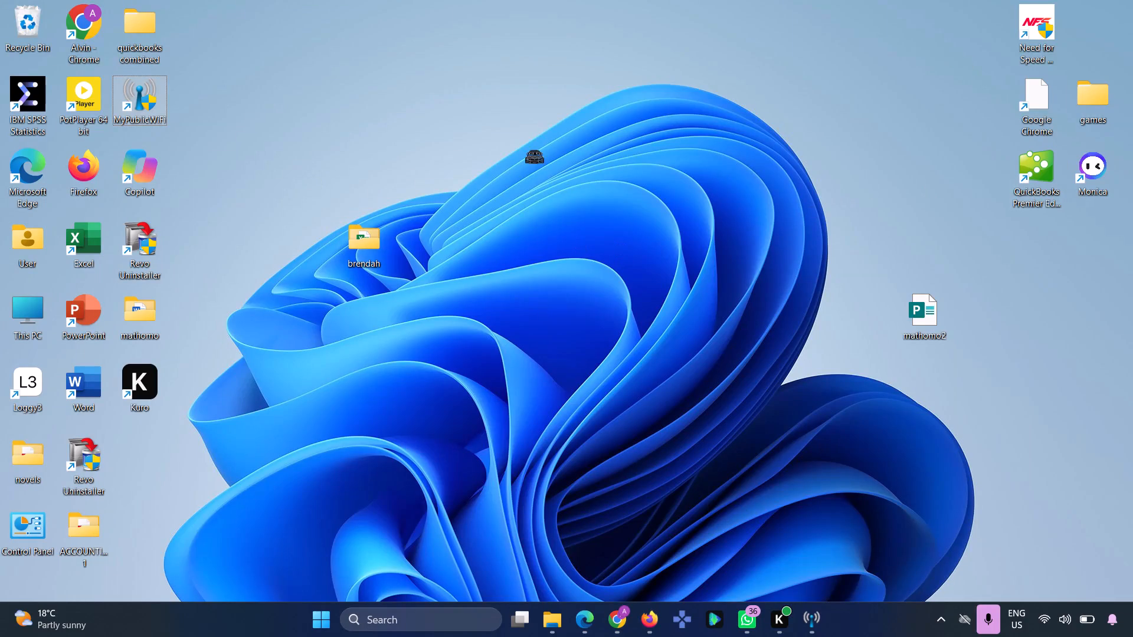
Launch Excel from the desktop.
double_click(70, 238)
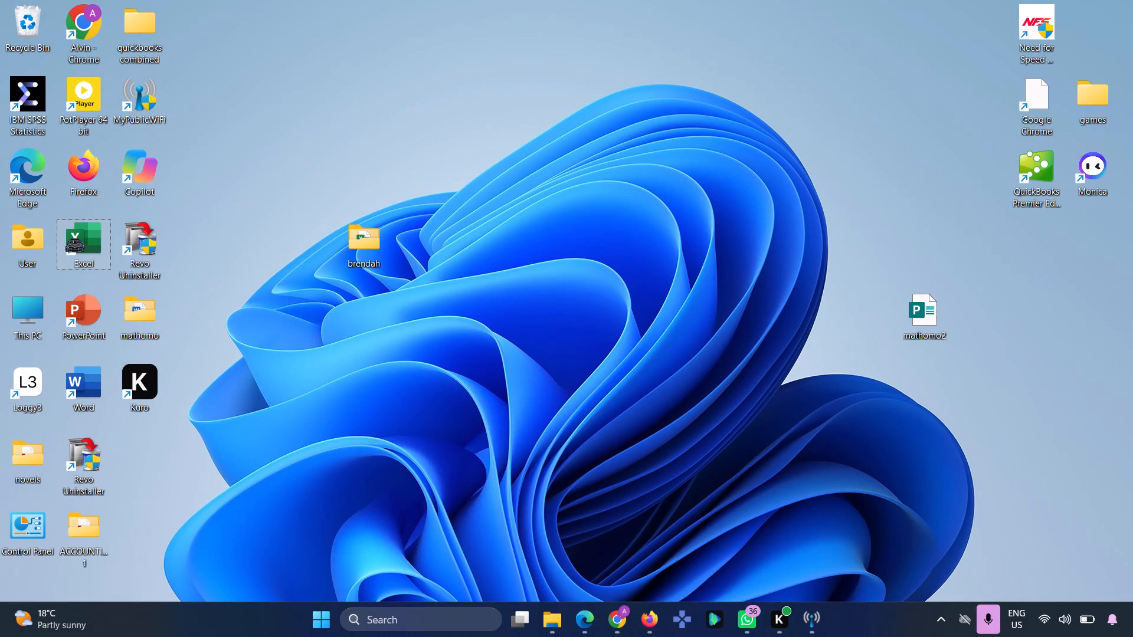
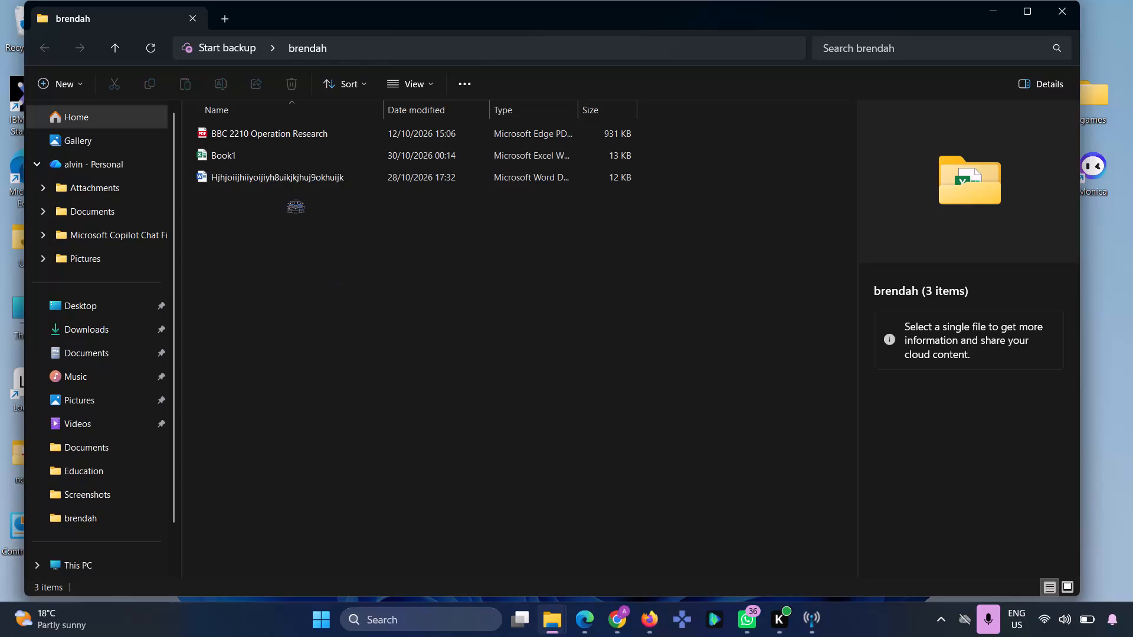
Open the Book1 workbook from the brendah folder and maximize its window.
double_click(266, 157)
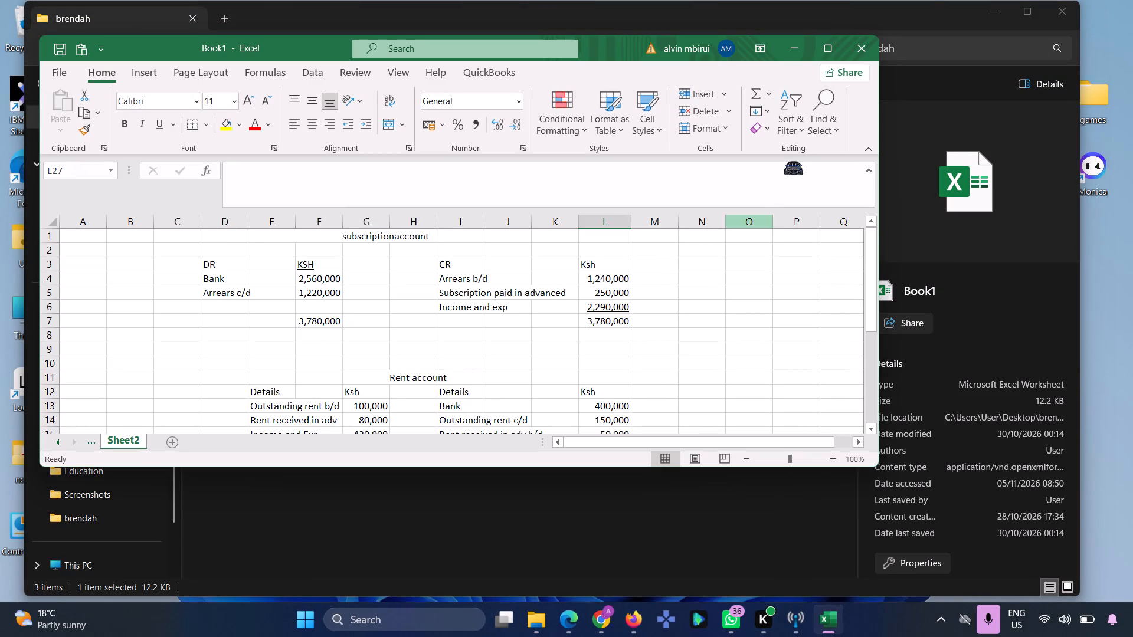
click(823, 45)
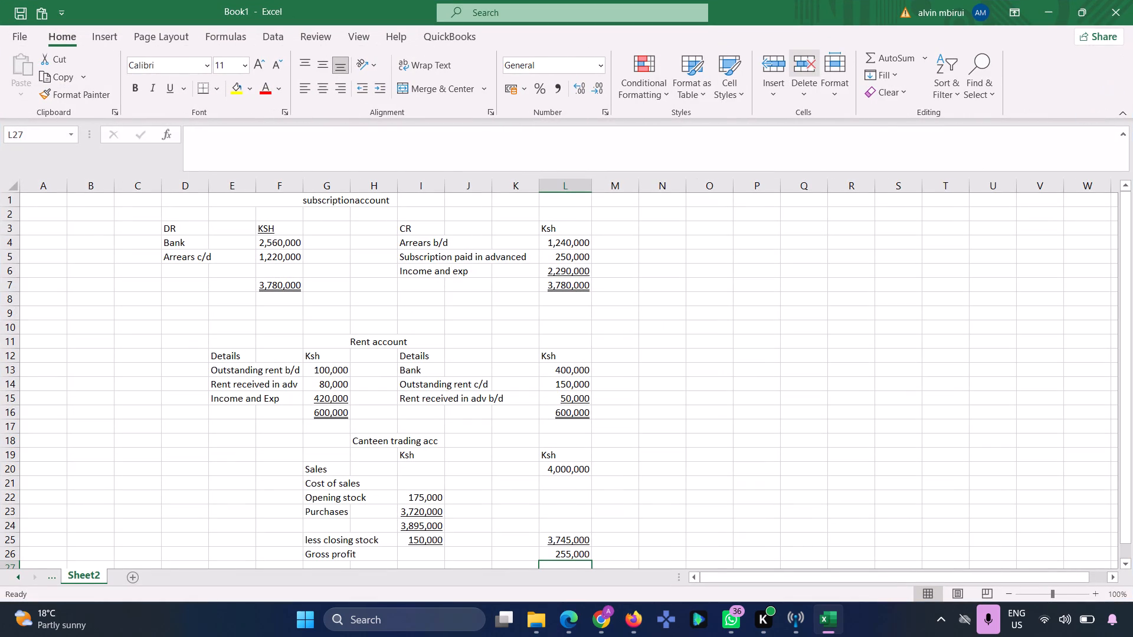
Bring up the open WhatsApp windows to switch to WhatsApp.
click(722, 619)
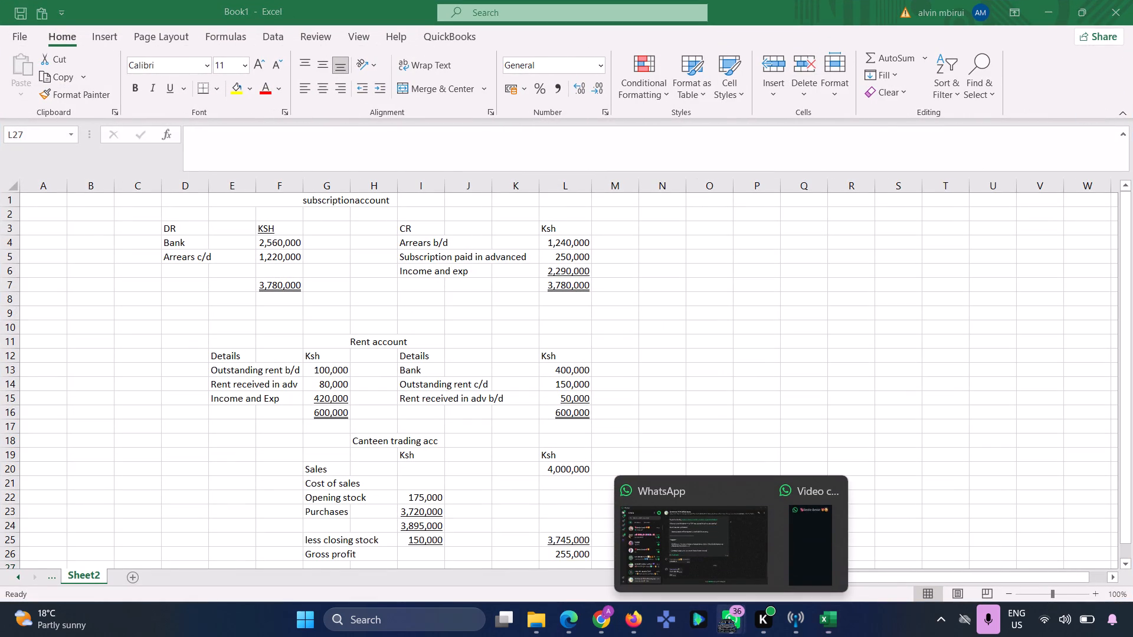
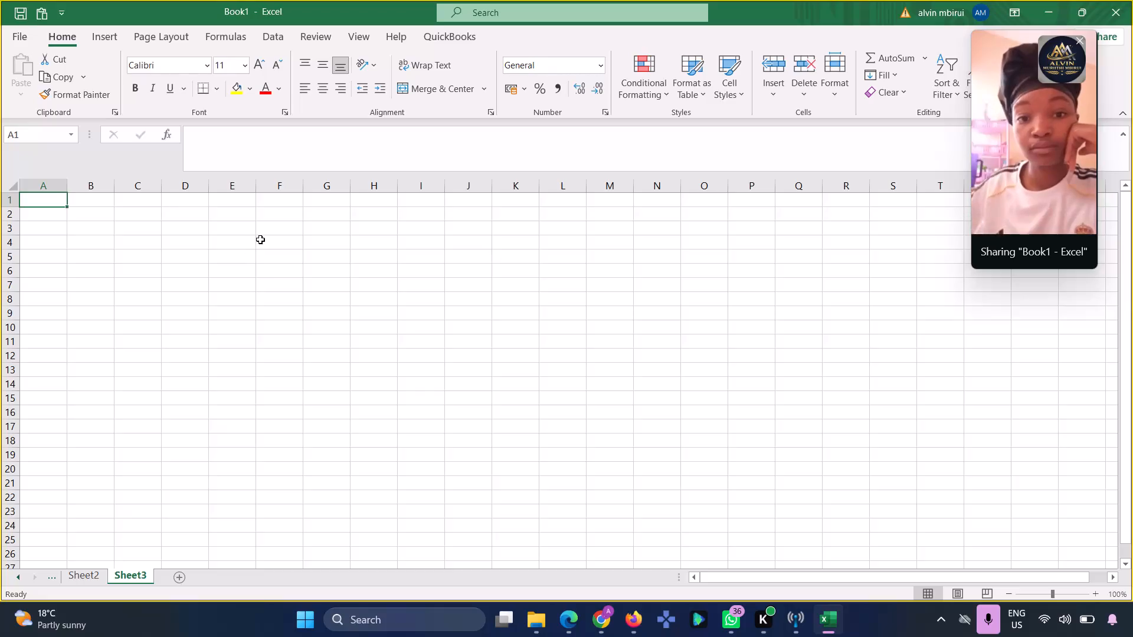
Start entering text beginning with "Co" in cell E2 of the blank Sheet3.
click(261, 239)
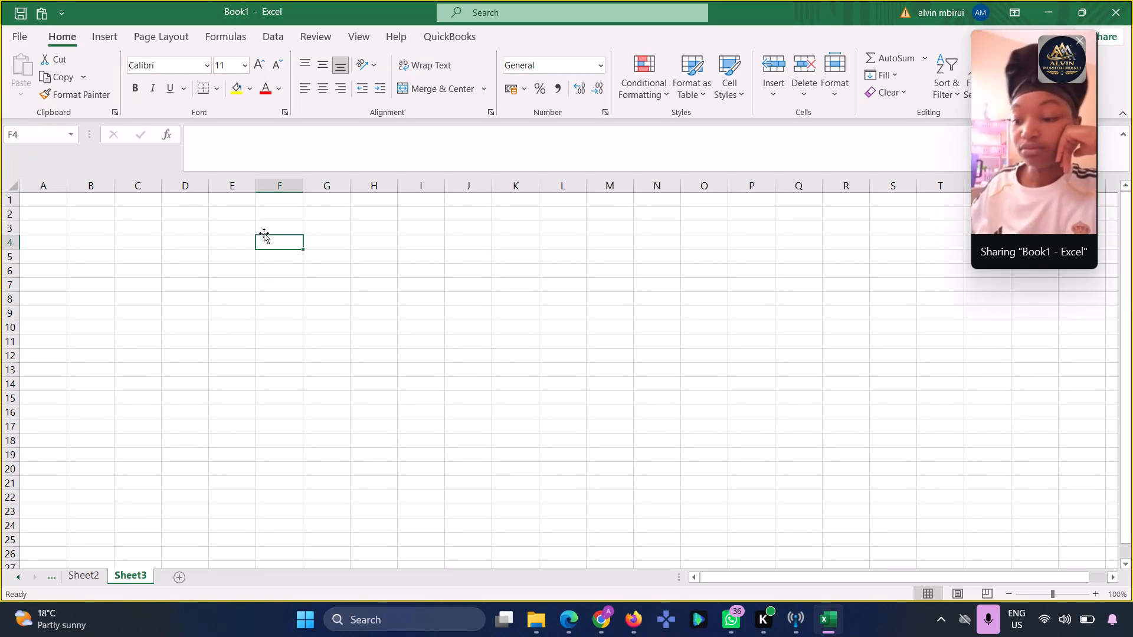
click(265, 232)
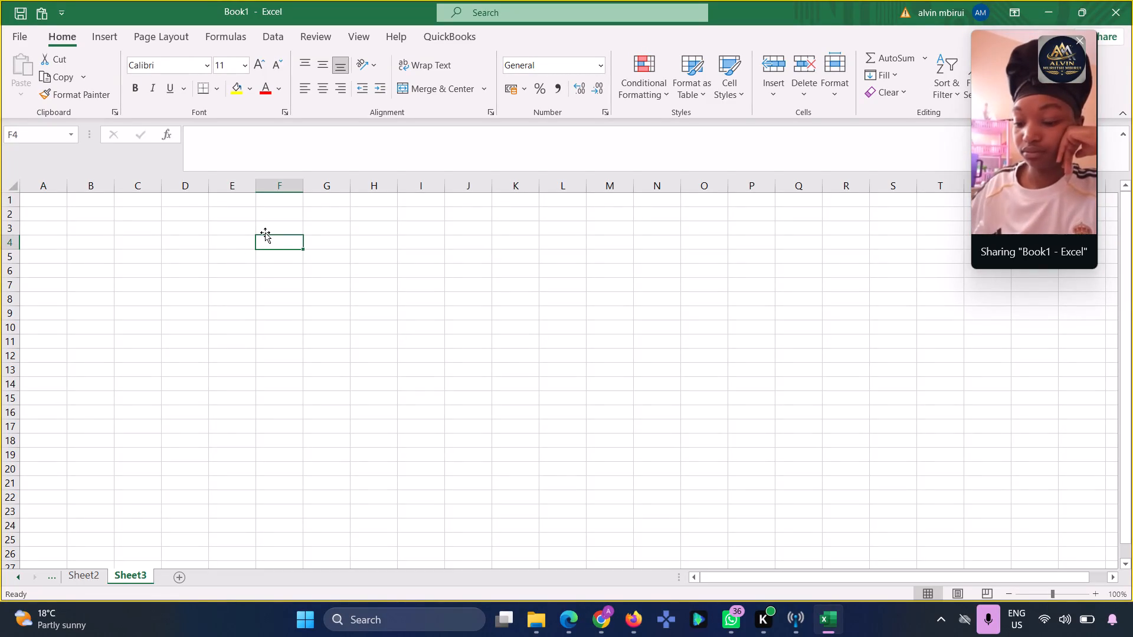
click(264, 211)
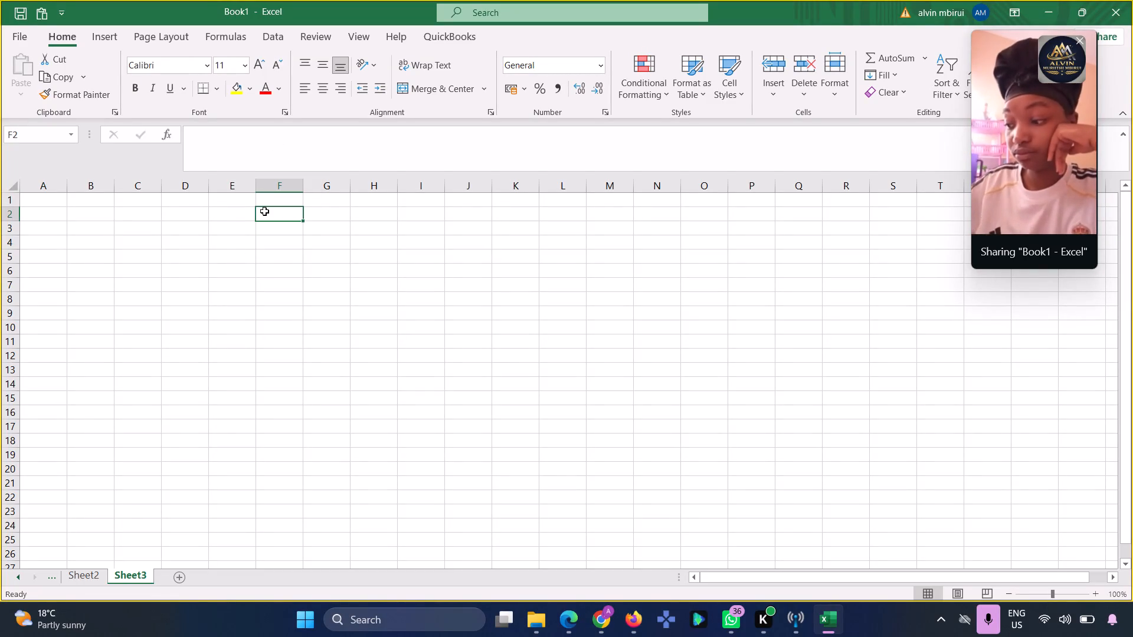
click(209, 213)
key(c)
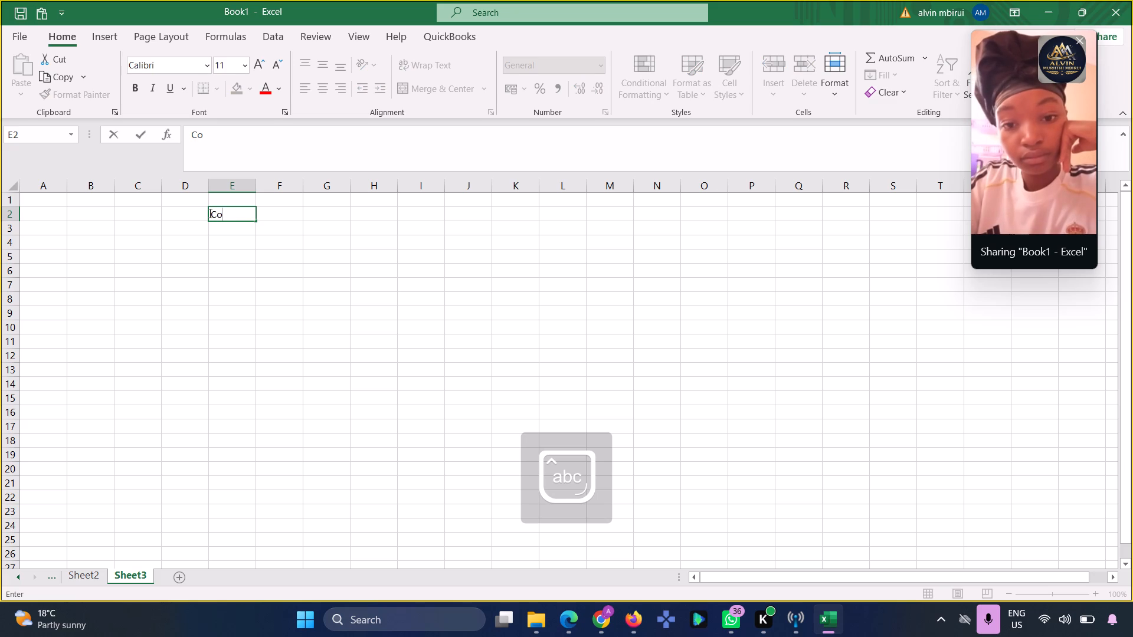
Enter the heading "Calculate for each company" in cell E2 of Sheet3.
key(BackSpace)
key(a)
key(l)
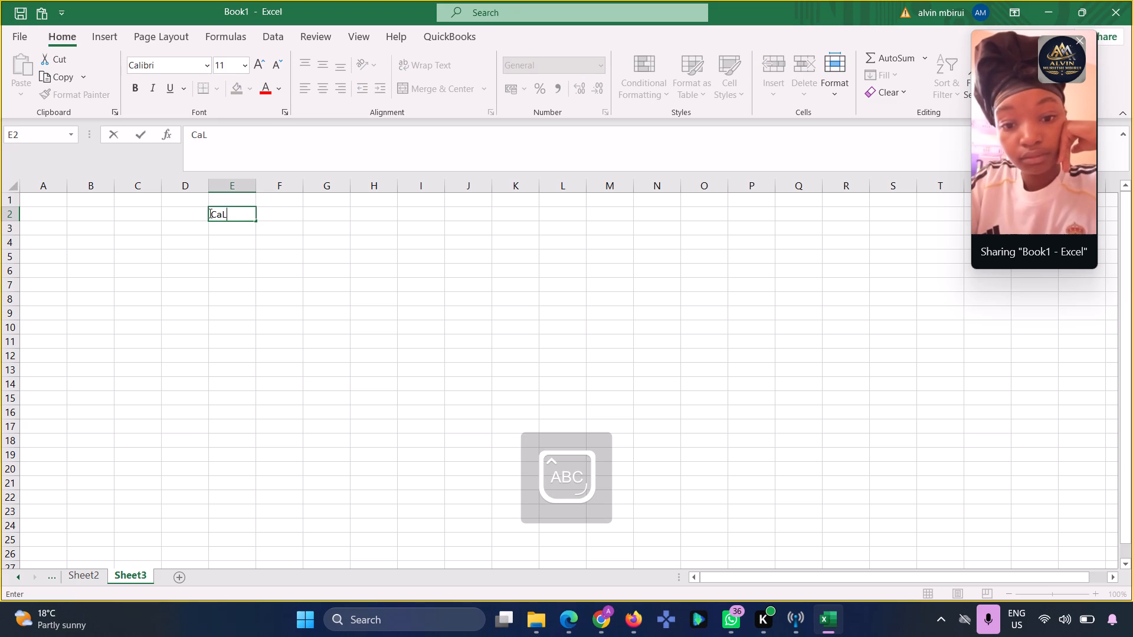
key(BackSpace)
key(l)
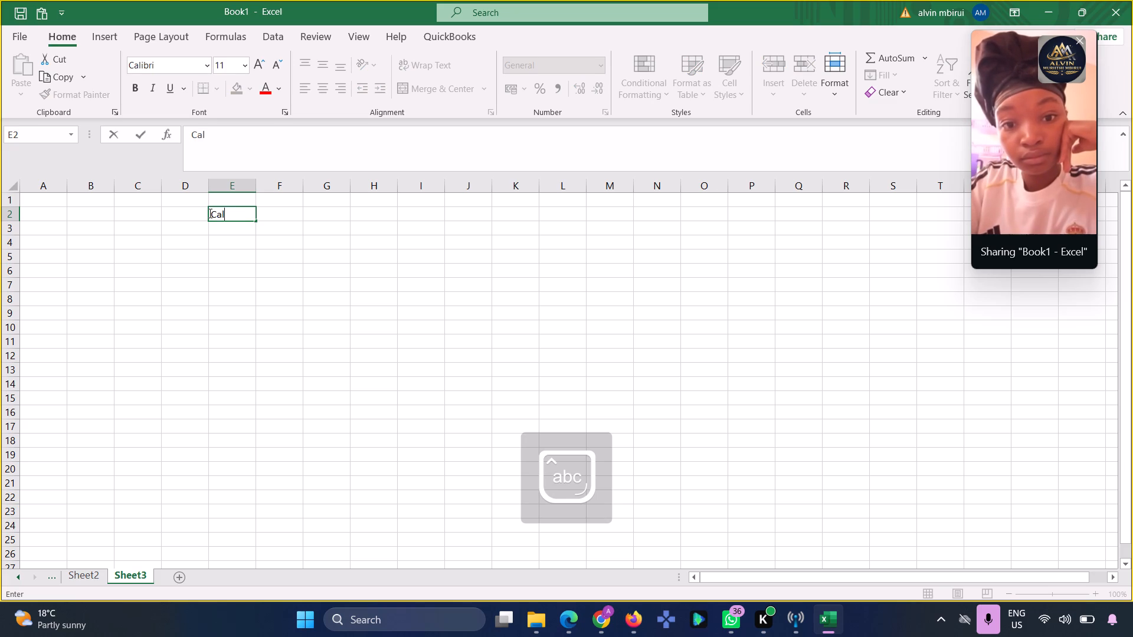
text(cu)
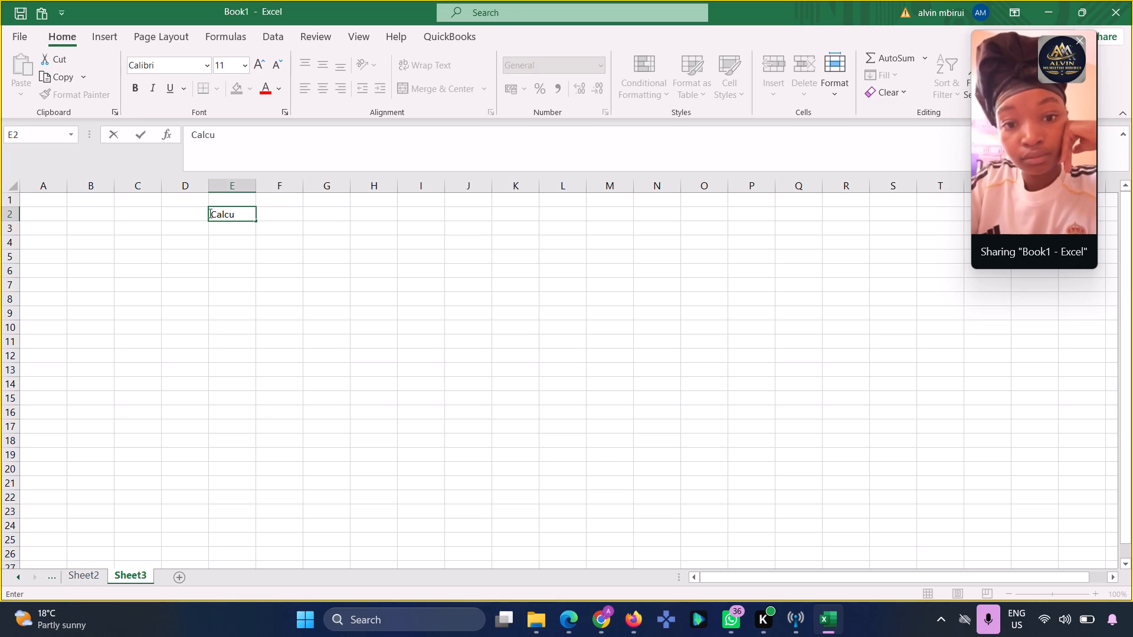
text(late)
key(space)
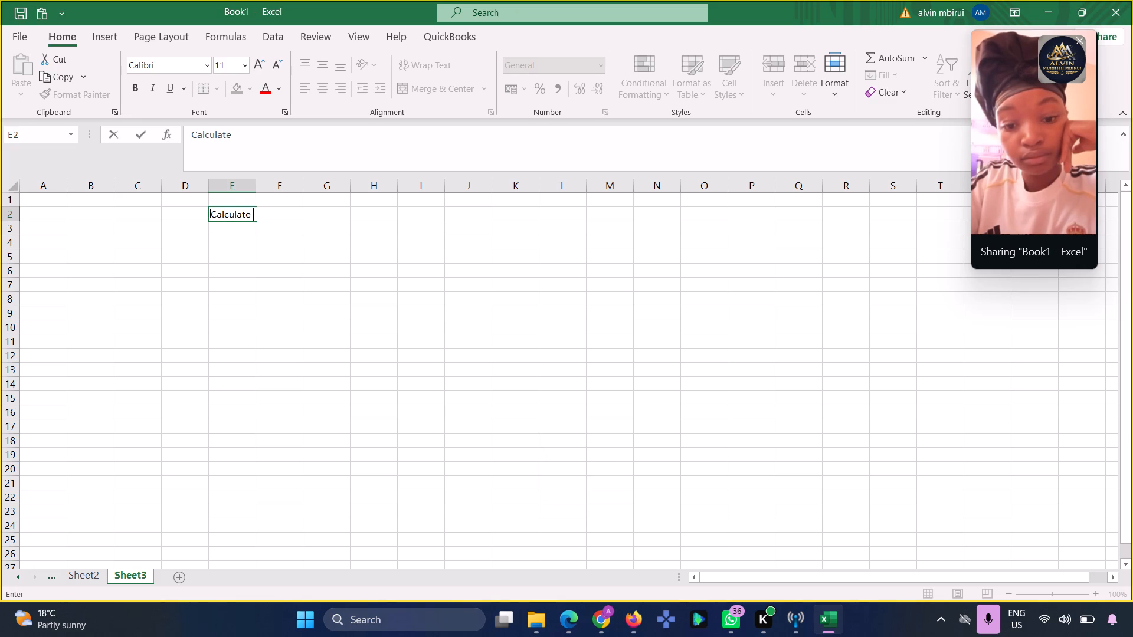
text(for)
key(space)
text(each)
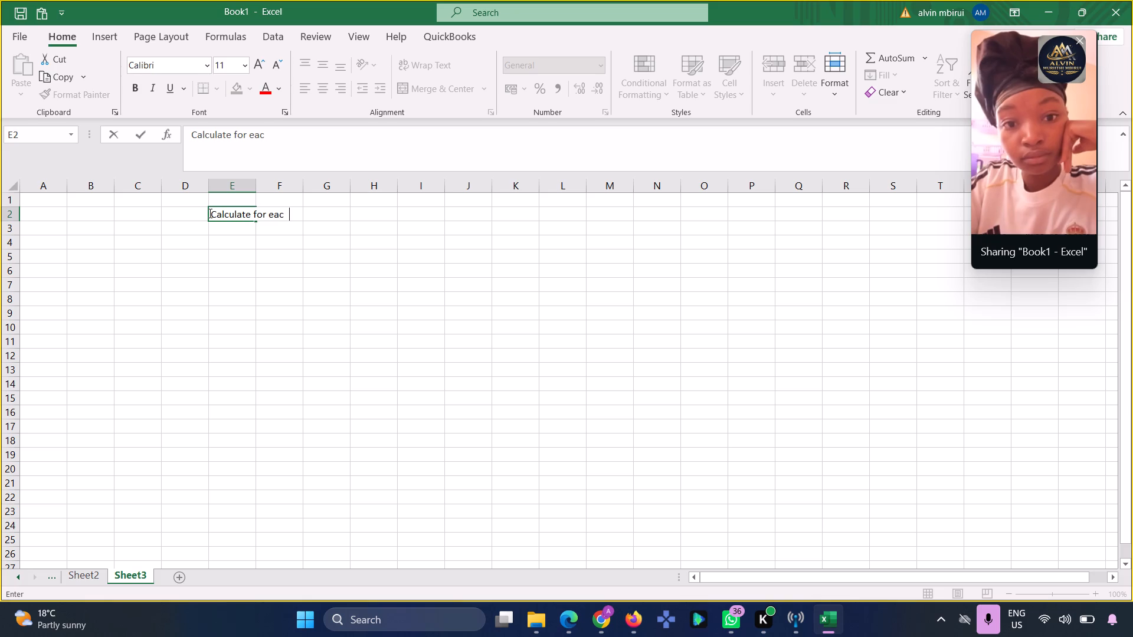
key(space)
text(cam)
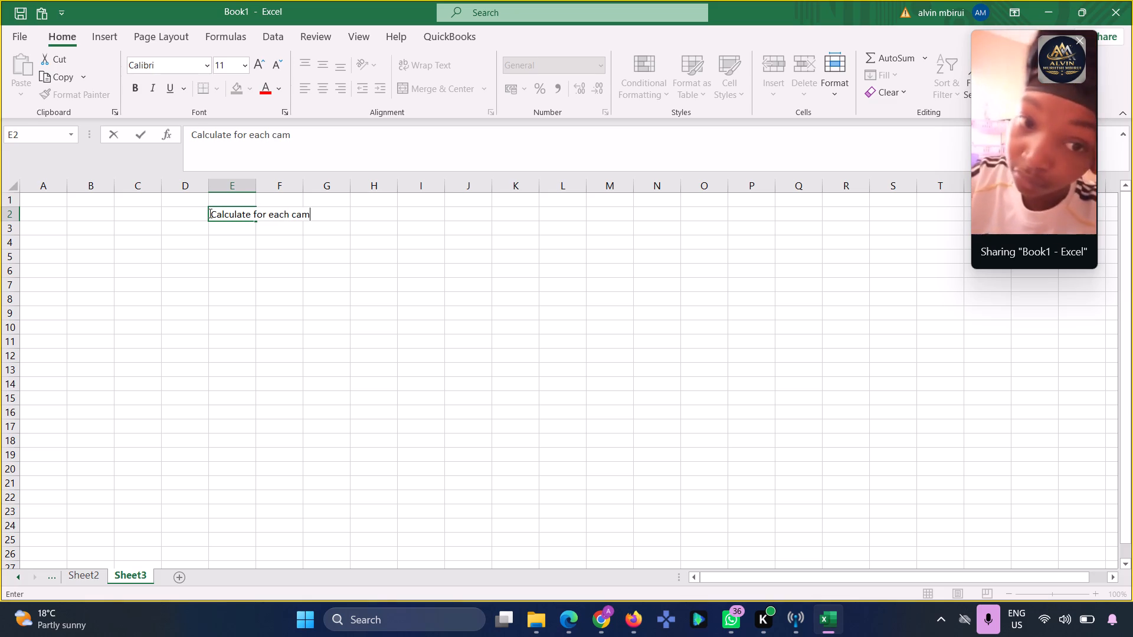
key(BackSpace)
key(BackSpace)
text(ompay)
key(BackSpace)
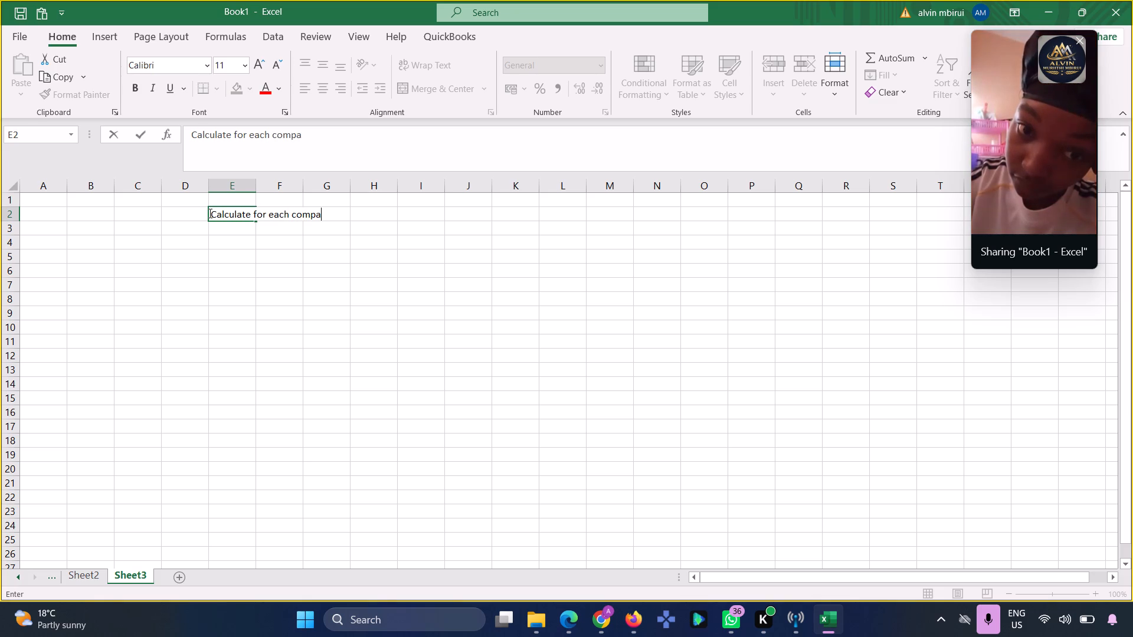
text(ny)
key(shift+Return)
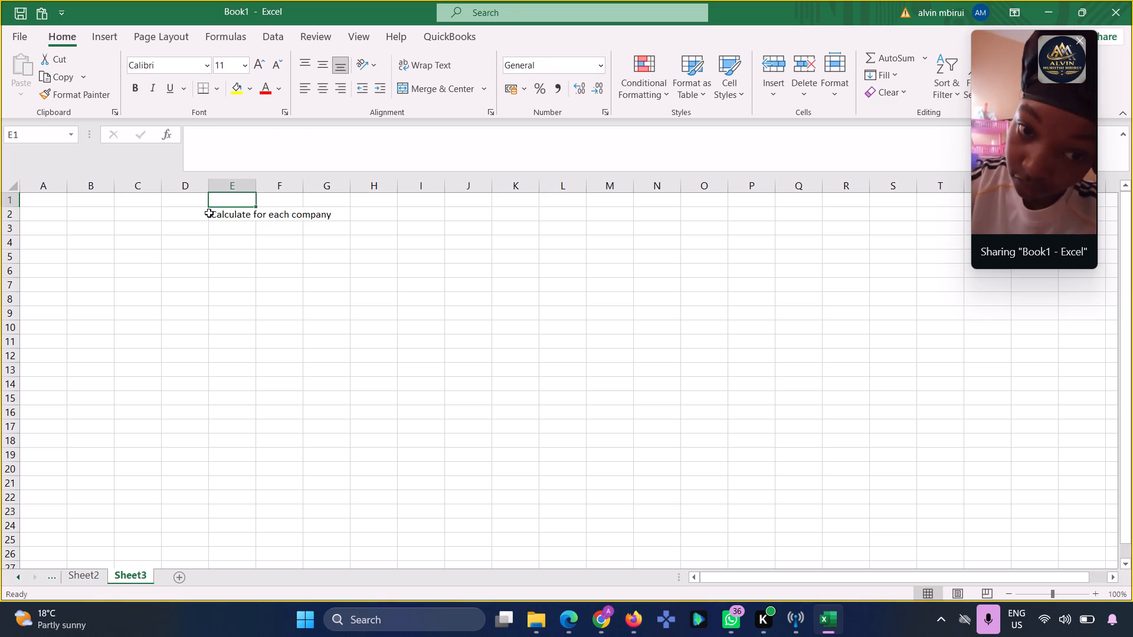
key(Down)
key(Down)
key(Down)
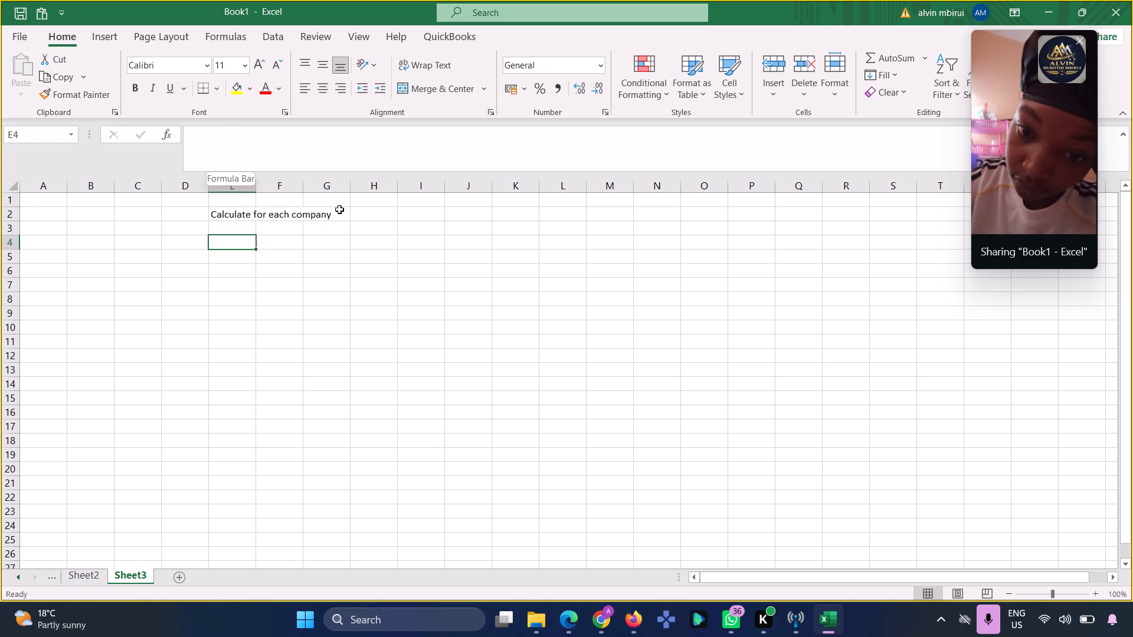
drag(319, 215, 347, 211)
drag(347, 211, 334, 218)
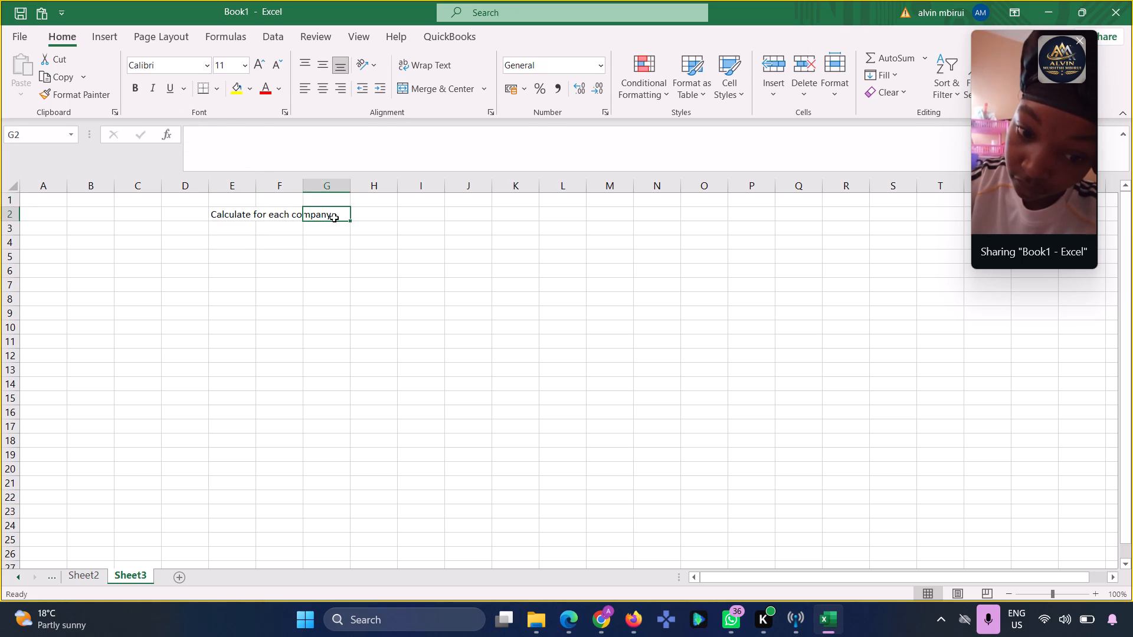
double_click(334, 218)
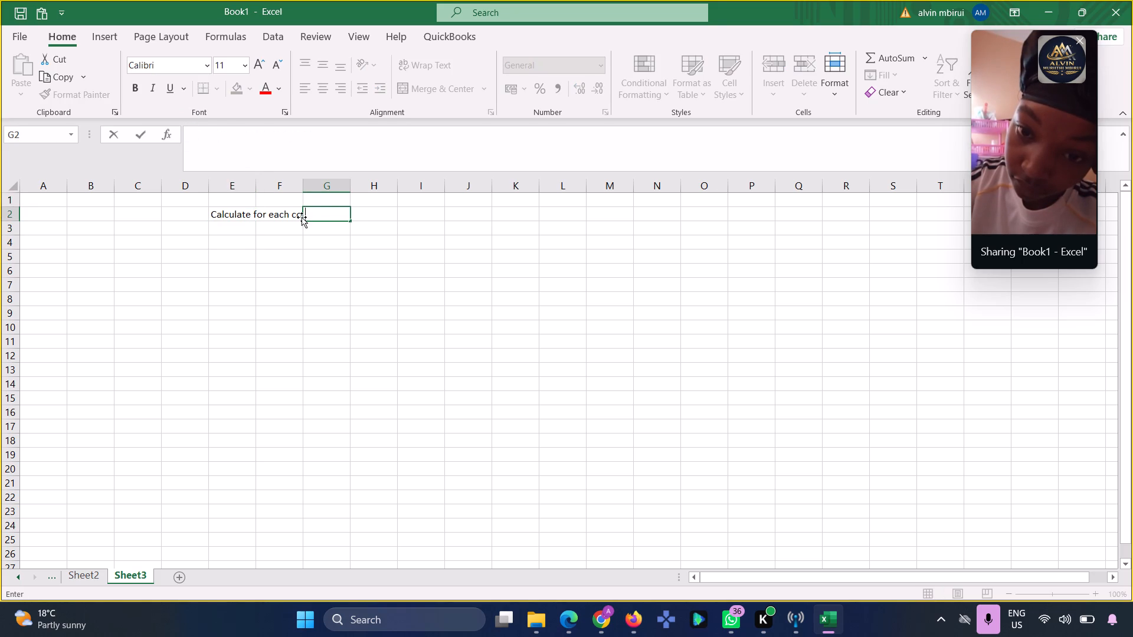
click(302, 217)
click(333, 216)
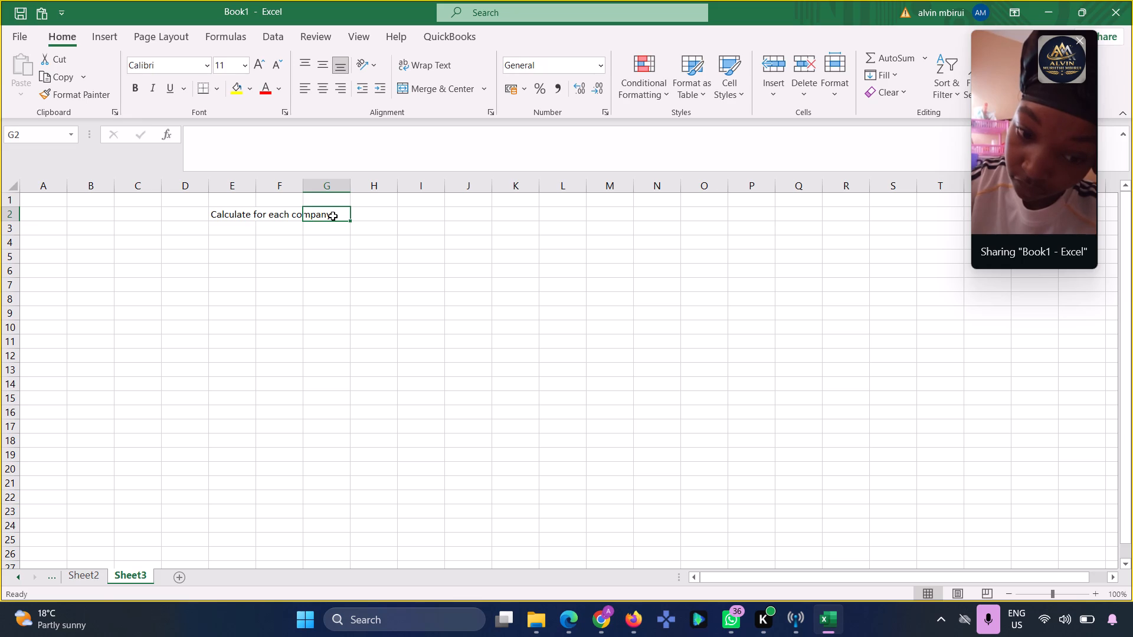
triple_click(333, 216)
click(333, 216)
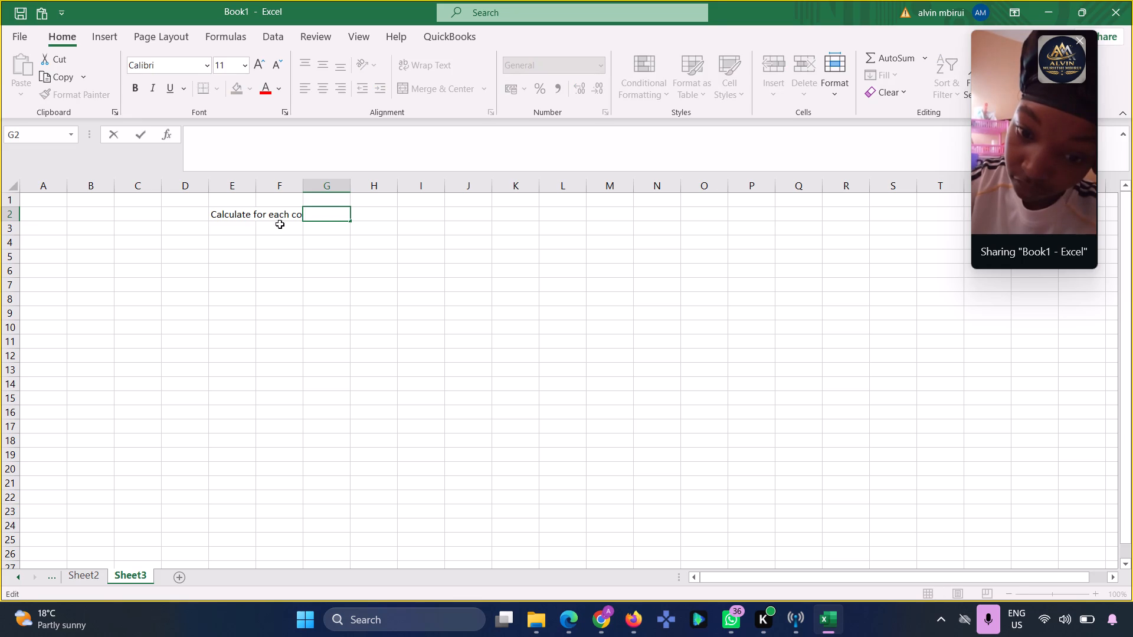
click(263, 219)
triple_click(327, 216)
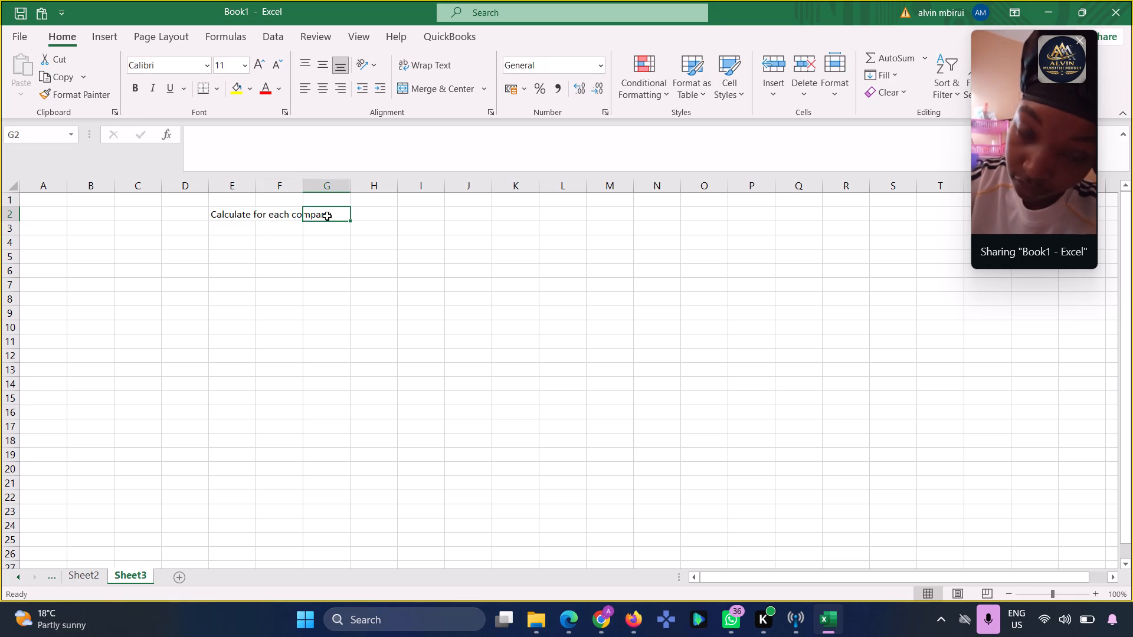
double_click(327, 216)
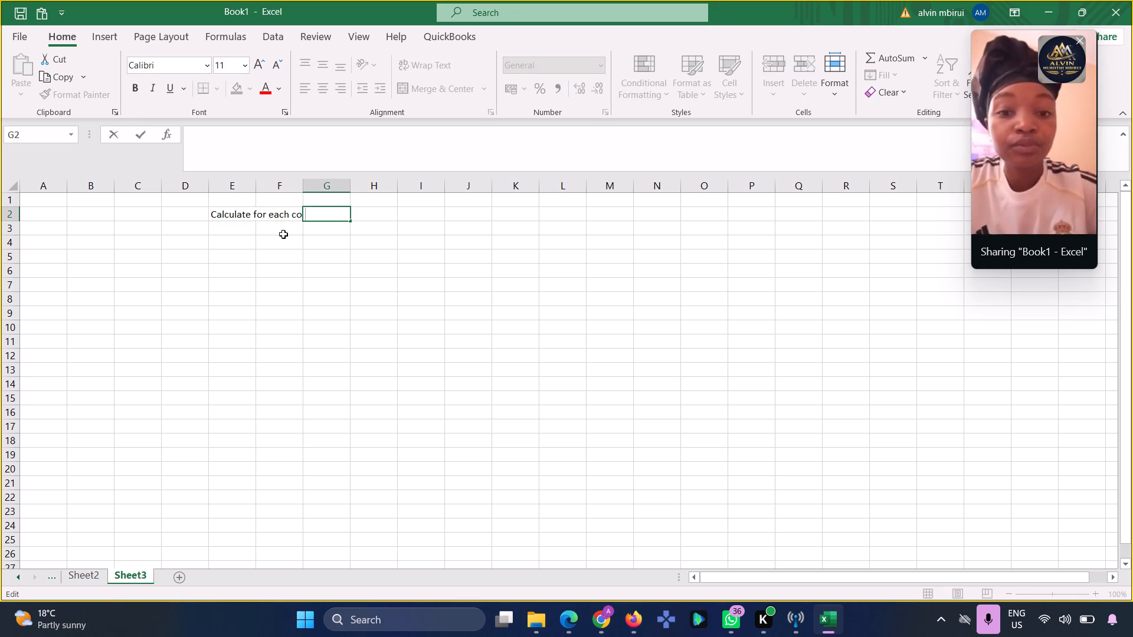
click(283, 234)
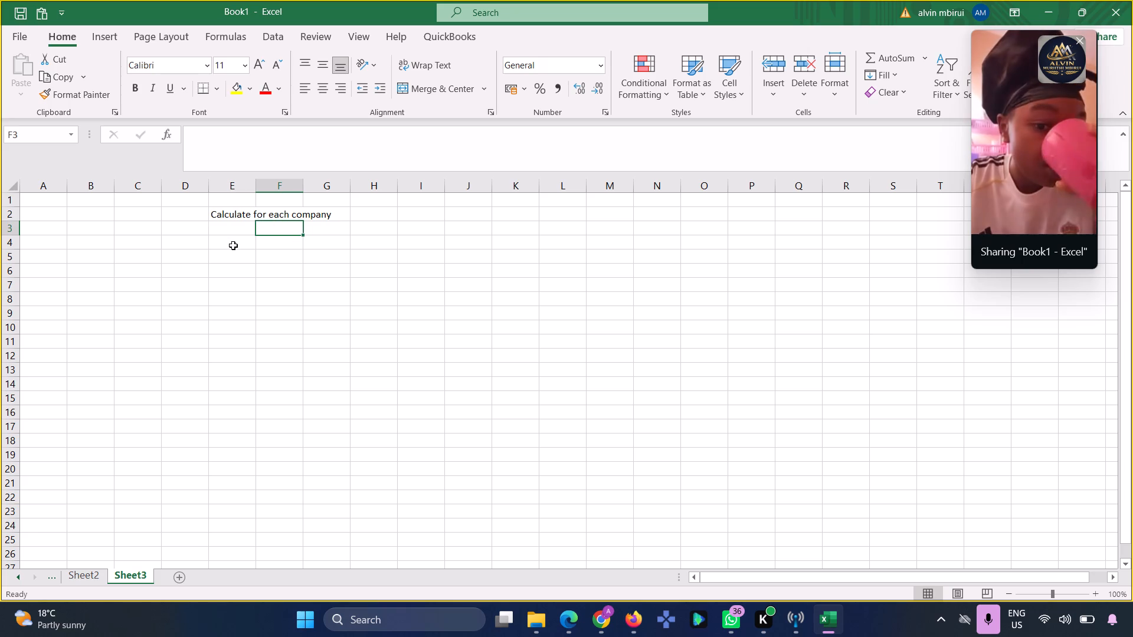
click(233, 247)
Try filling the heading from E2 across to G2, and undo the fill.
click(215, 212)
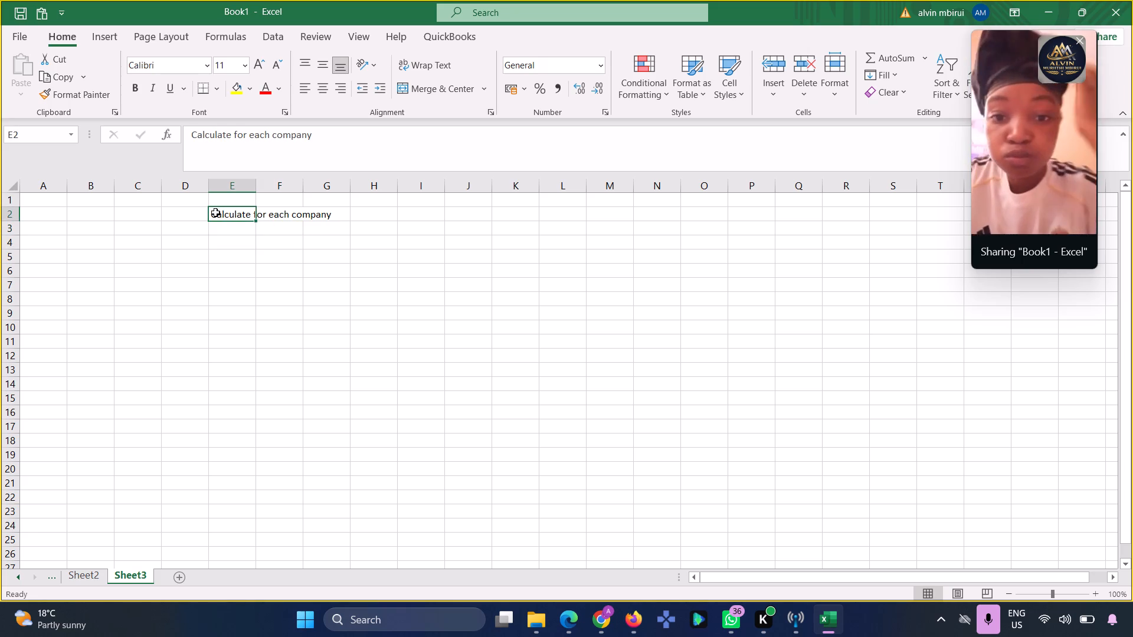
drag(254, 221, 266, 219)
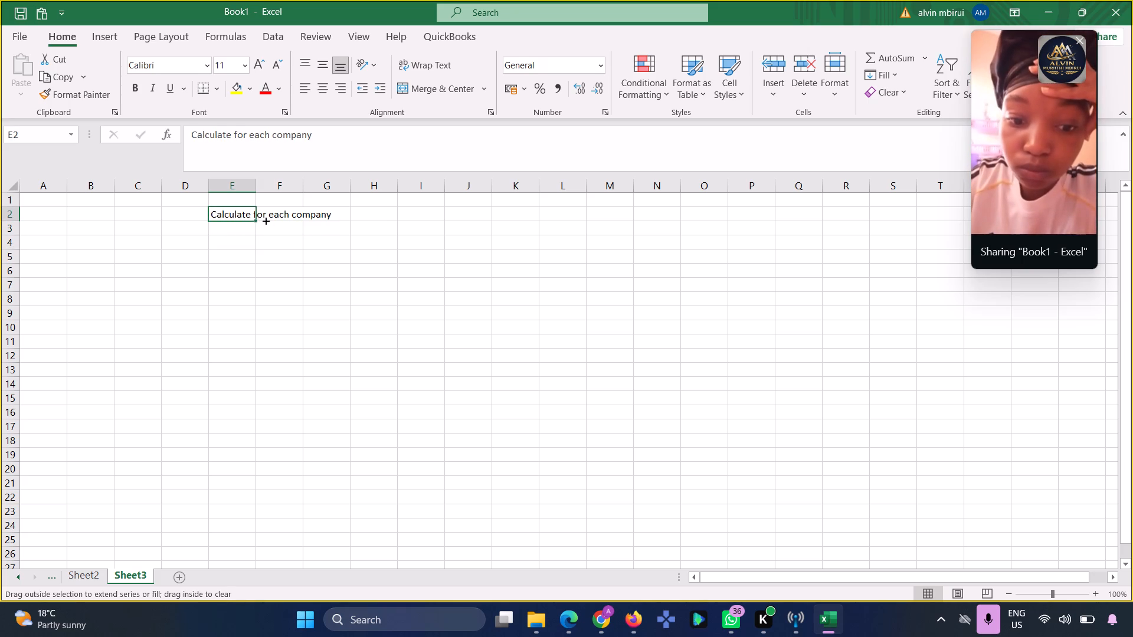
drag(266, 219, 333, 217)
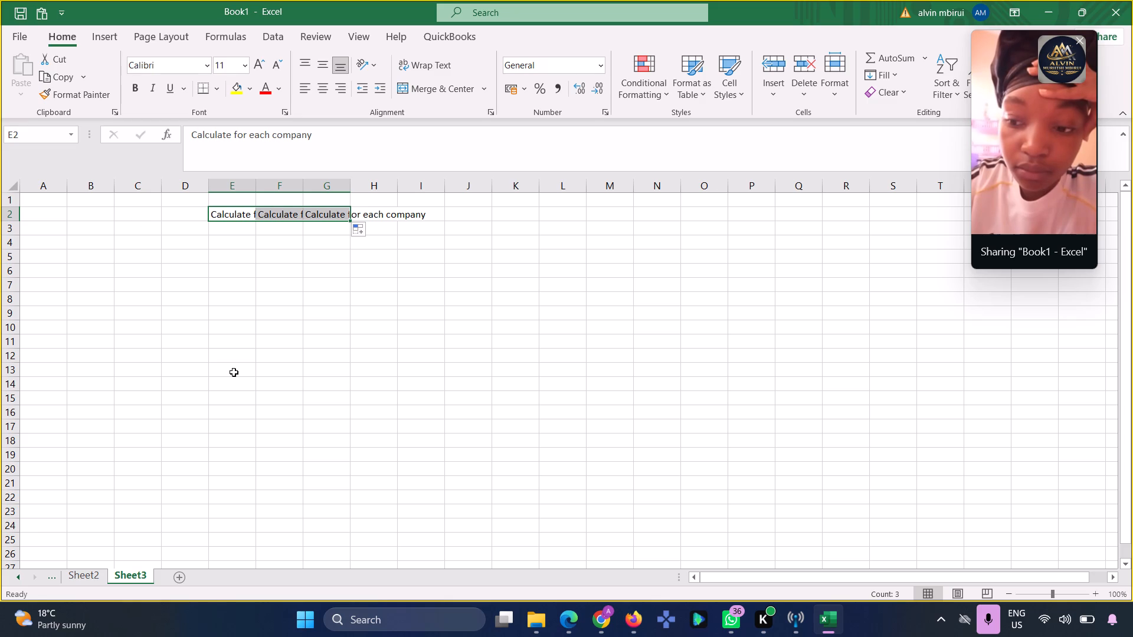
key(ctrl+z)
Enter the first list item "1.Gross profit Margin" in cell D4, followed by several trailing spaces.
click(265, 291)
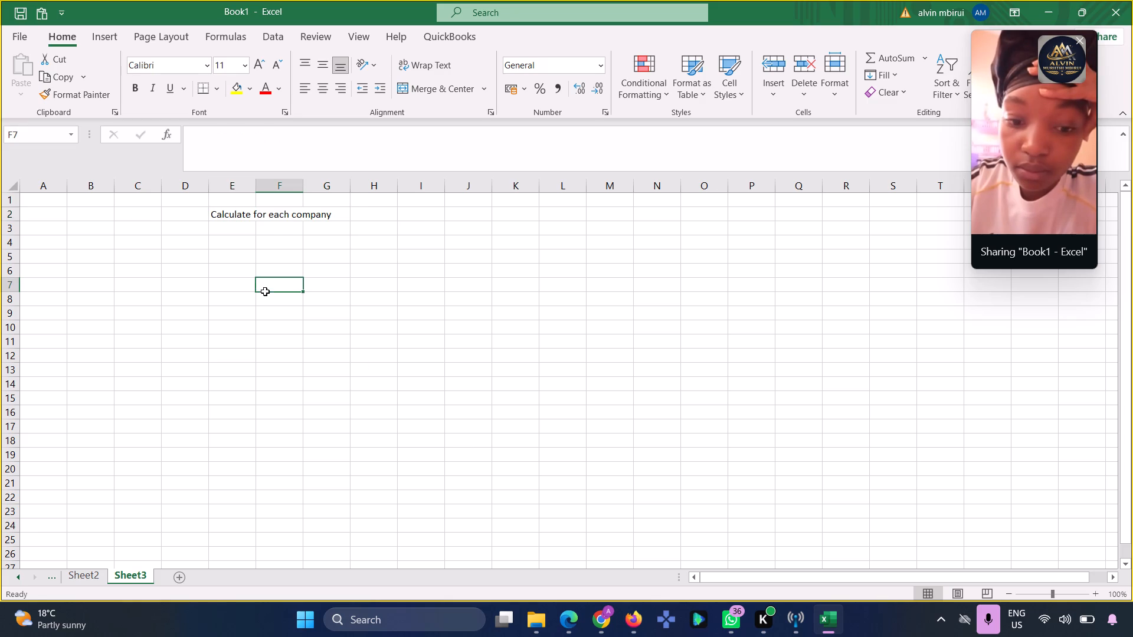
click(226, 250)
click(200, 248)
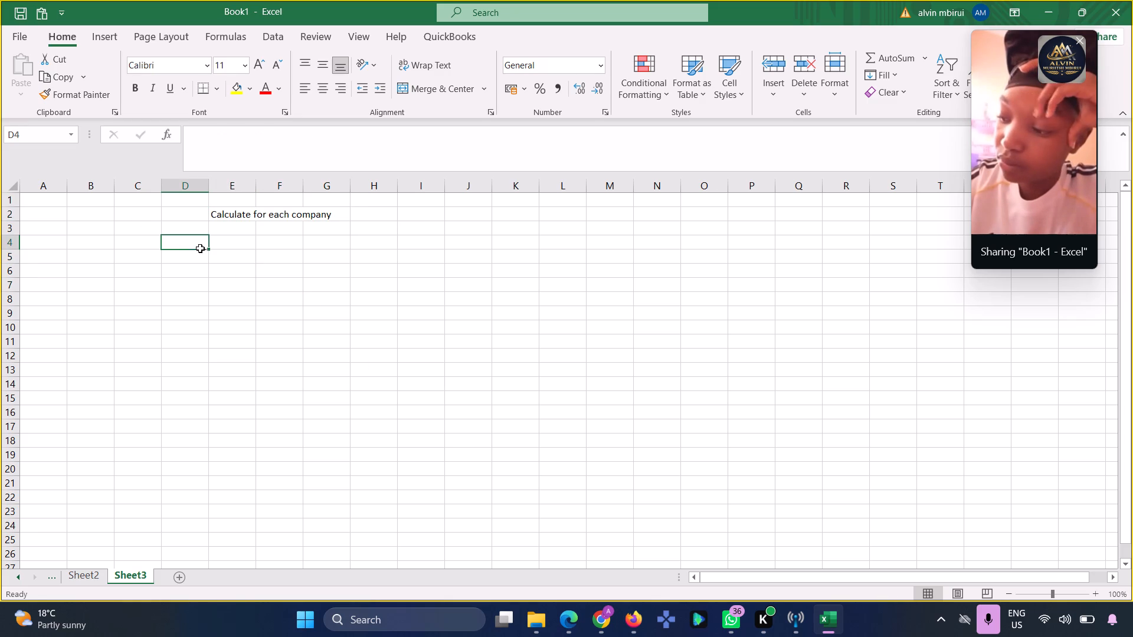
key(1)
key(period)
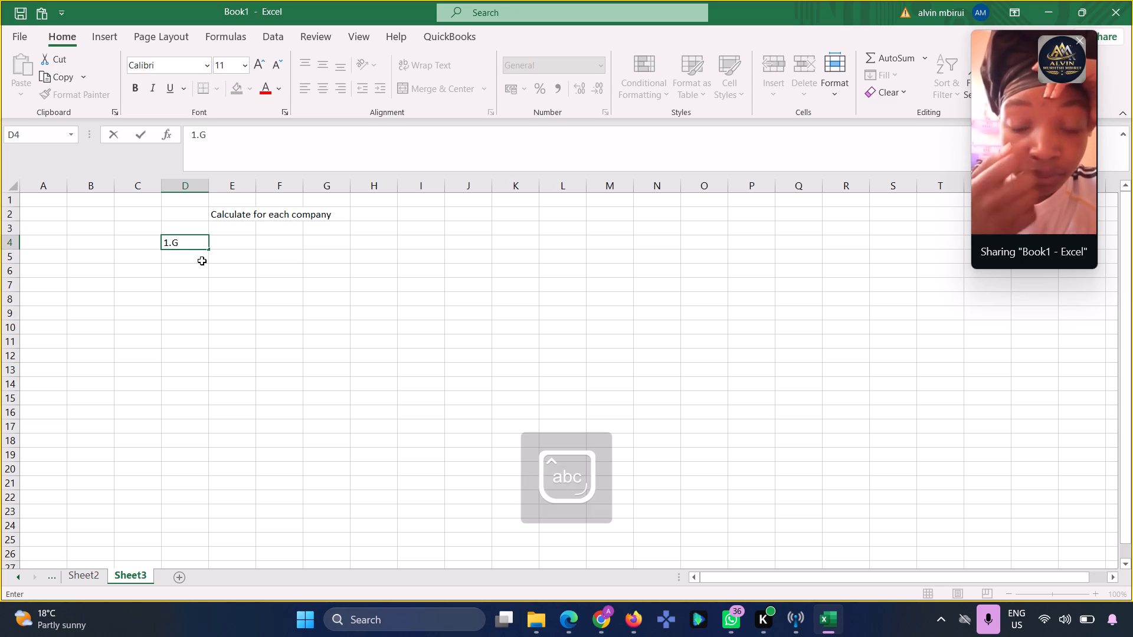
text(ross)
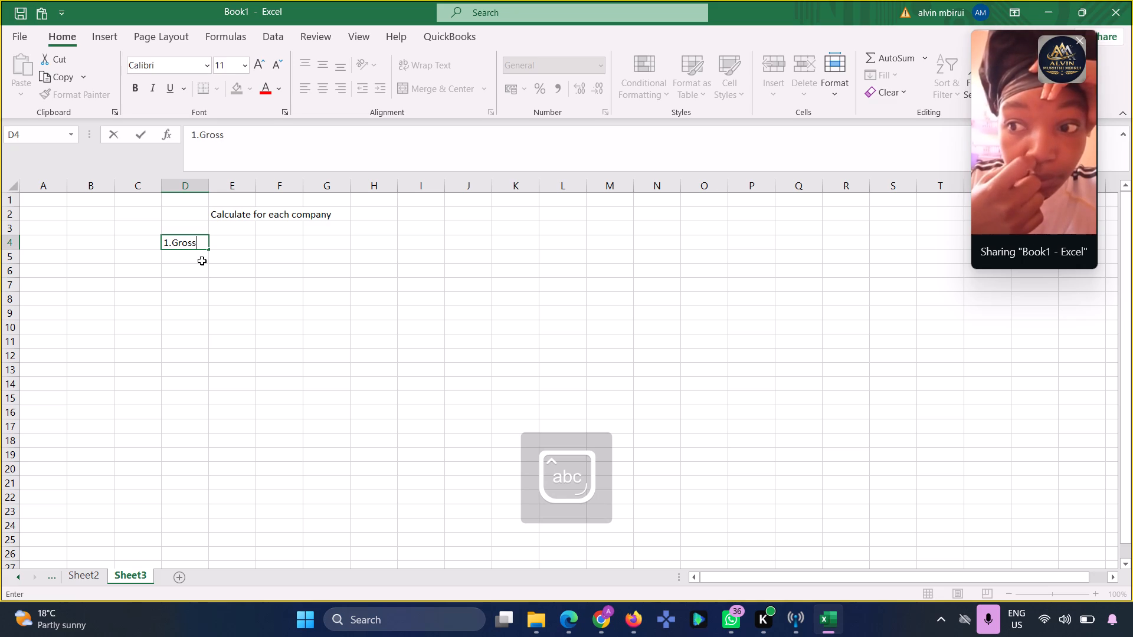
key(space)
text(profit)
key(space)
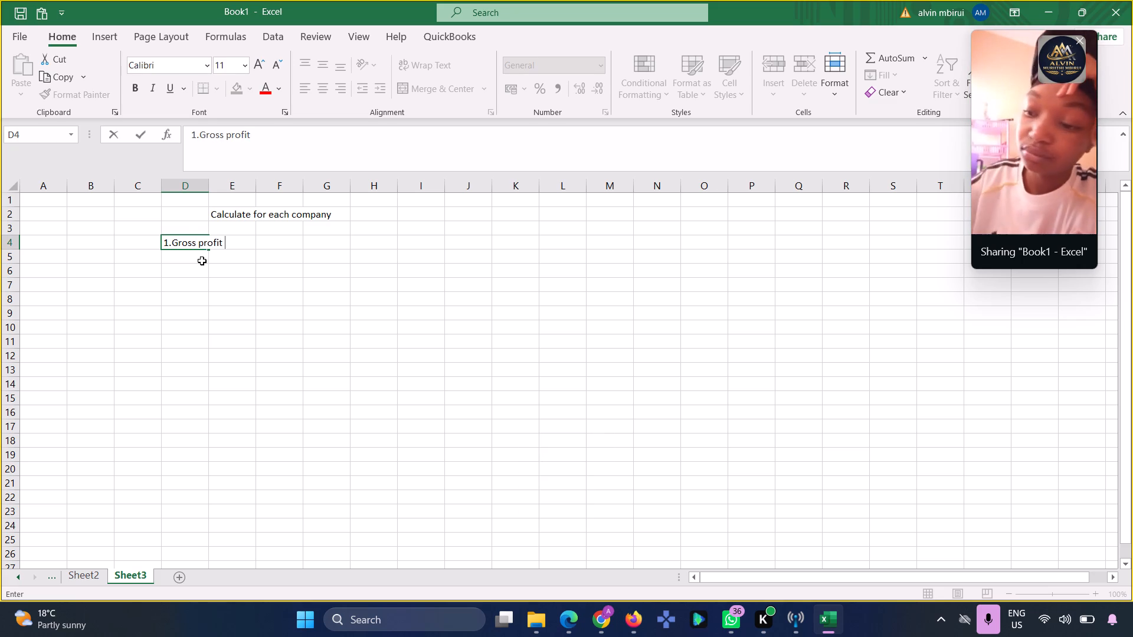
text(ar)
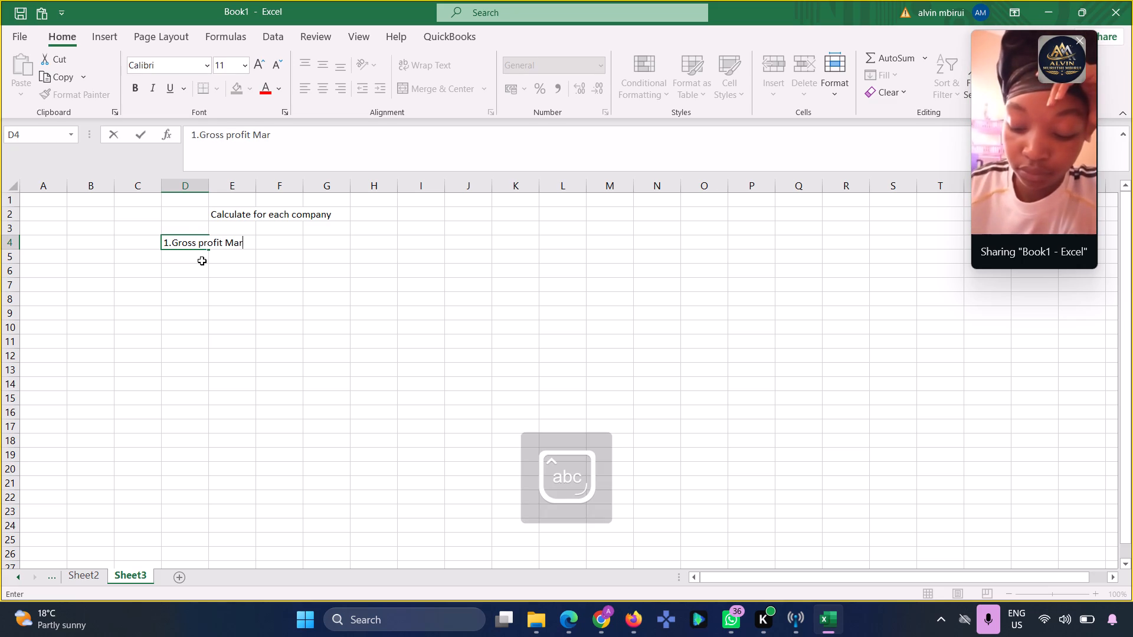
text(gin)
key(space)
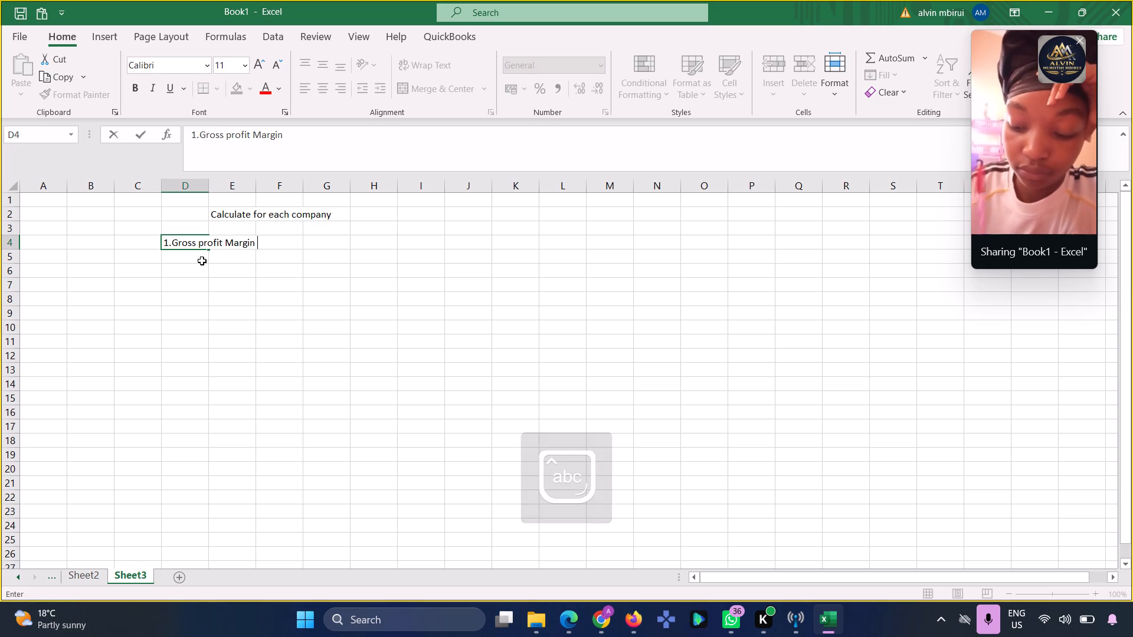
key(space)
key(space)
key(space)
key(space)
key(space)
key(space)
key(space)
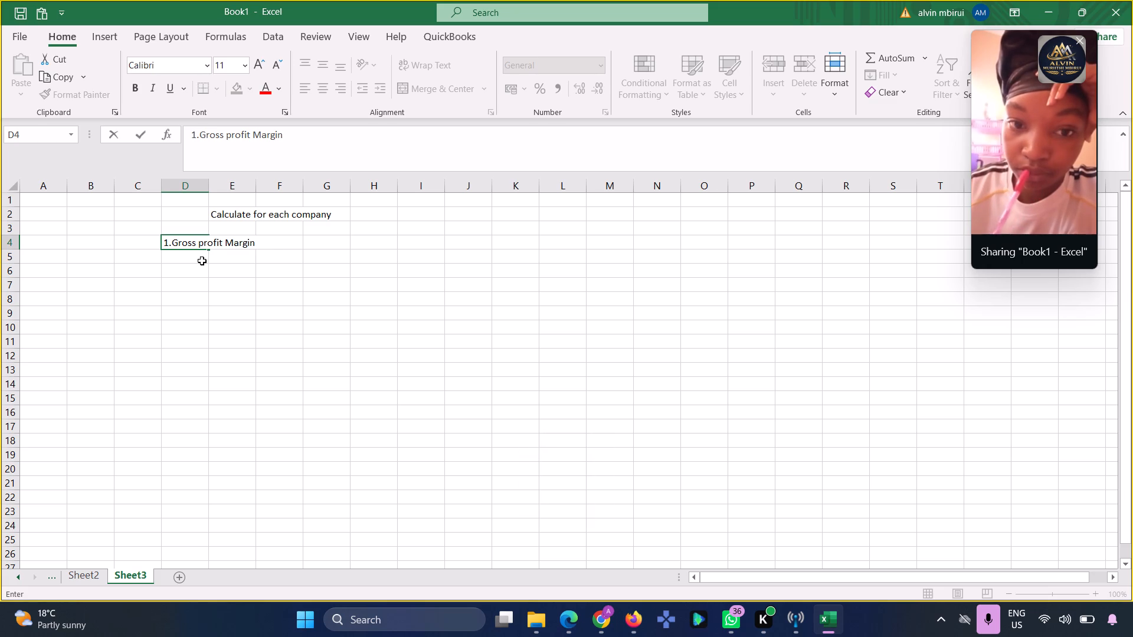
Continue the Gross profit Margin entry in cell D4 with the start of its formula text, "= Gros profit".
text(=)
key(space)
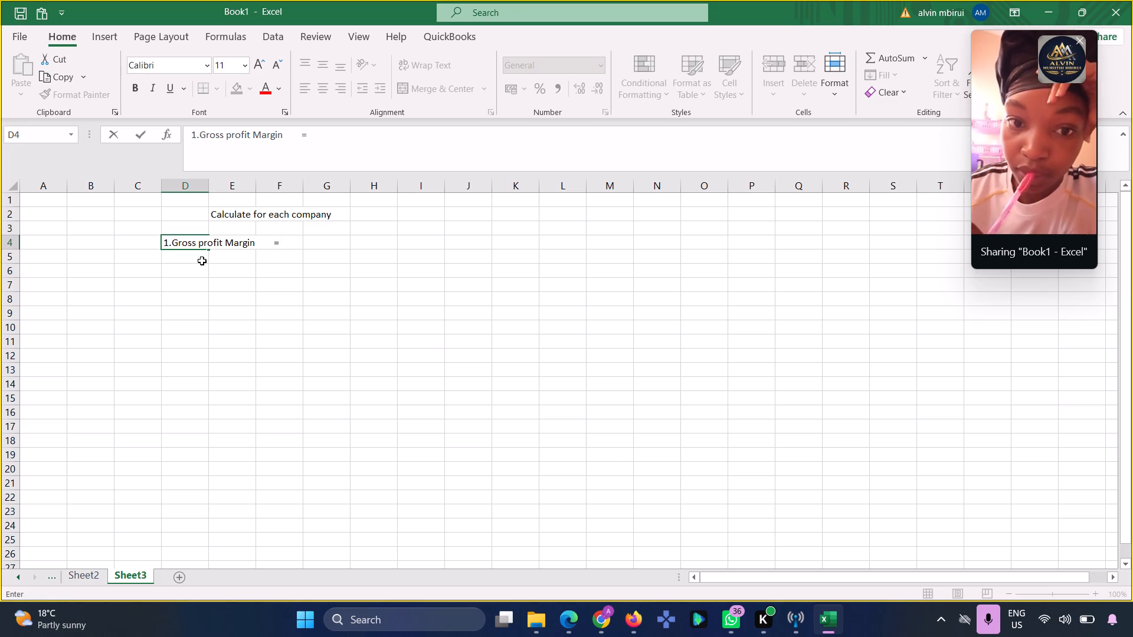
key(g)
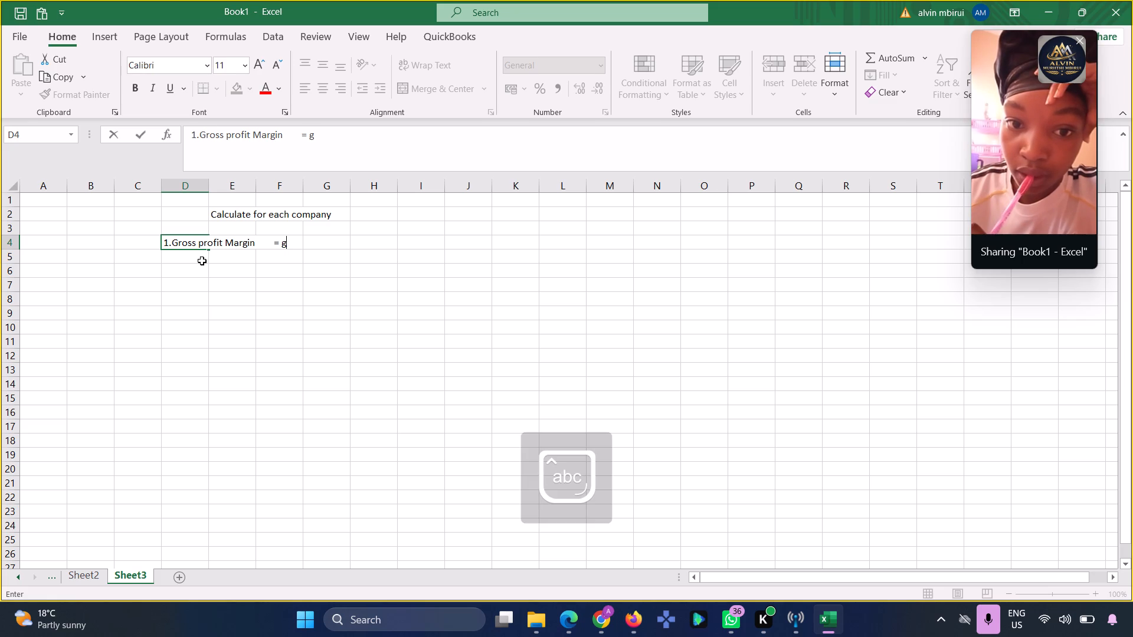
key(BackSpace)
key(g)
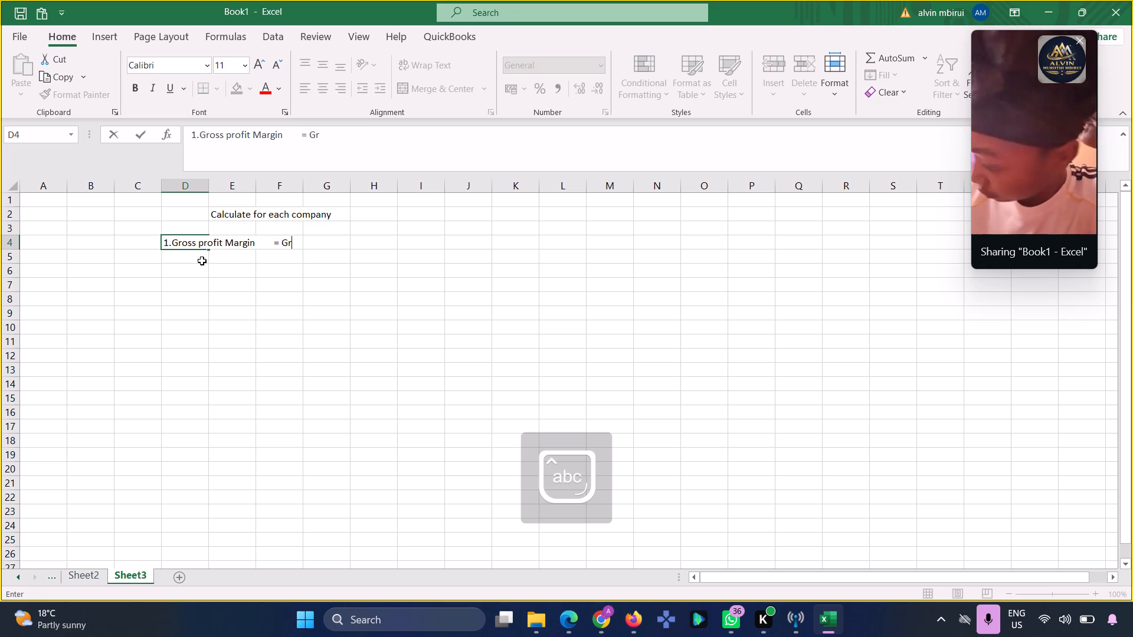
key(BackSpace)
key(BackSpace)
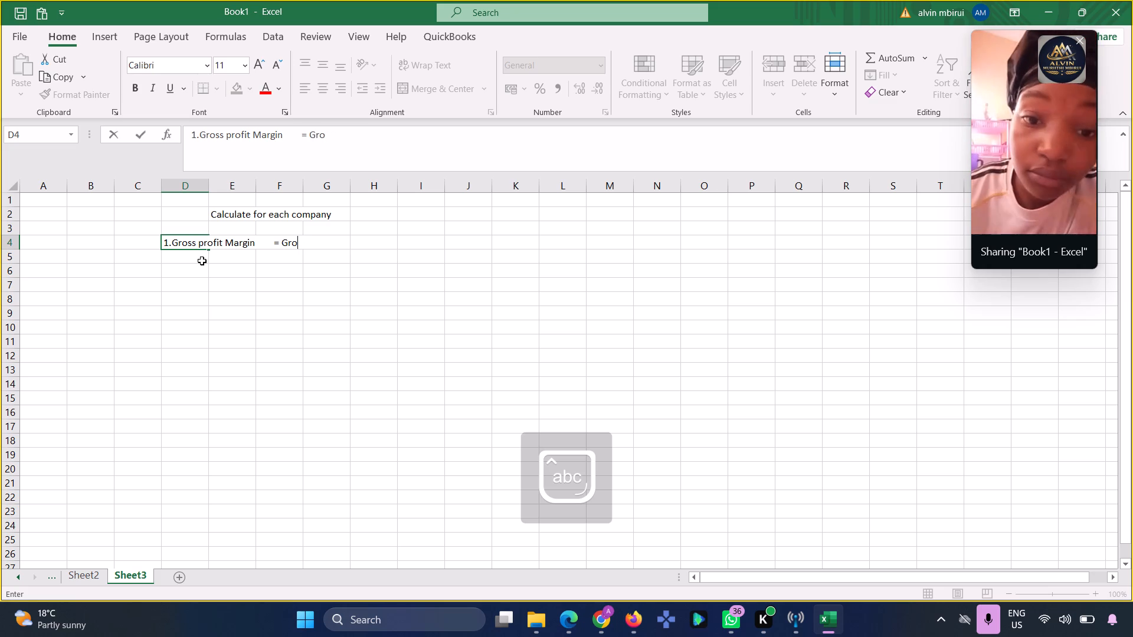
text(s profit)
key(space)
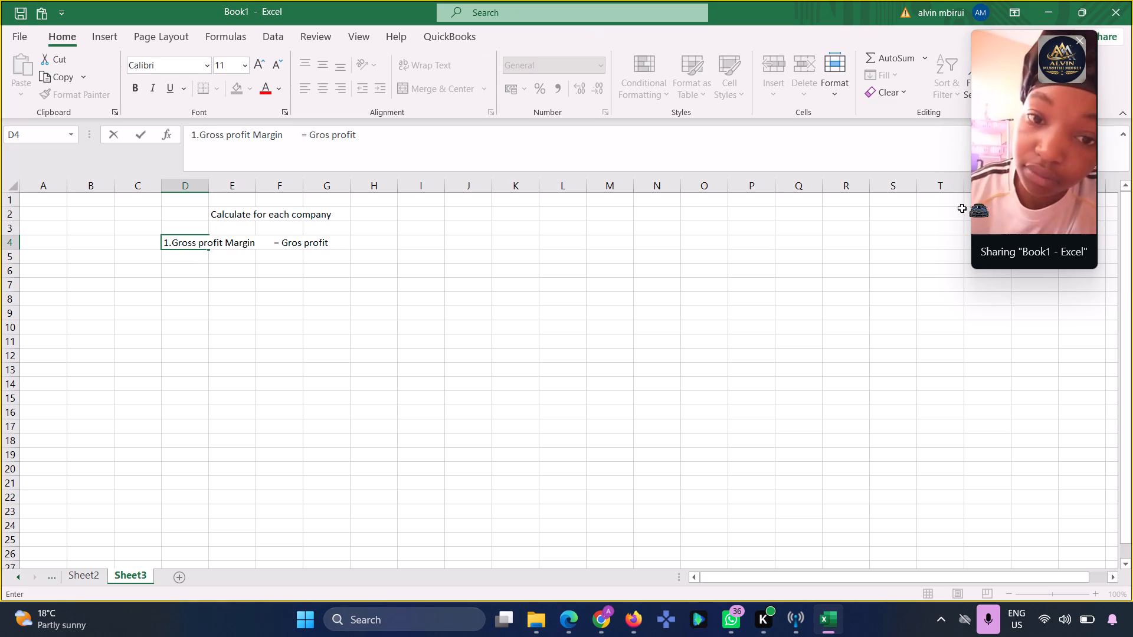
scroll(1038, 170, up, 1)
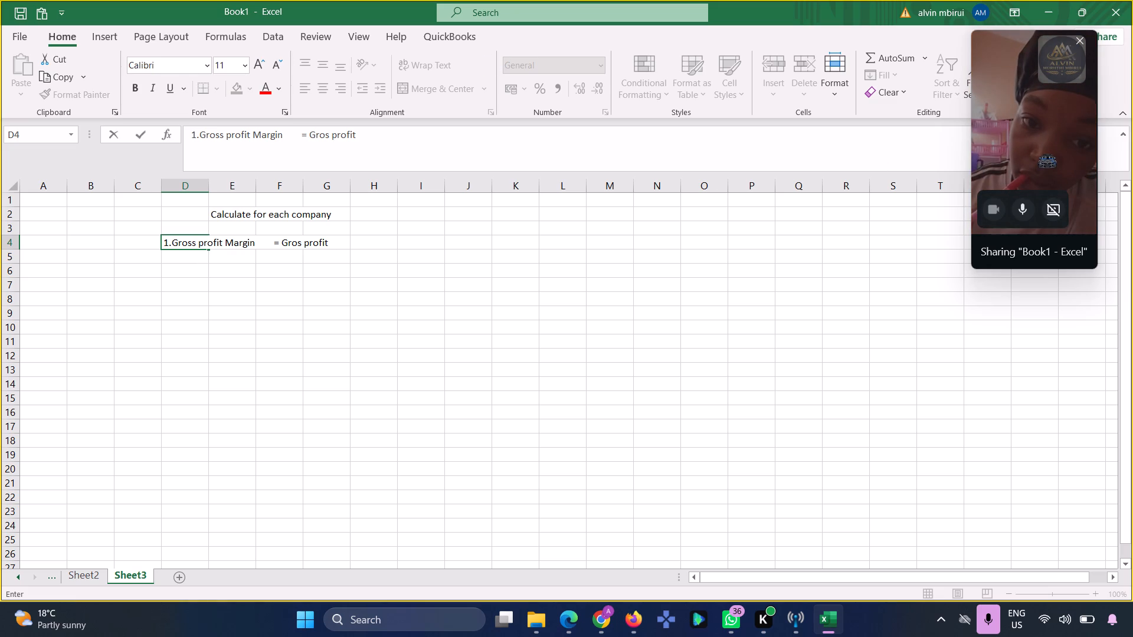
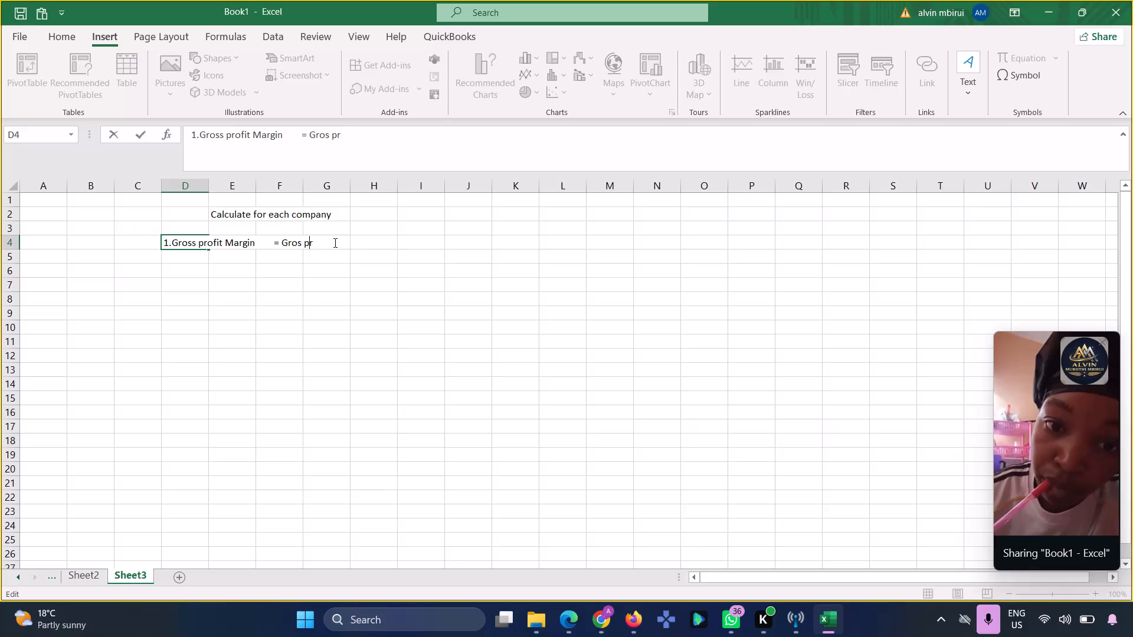
Remove the unfinished text after the equals sign in cell D4.
key(BackSpace)
key(BackSpace)
key(BackSpace)
key(BackSpace)
key(BackSpace)
key(BackSpace)
key(BackSpace)
Check the symbol set and the available insert, formula, page layout and formatting commands for a way to write an equation.
click(1024, 71)
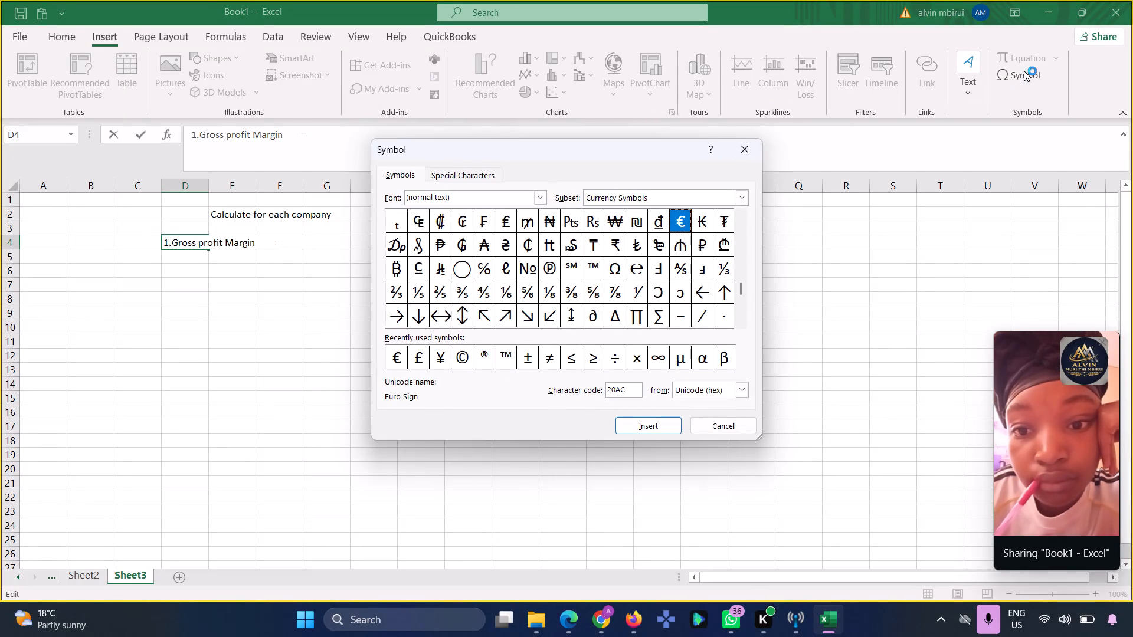
click(1024, 71)
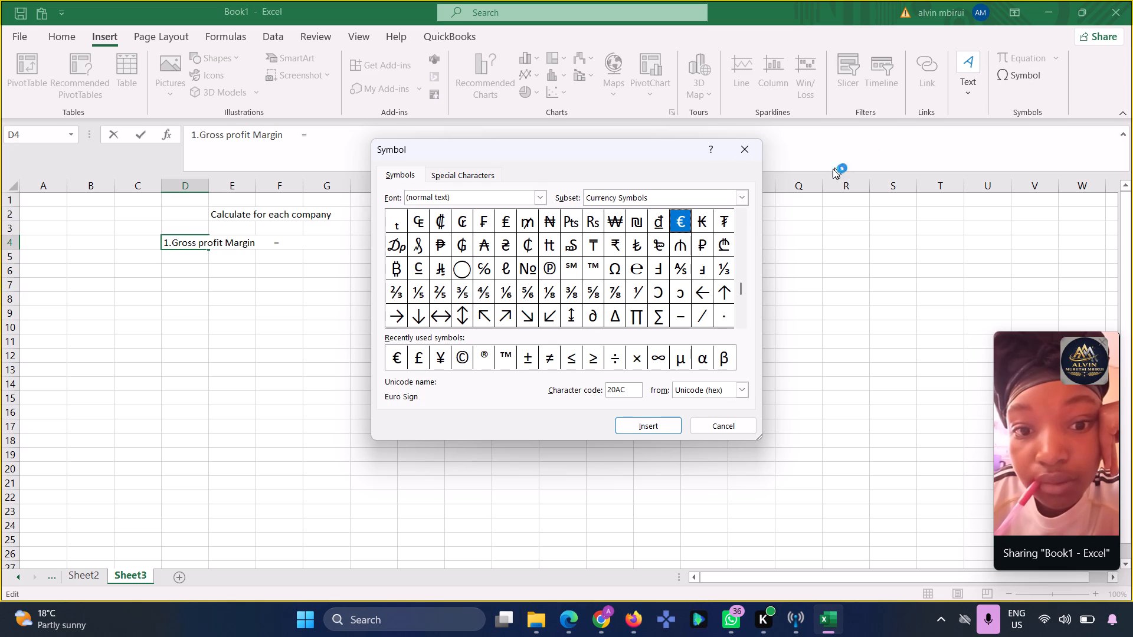
click(744, 152)
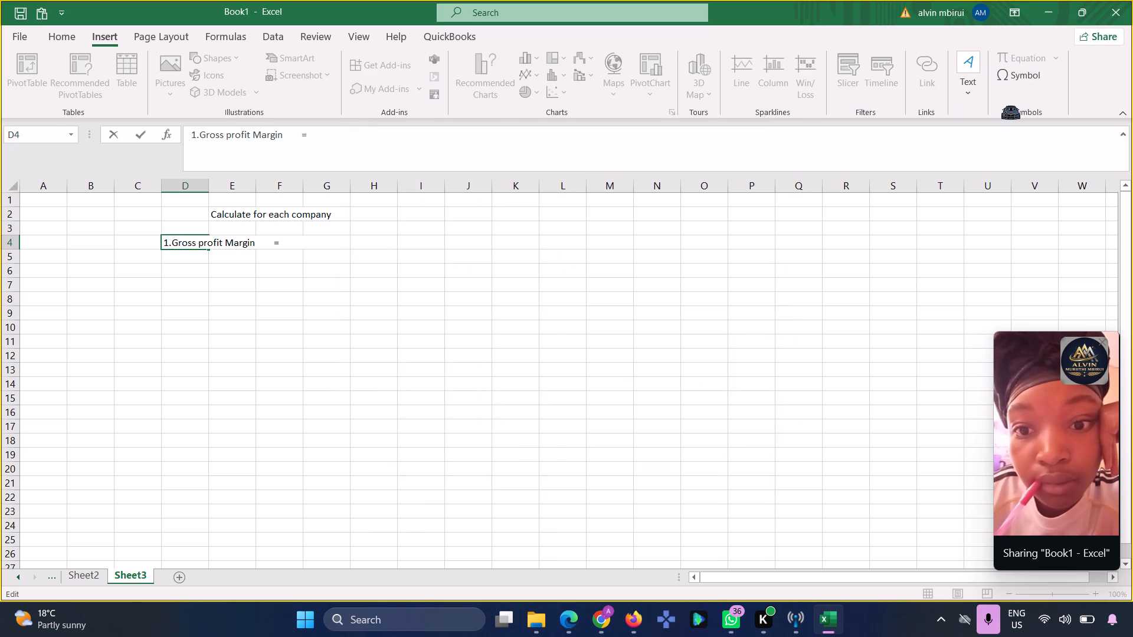
click(53, 37)
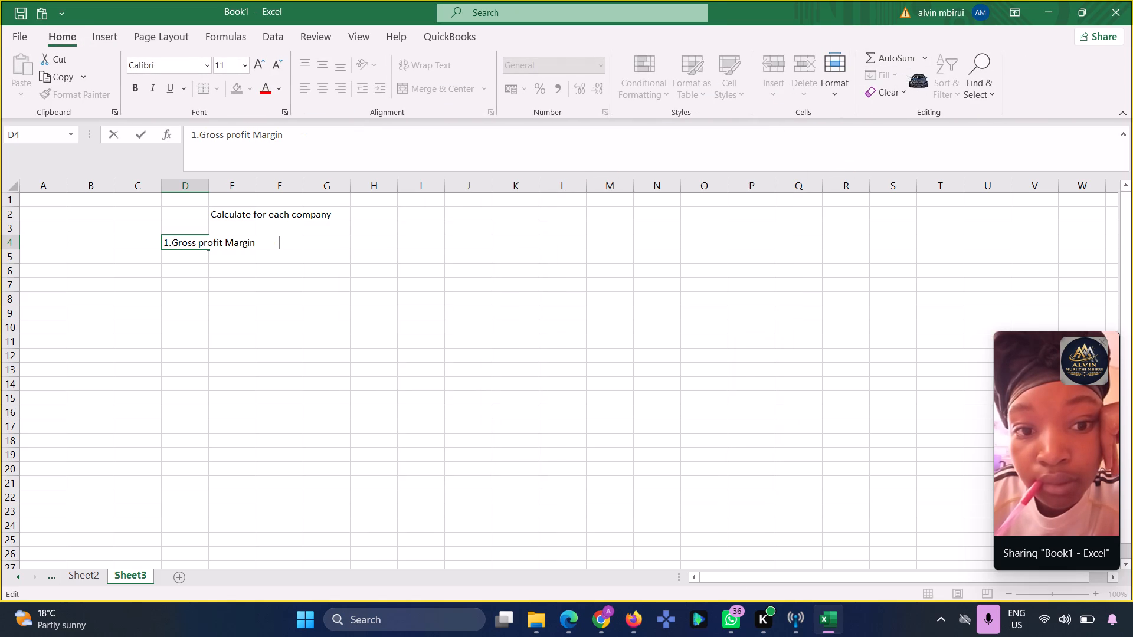
click(225, 31)
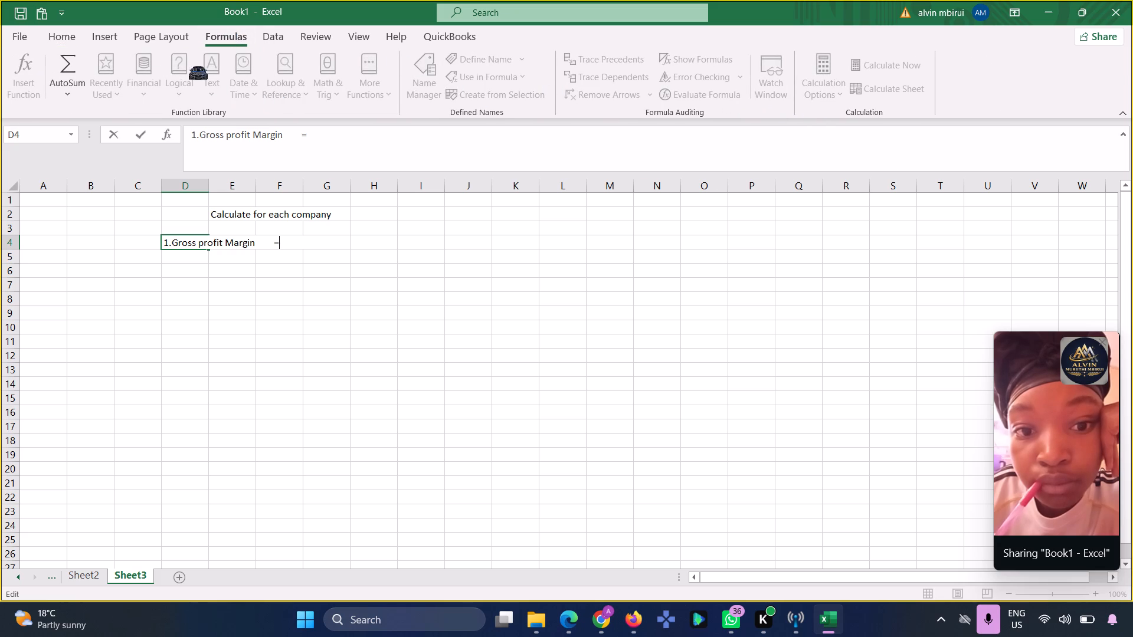
click(104, 31)
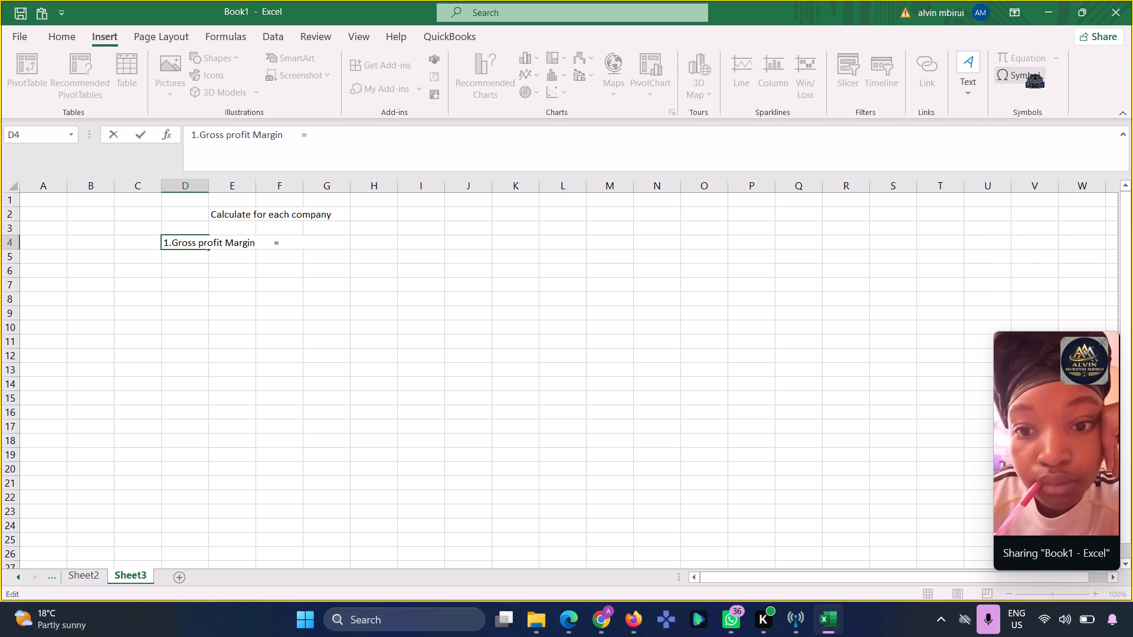
click(161, 35)
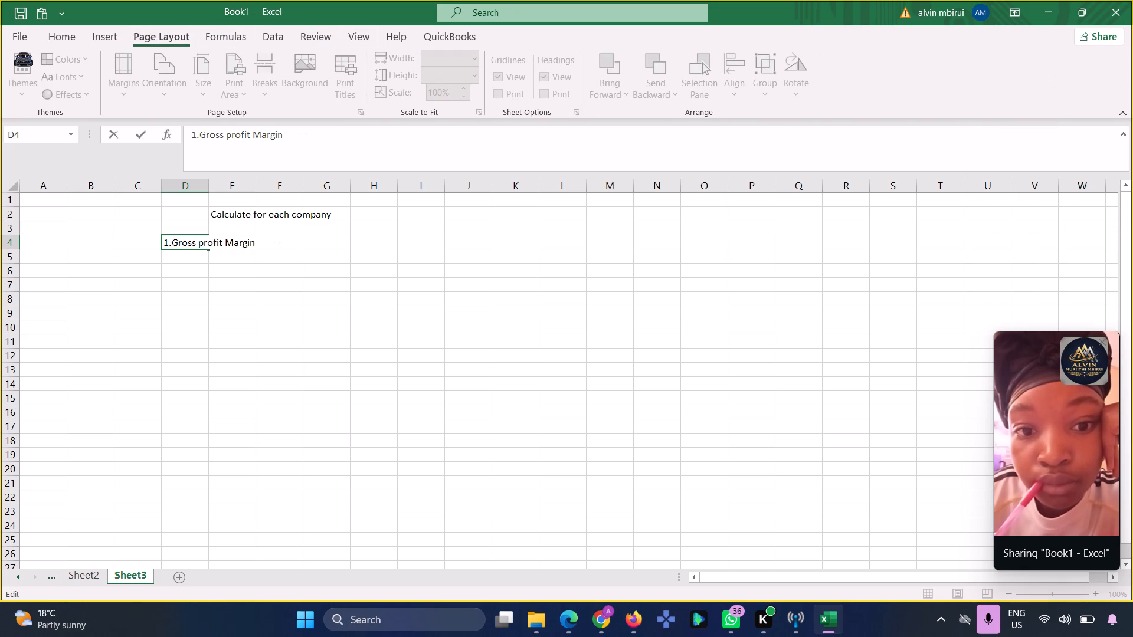
click(67, 37)
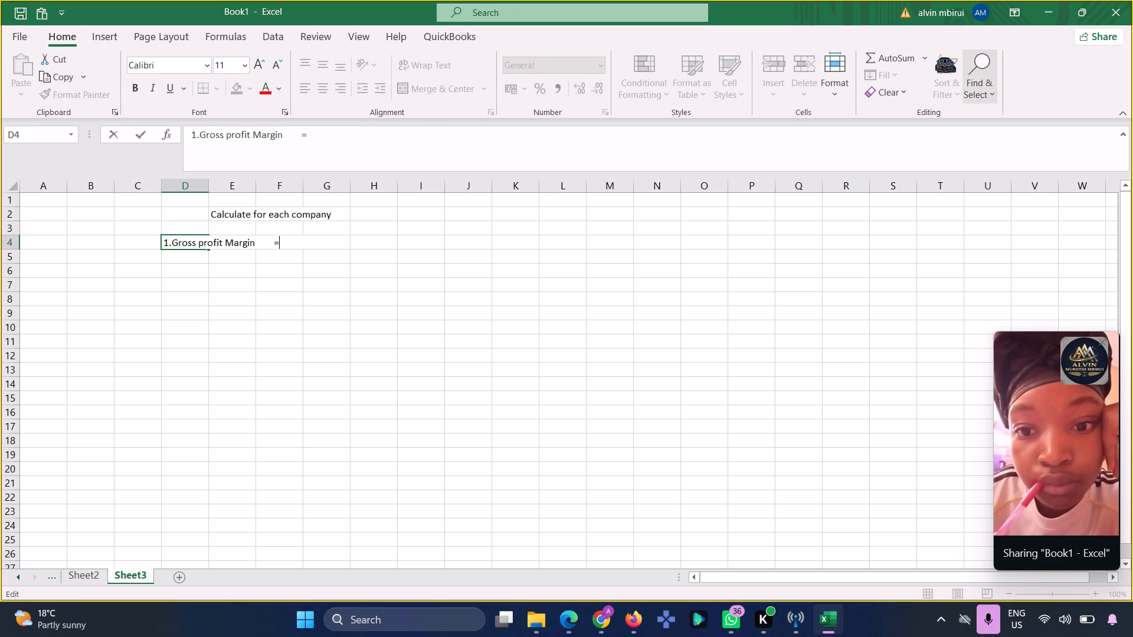
click(836, 89)
click(836, 89)
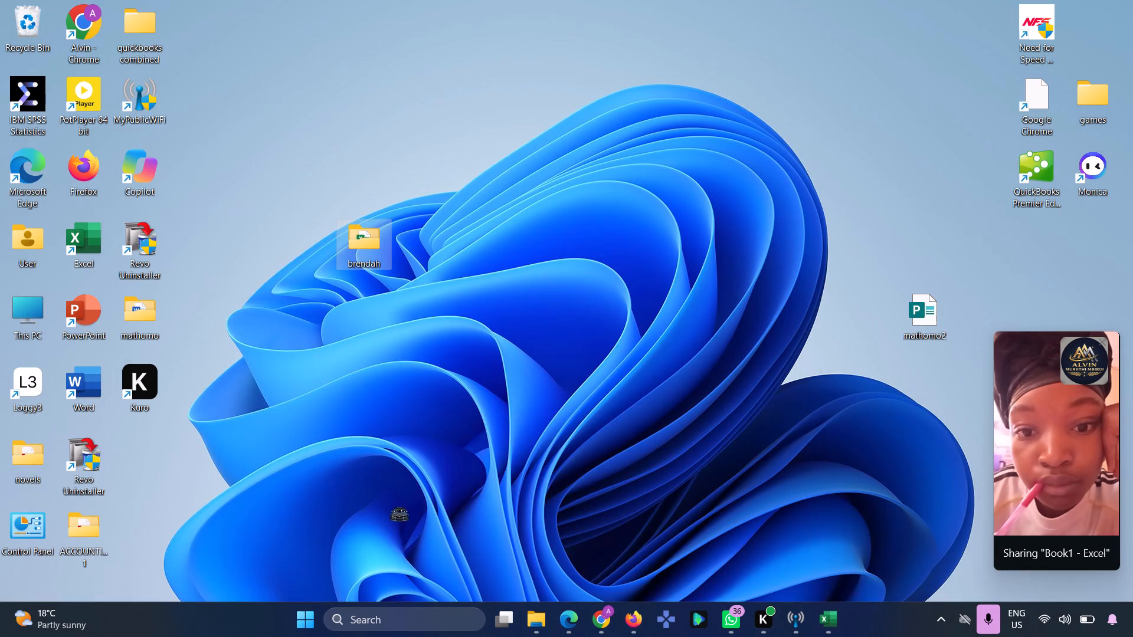
Open Word and create a blank document.
double_click(77, 383)
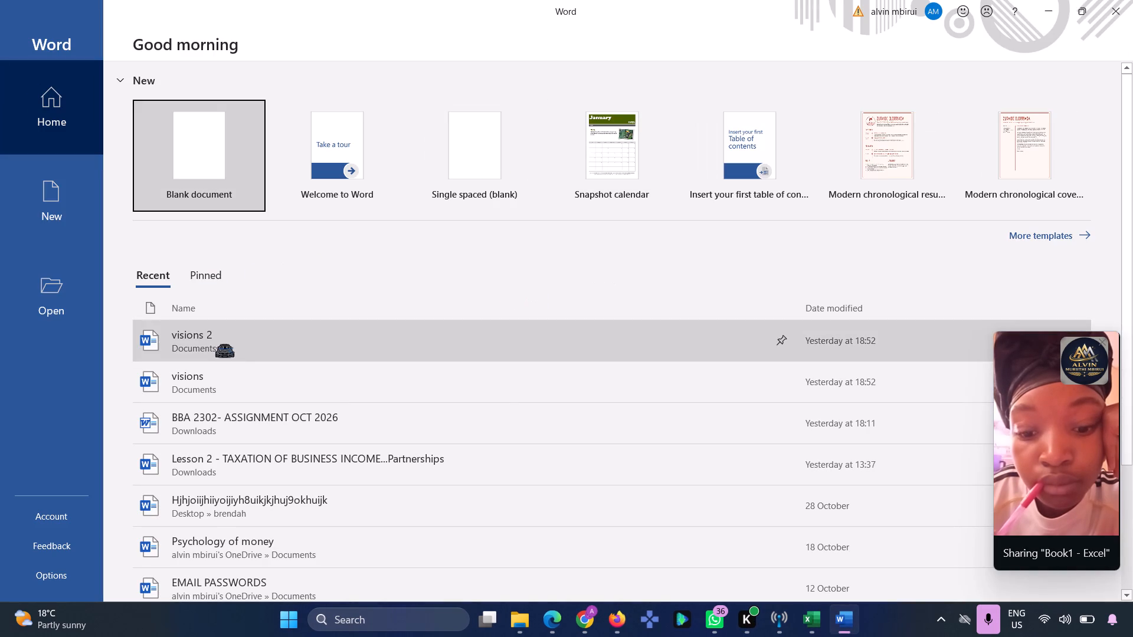
click(207, 172)
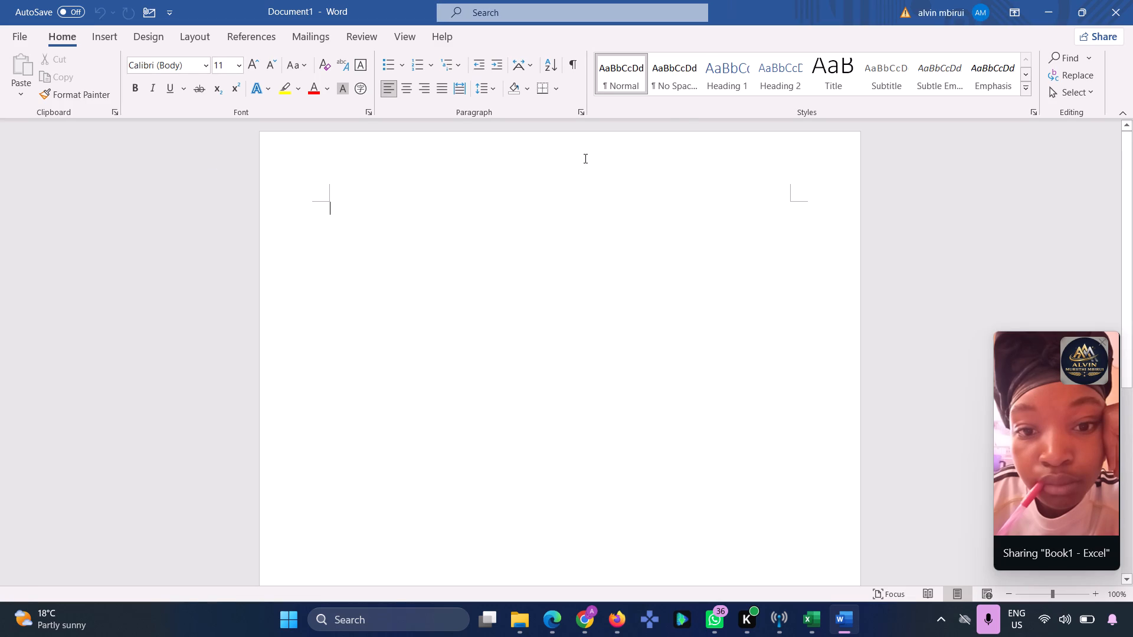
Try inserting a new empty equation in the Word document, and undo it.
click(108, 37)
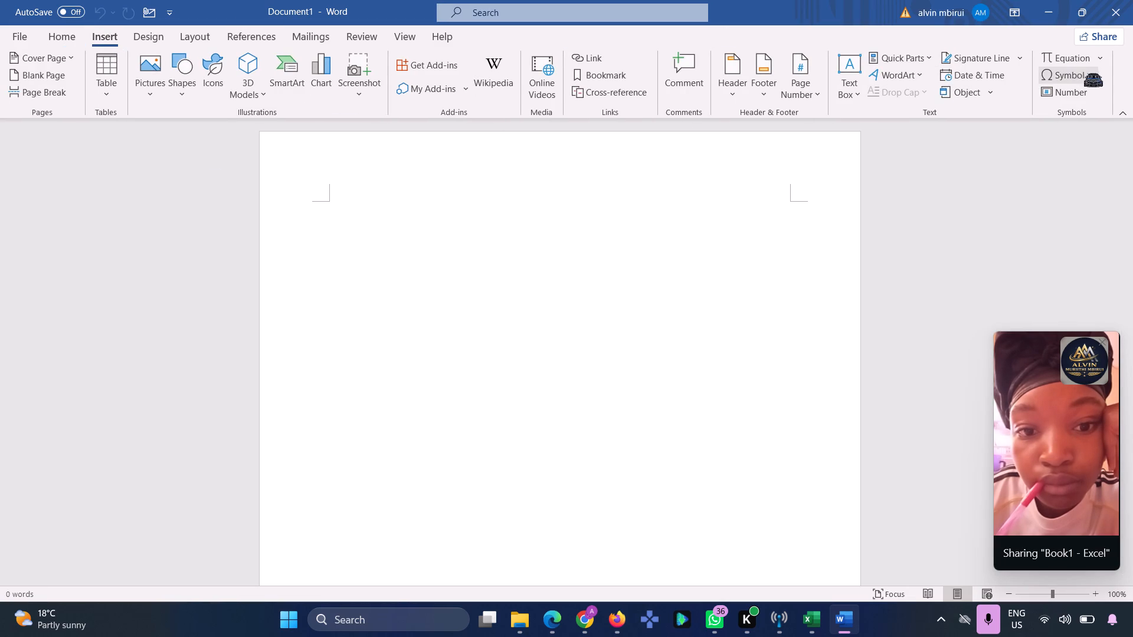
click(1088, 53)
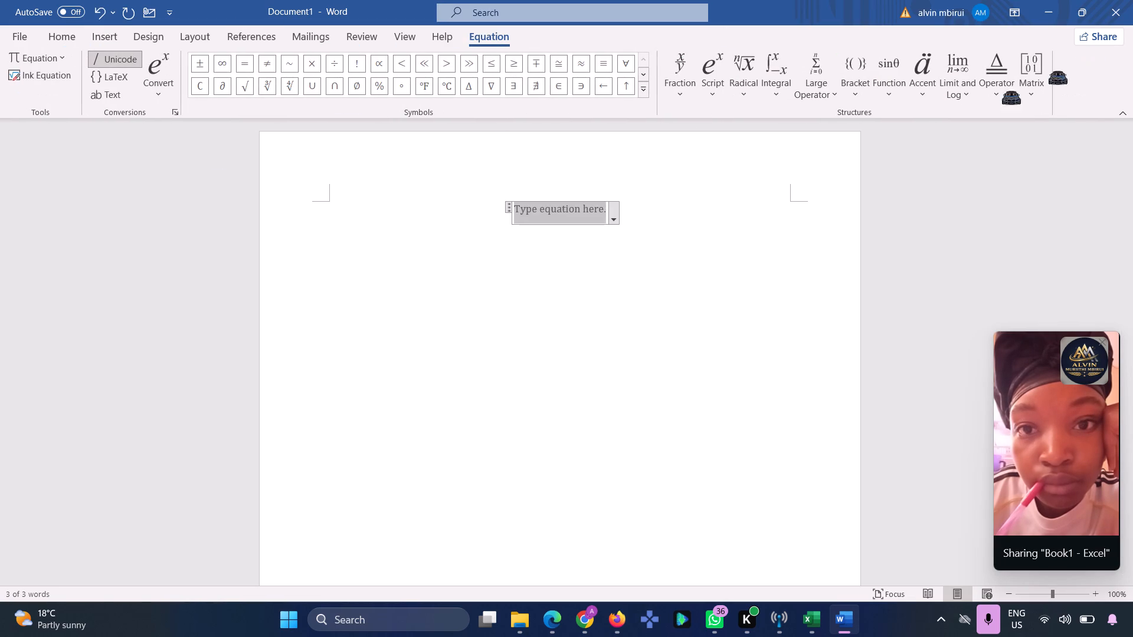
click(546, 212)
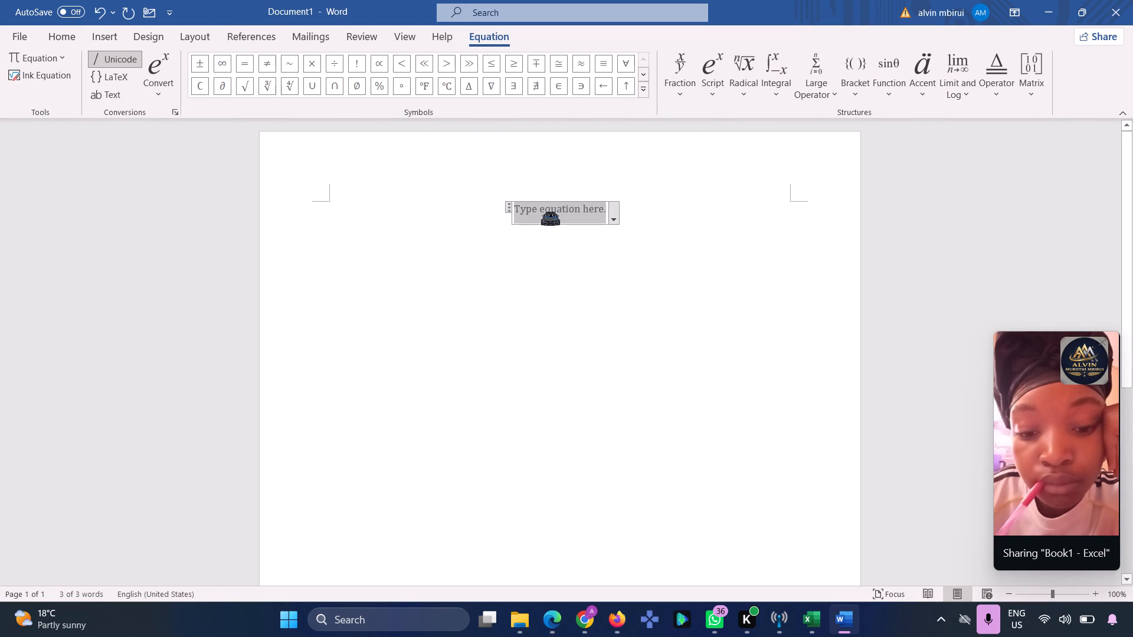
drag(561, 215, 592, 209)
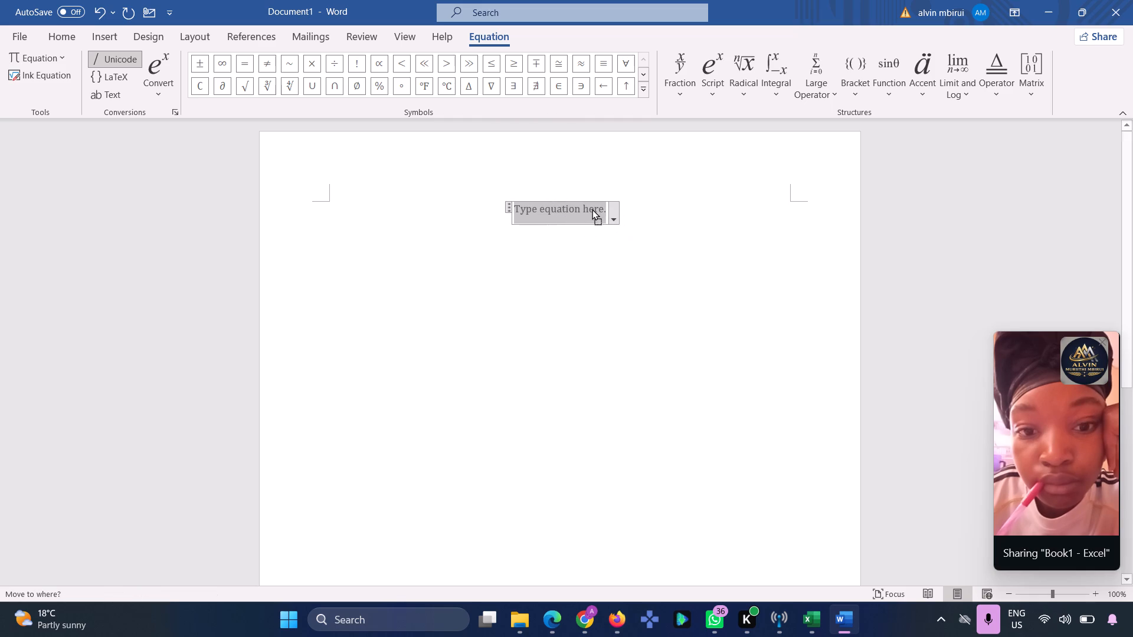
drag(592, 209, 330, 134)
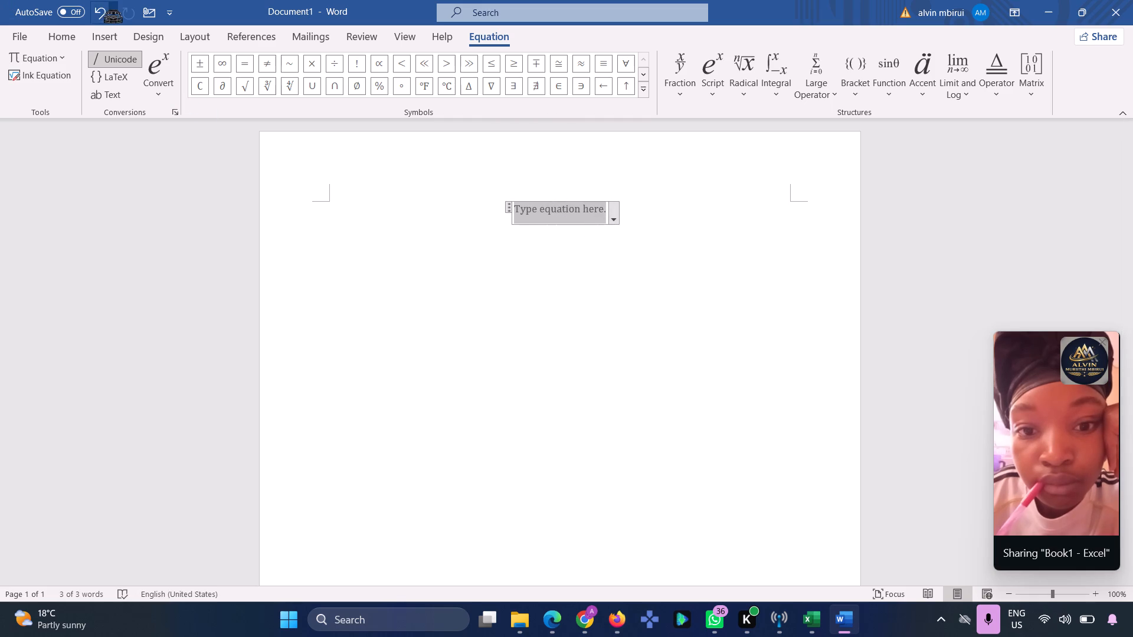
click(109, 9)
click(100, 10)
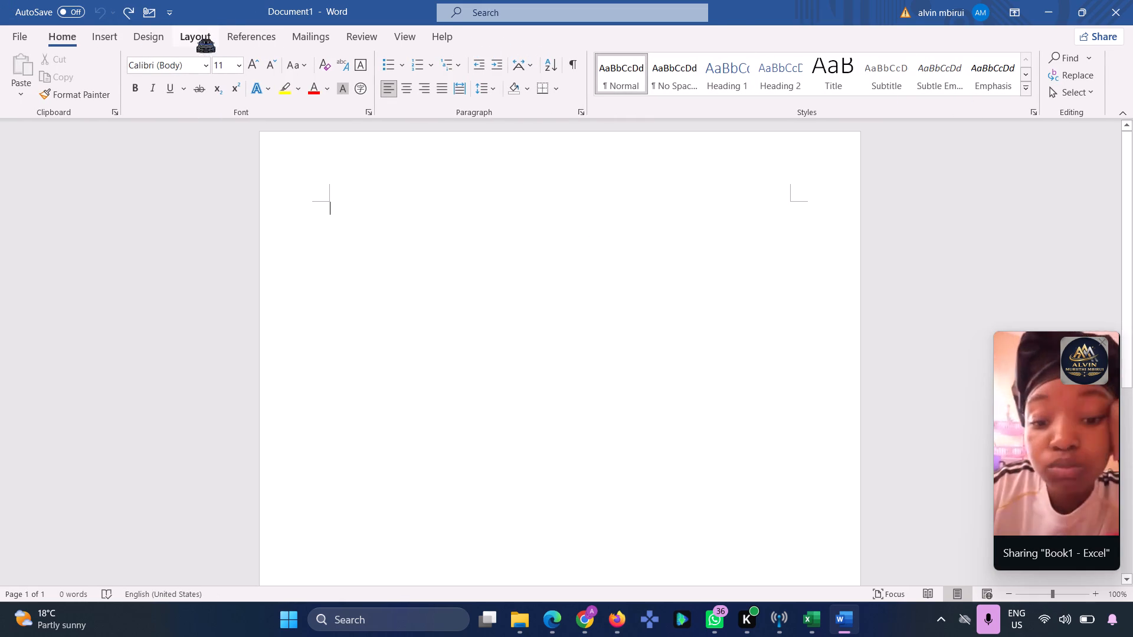
Look at Word's gallery of built-in equations.
click(104, 34)
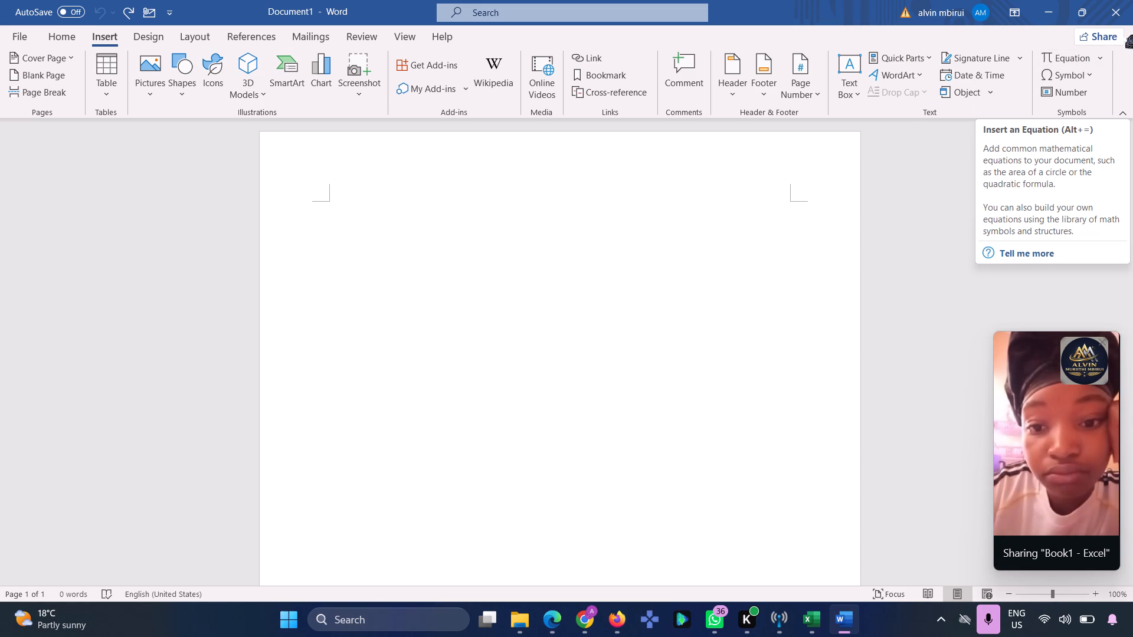
click(1096, 59)
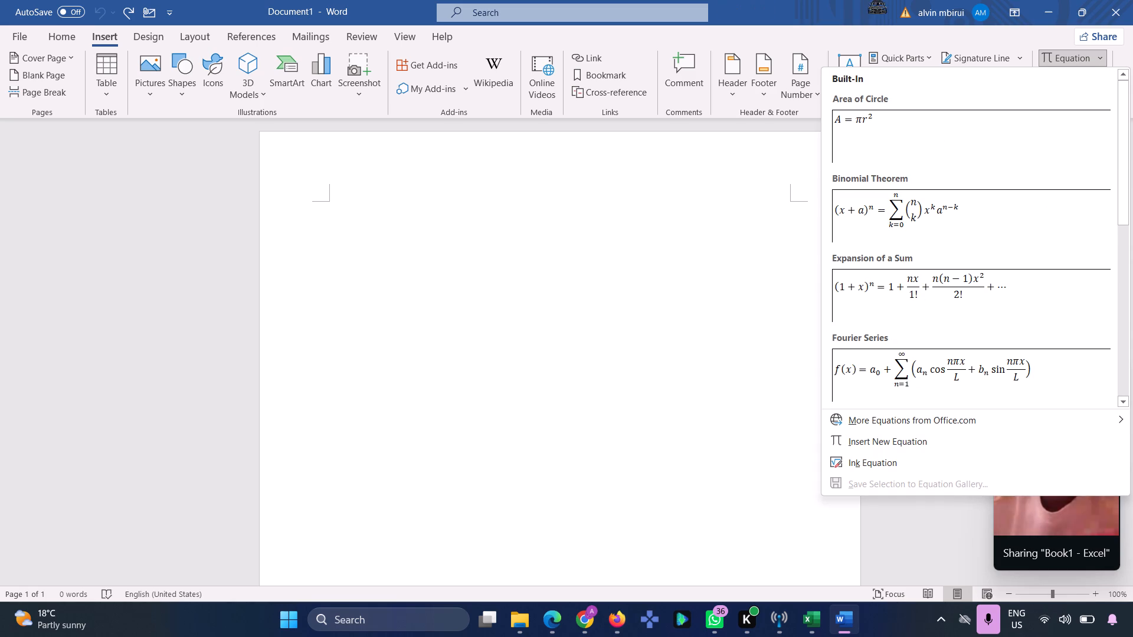
Switch back to Excel and complete the entry in D4 with "Gross profit / Revenue * 100" after the equals sign.
click(820, 621)
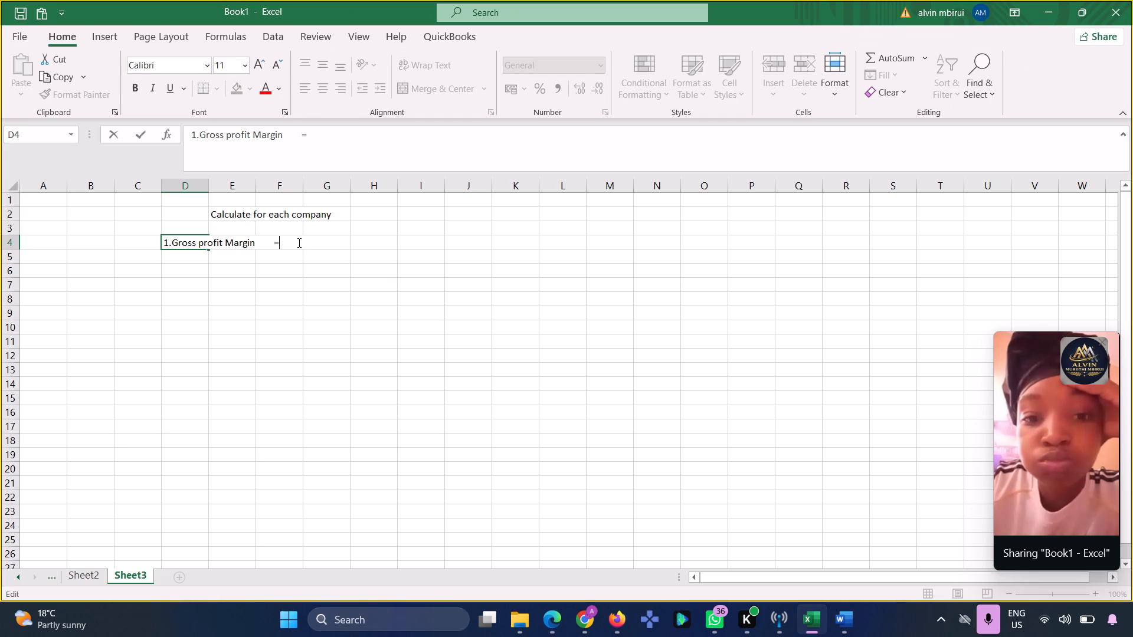
key(space)
key(o)
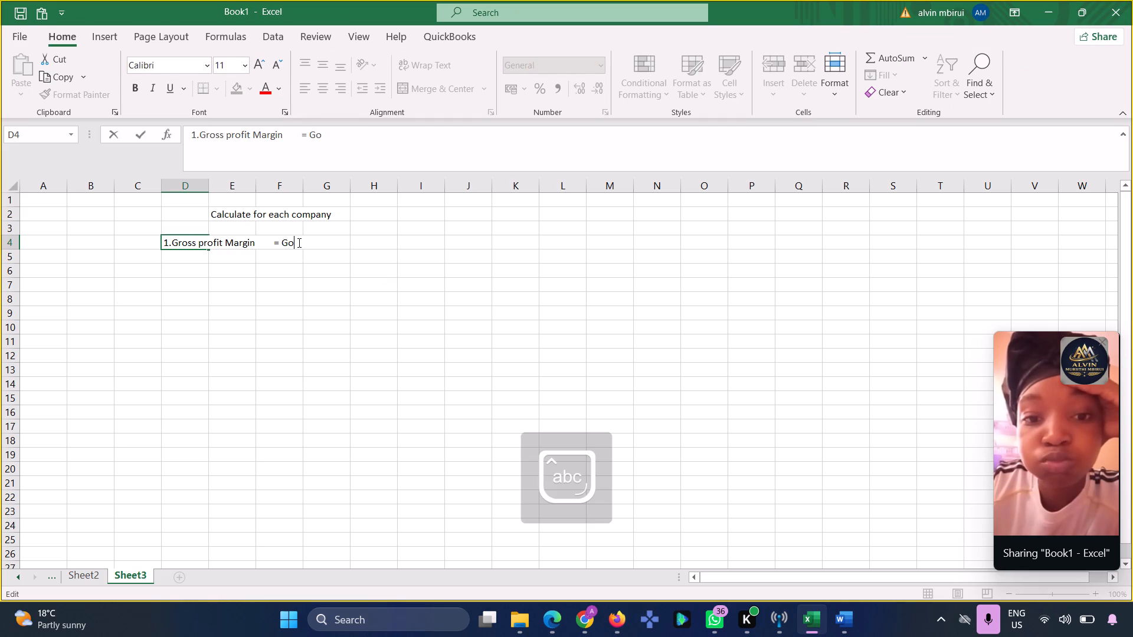
key(BackSpace)
text(rs)
key(BackSpace)
text(oss pro)
text(fi)
key(t)
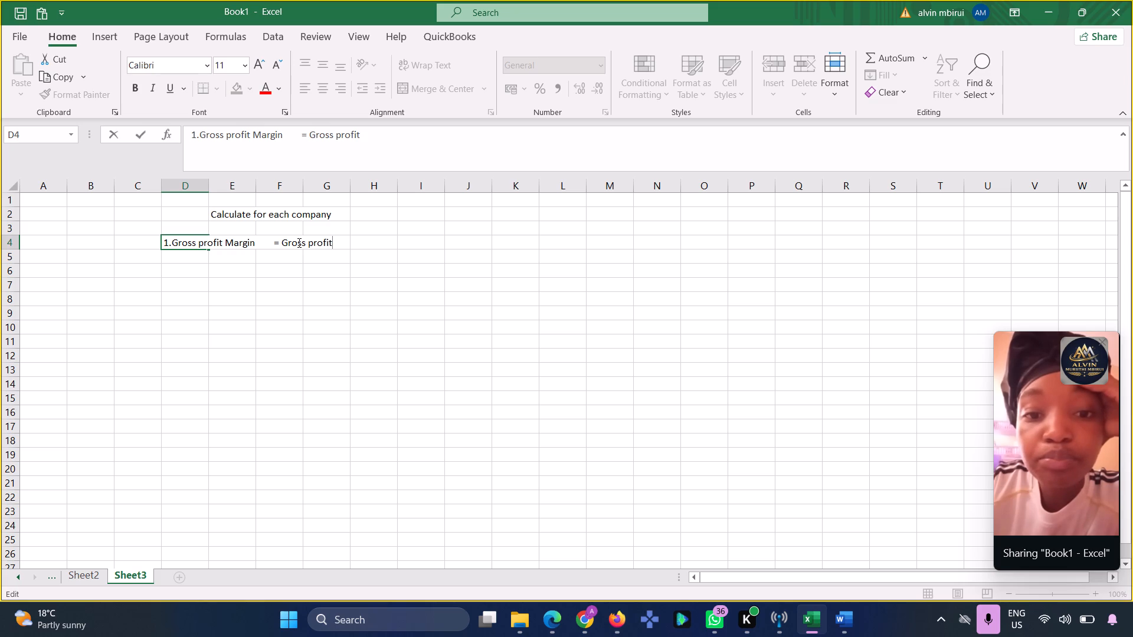
key(slash)
key(space)
key(BackSpace)
key(BackSpace)
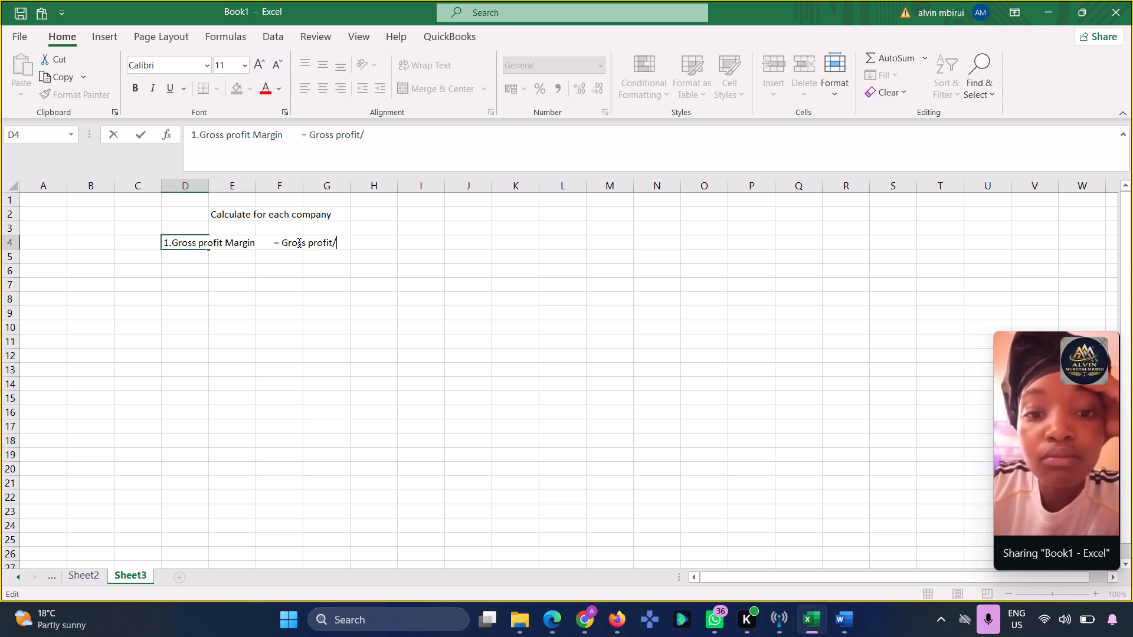
key(space)
text(/)
key(space)
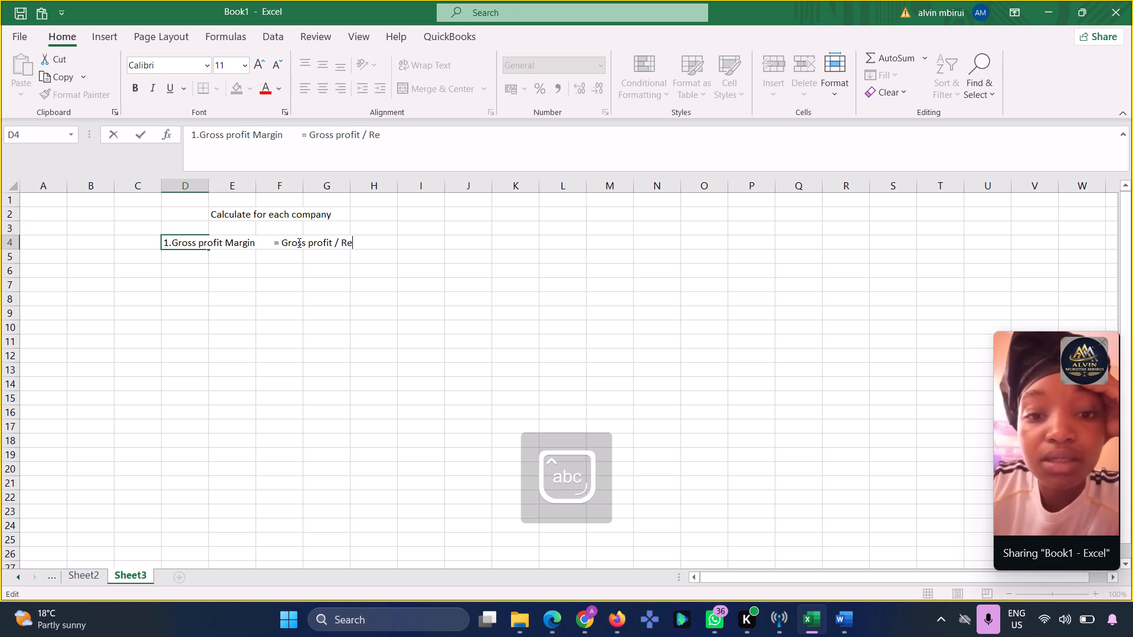
text(venue)
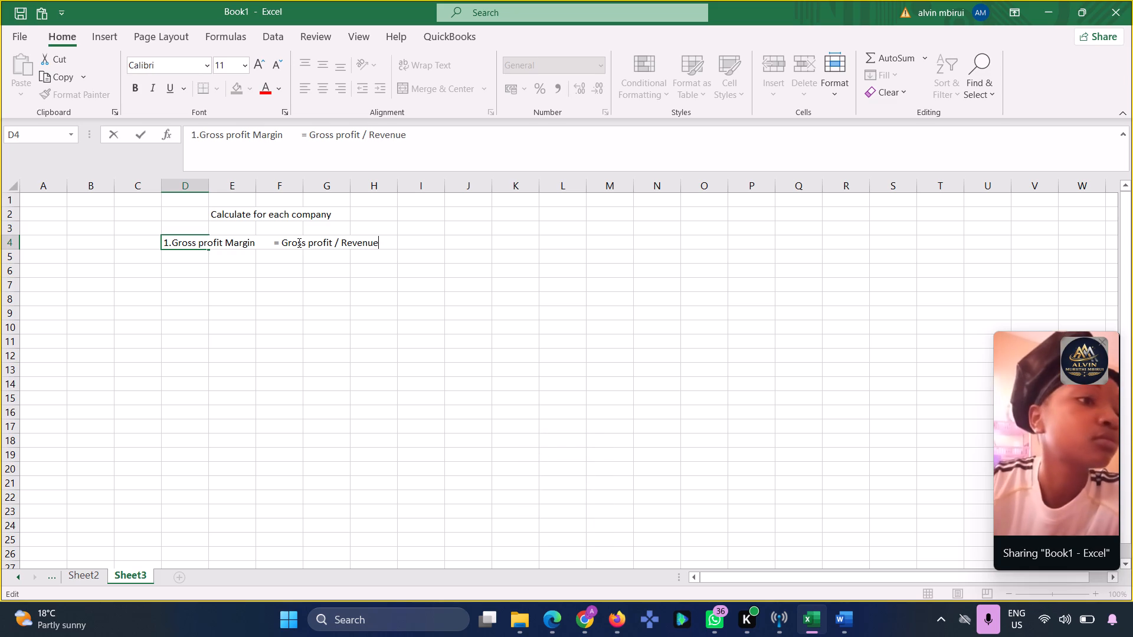
key(space)
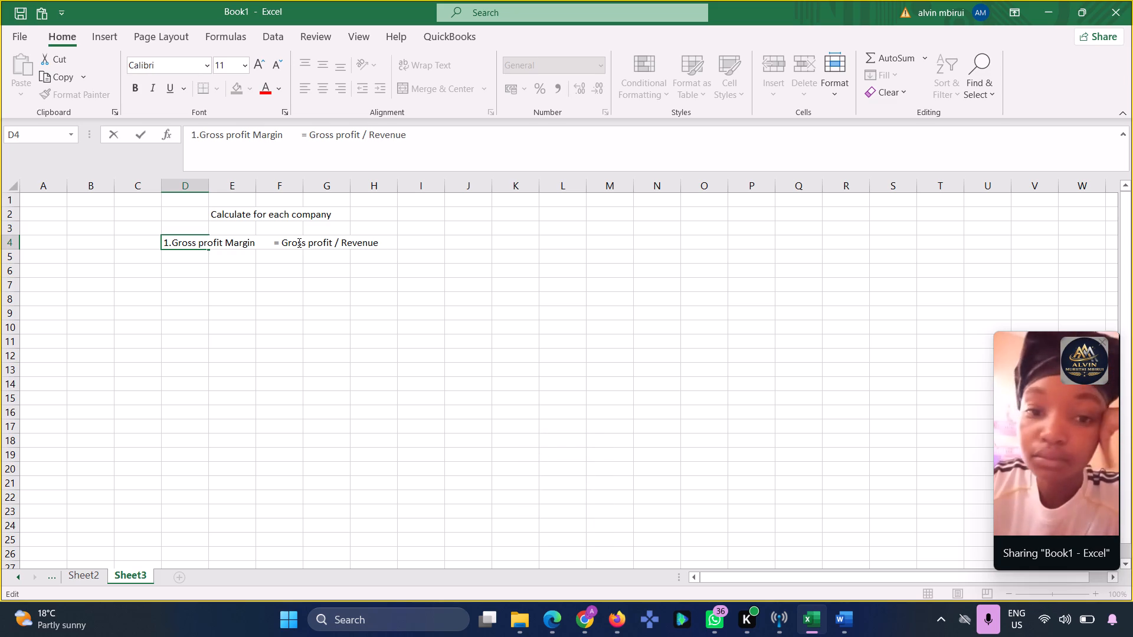
text(*)
key(space)
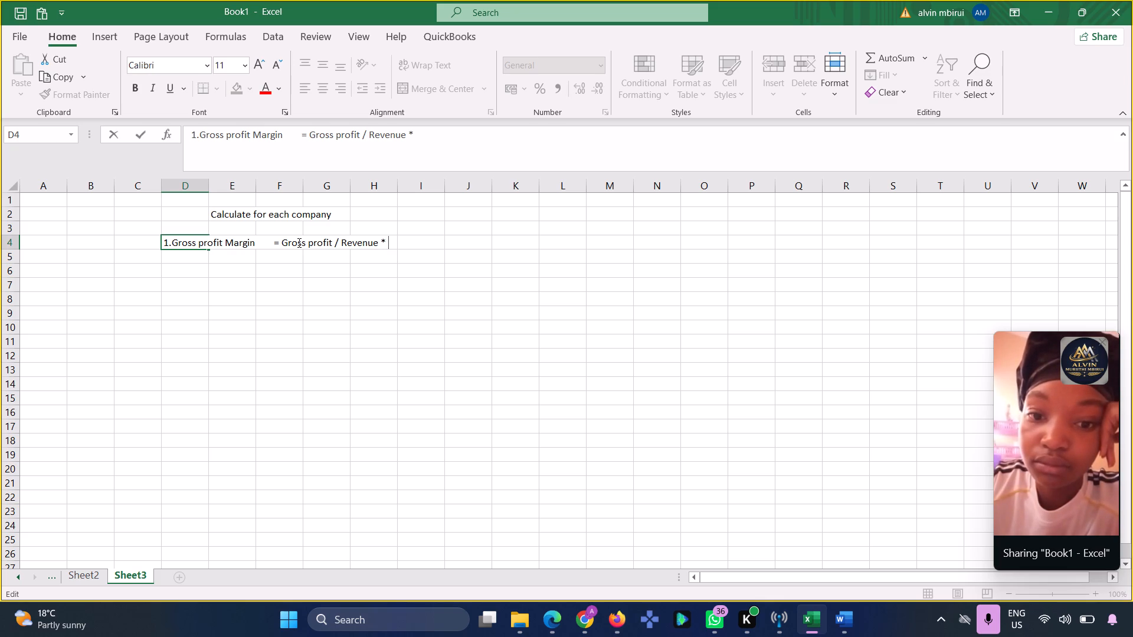
text(100)
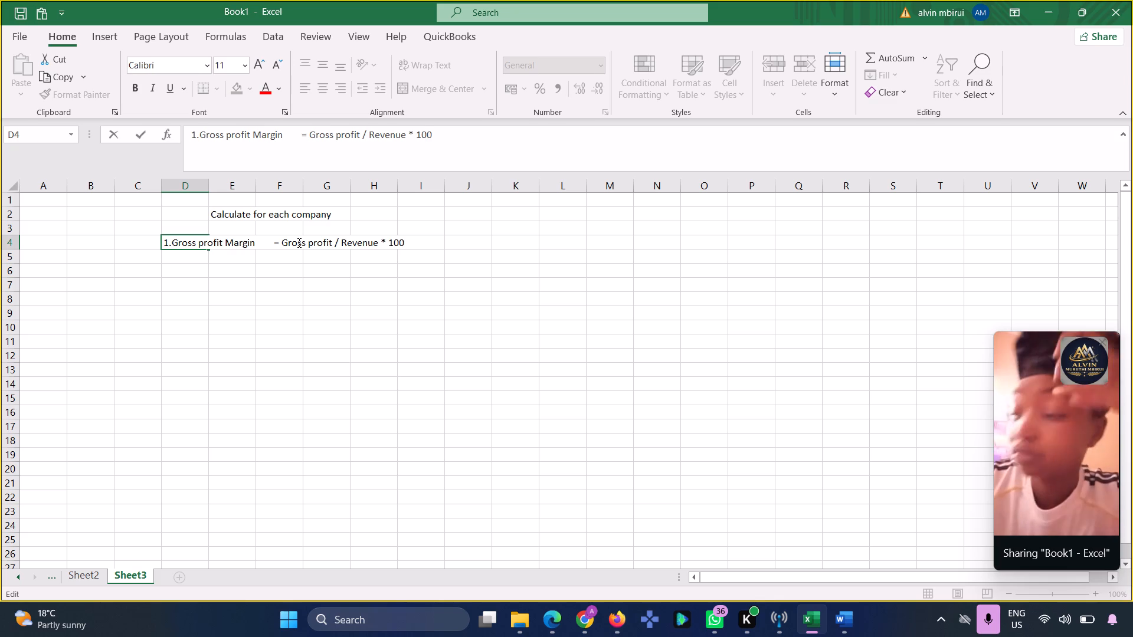
click(281, 272)
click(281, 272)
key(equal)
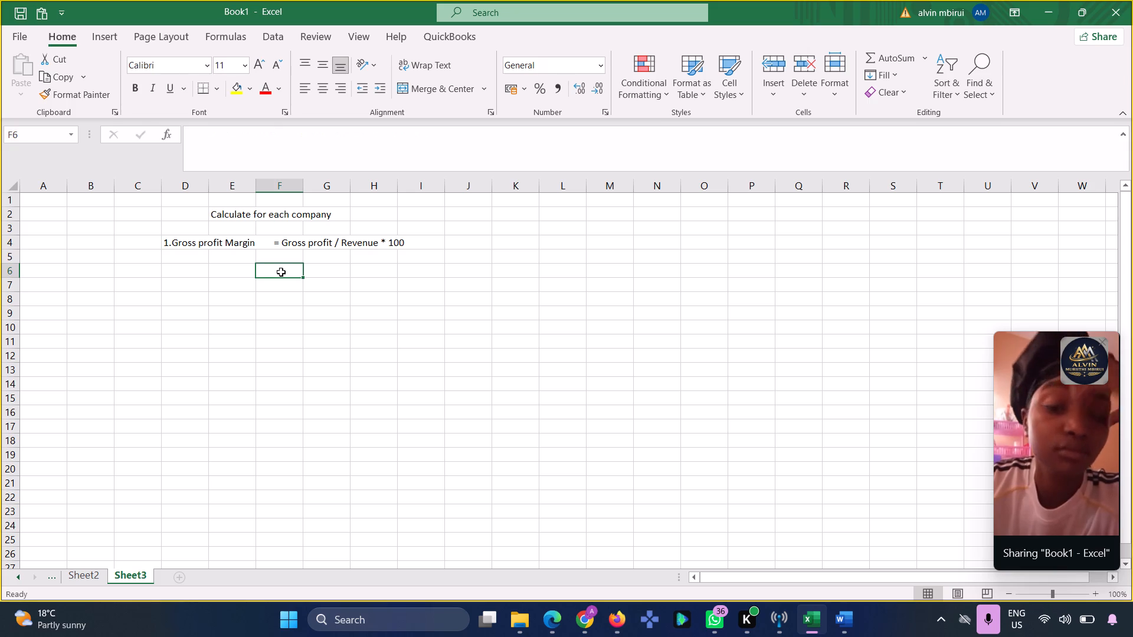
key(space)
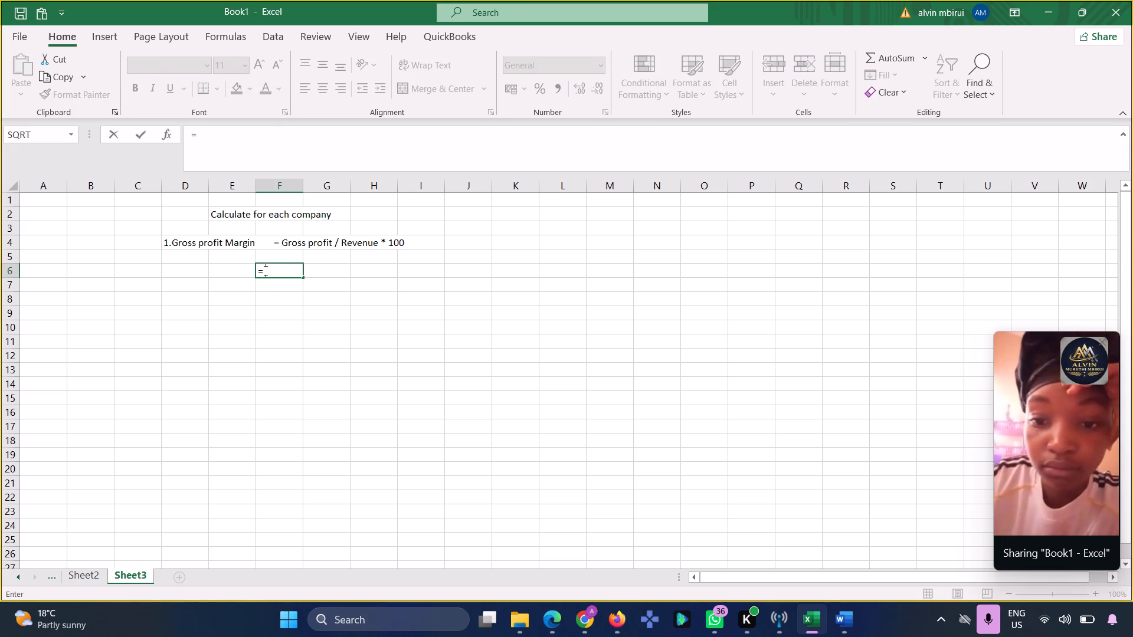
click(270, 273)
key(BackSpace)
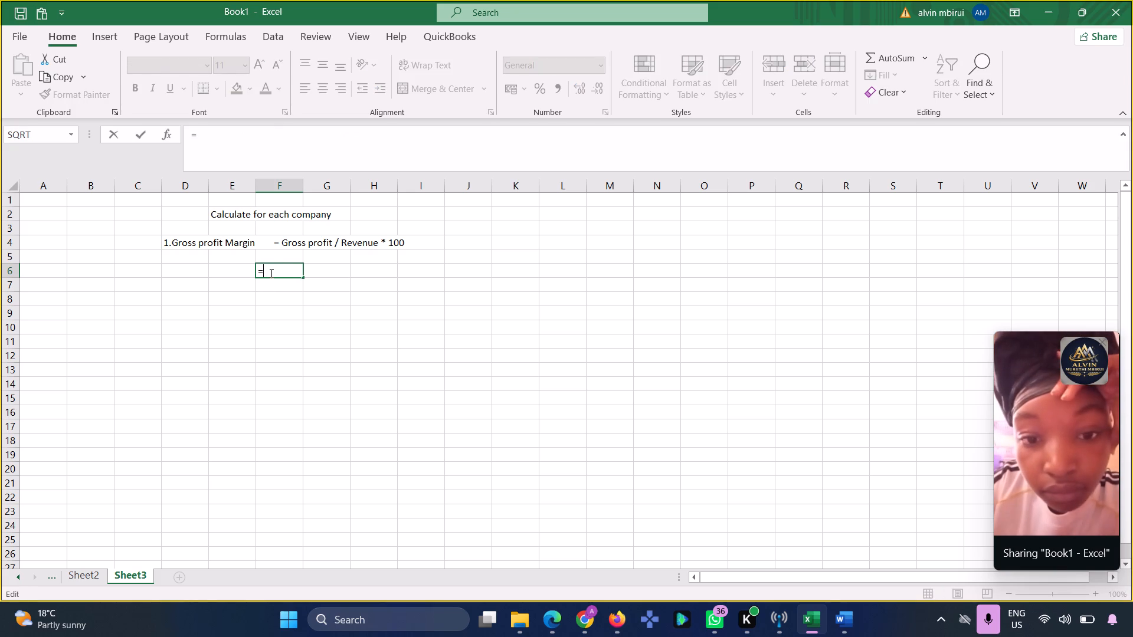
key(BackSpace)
Start the entry in F6 with leading spaces and the label "Zeta Limited =".
key(space)
key(space)
key(space)
key(space)
key(space)
key(space)
key(space)
key(space)
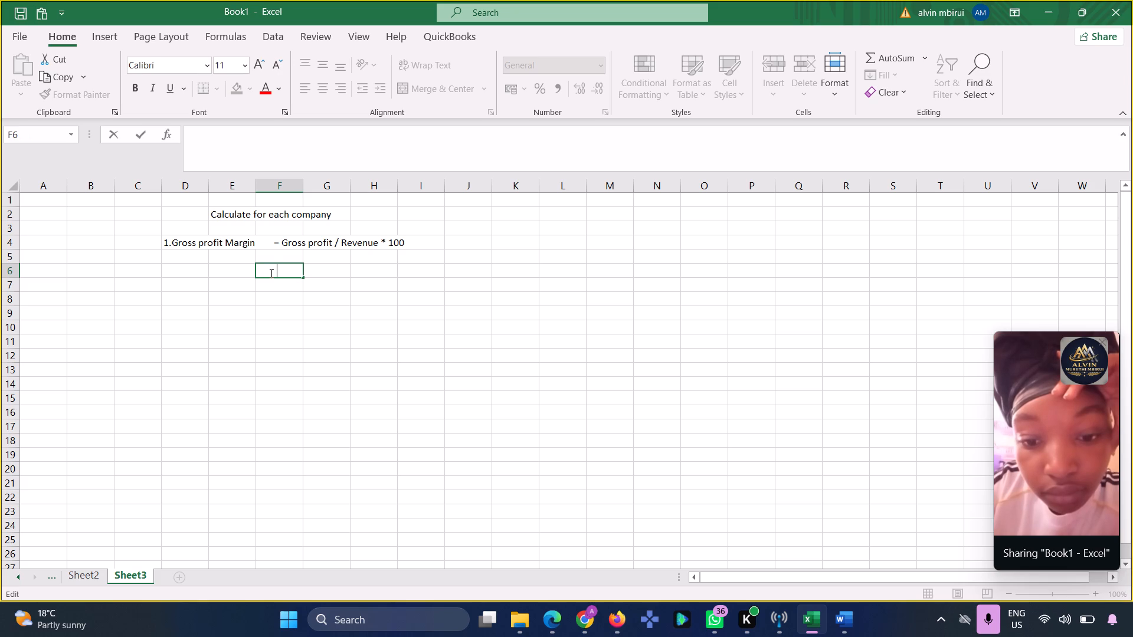
key(equal)
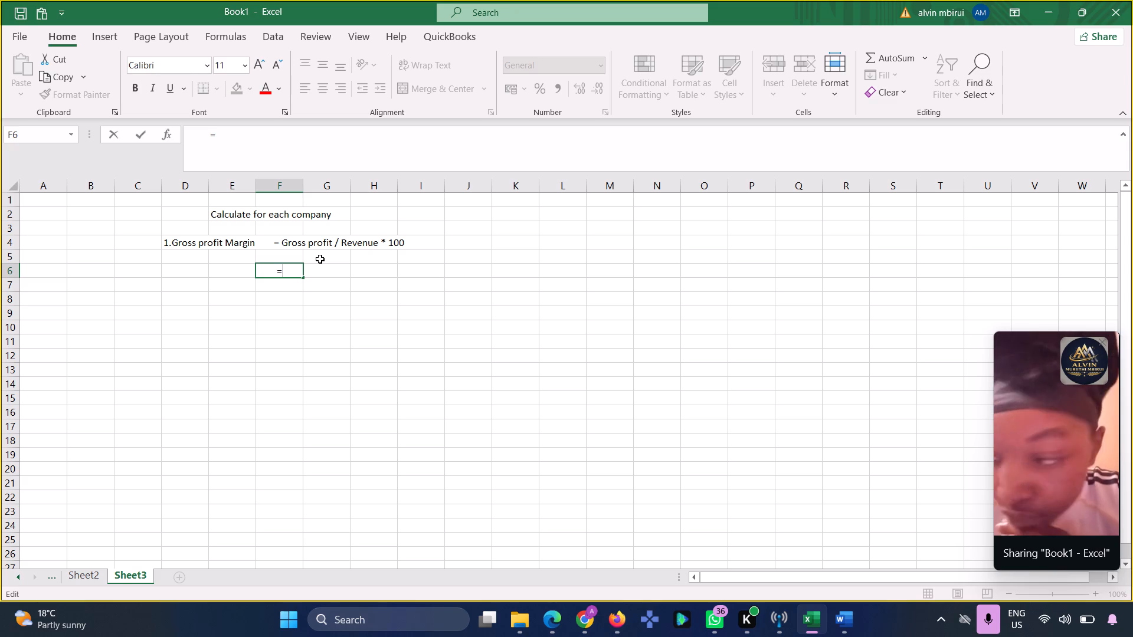
key(BackSpace)
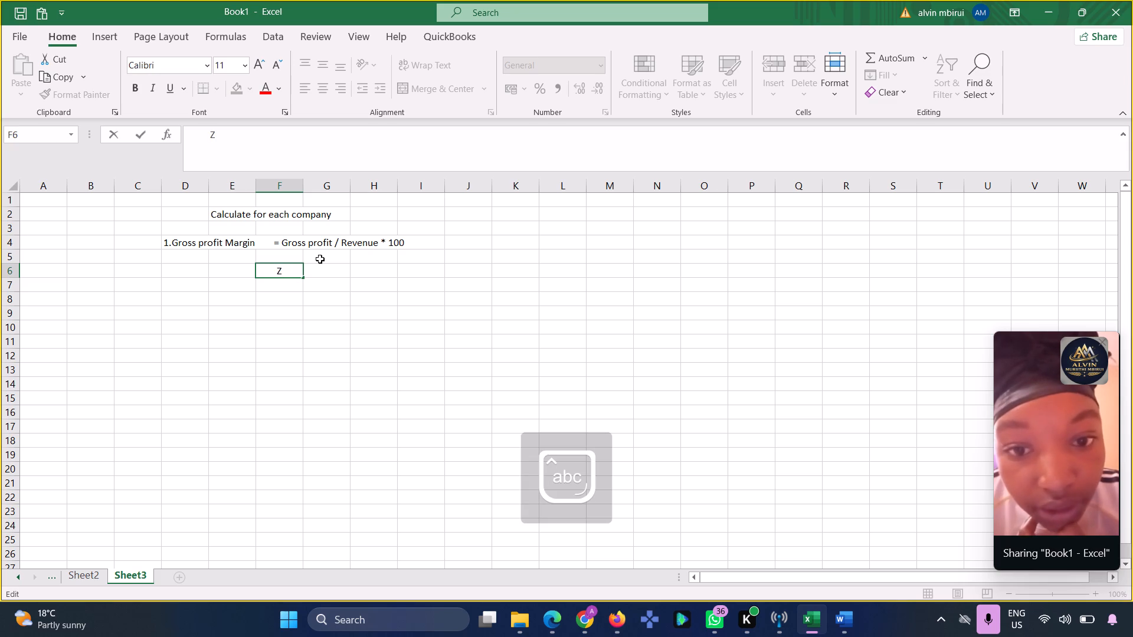
text(eta)
key(space)
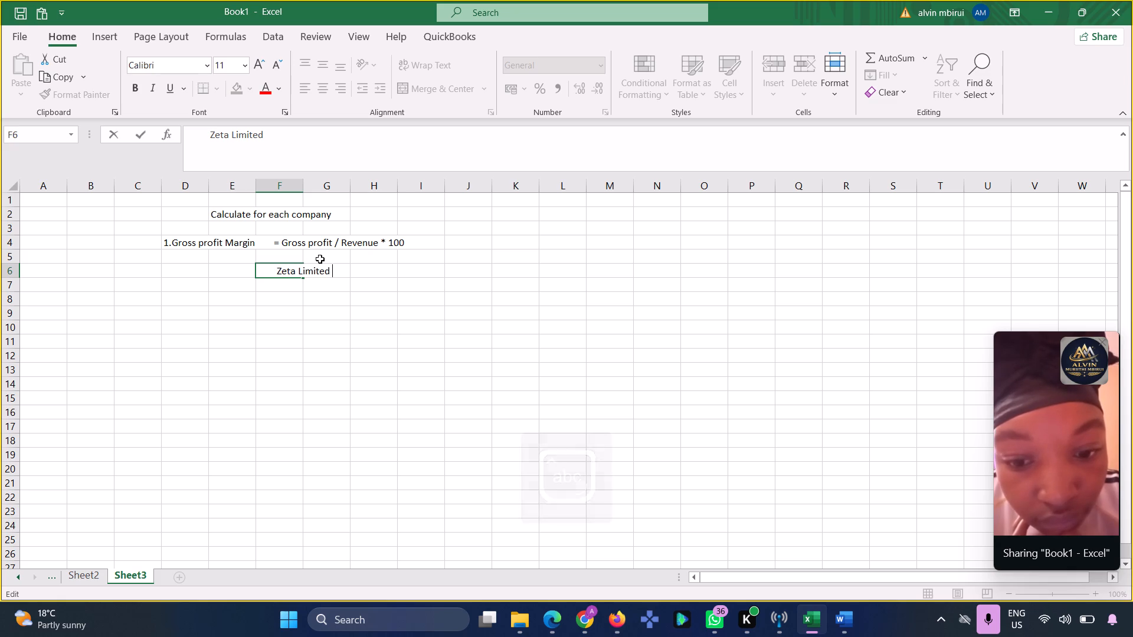
text(=)
key(space)
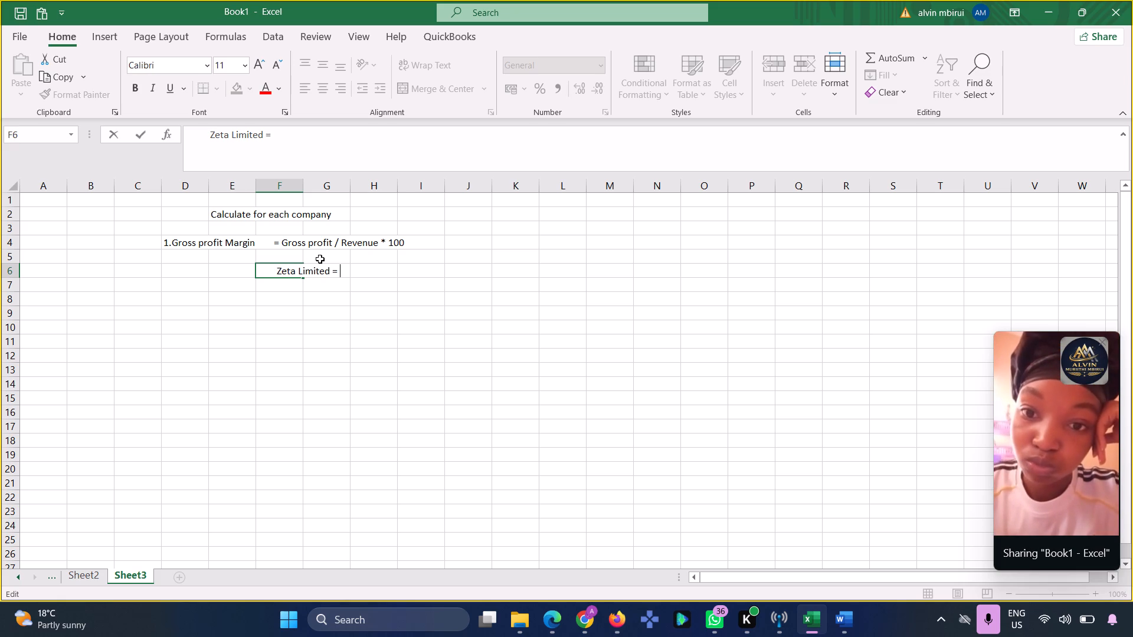
key(space)
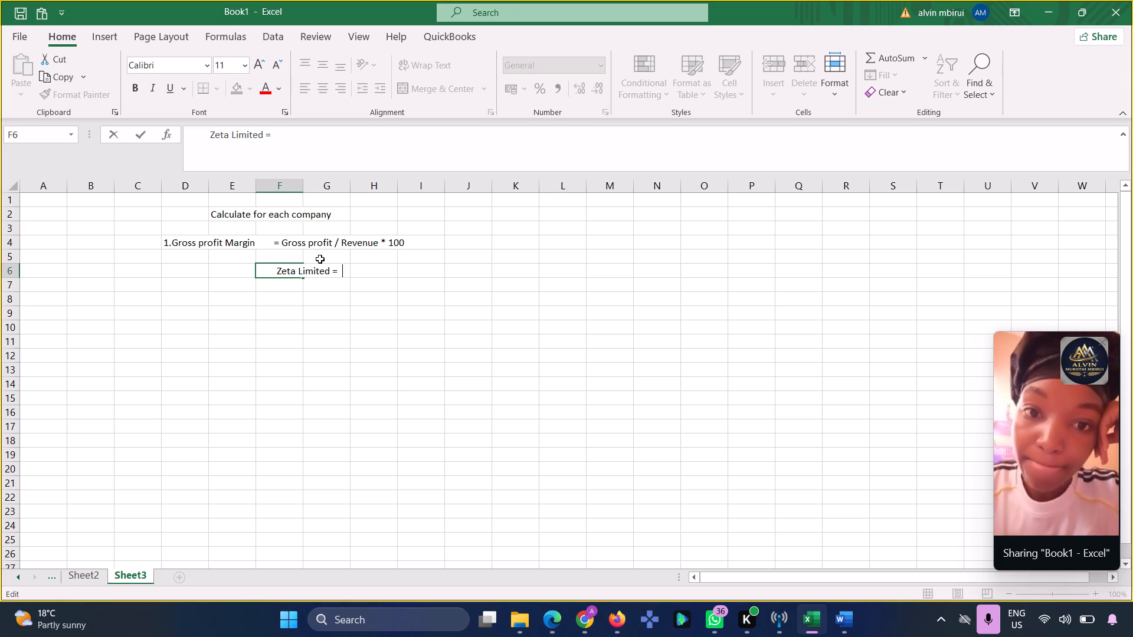
key(BackSpace)
key(BackSpace)
key(BackSpace)
key(space)
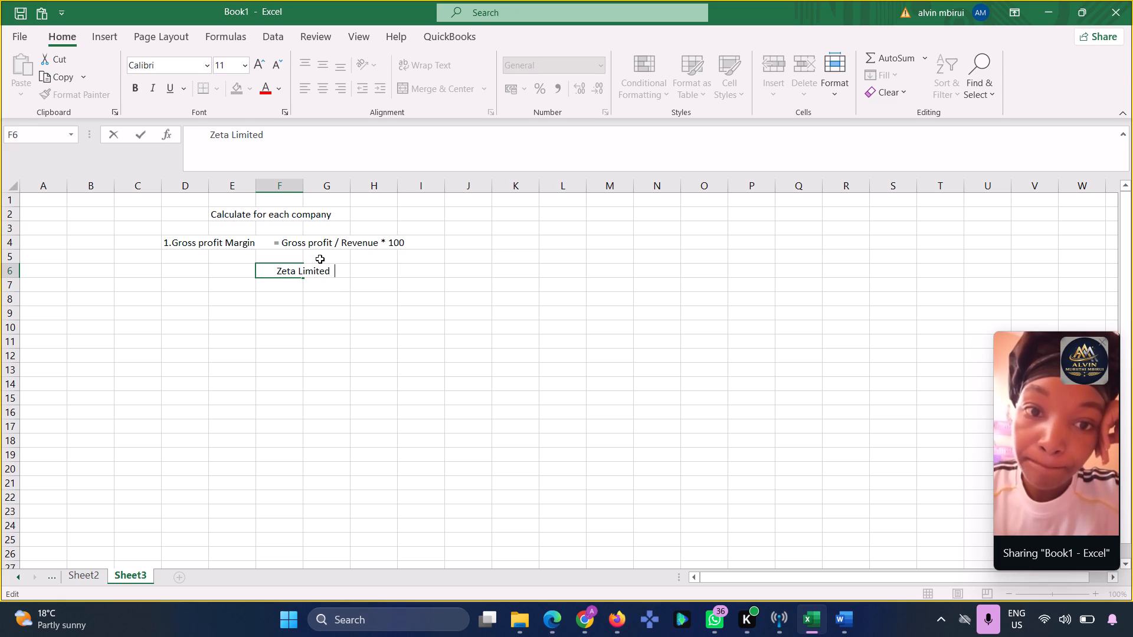
text(=)
key(space)
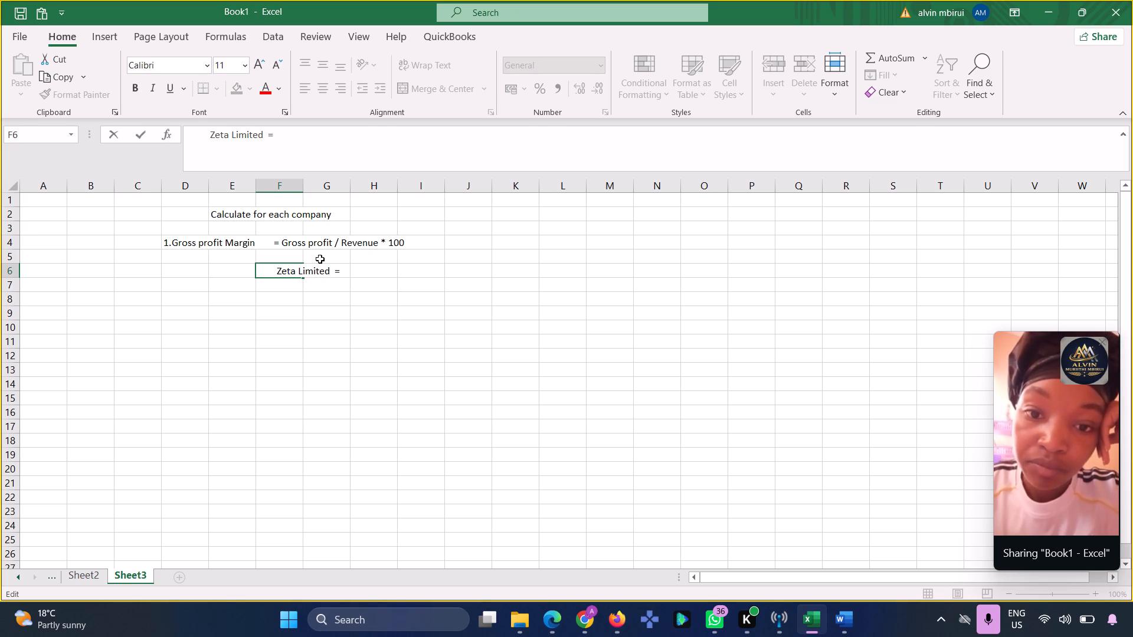
Complete the F6 entry with the gross profit margin calculation "( 1000 /4000 *100)" after the equals sign.
key(1)
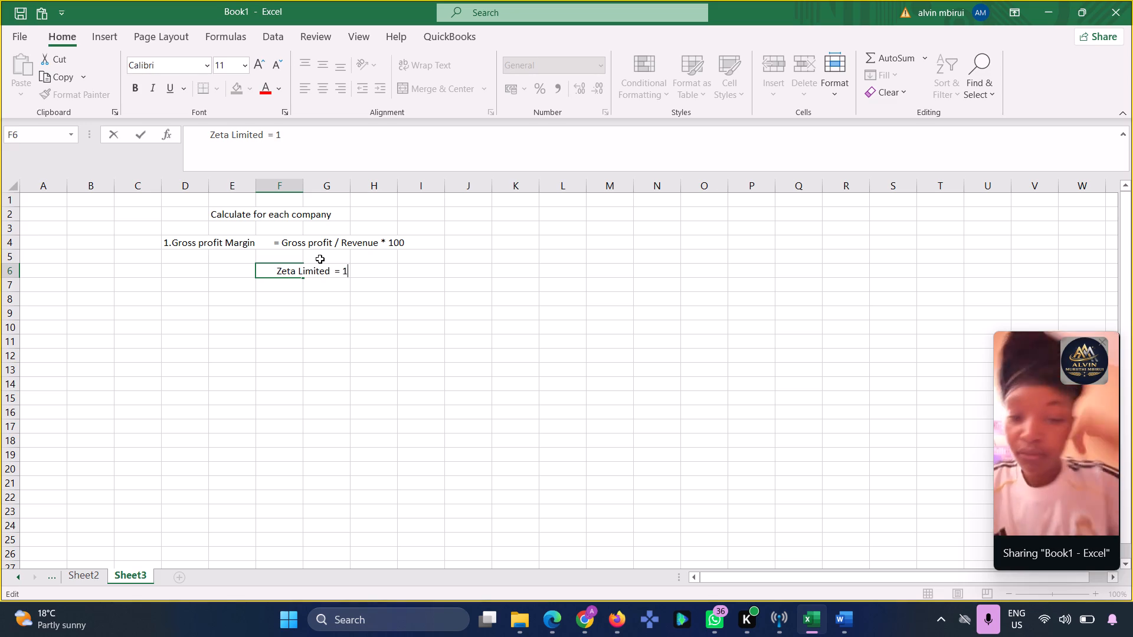
text(000)
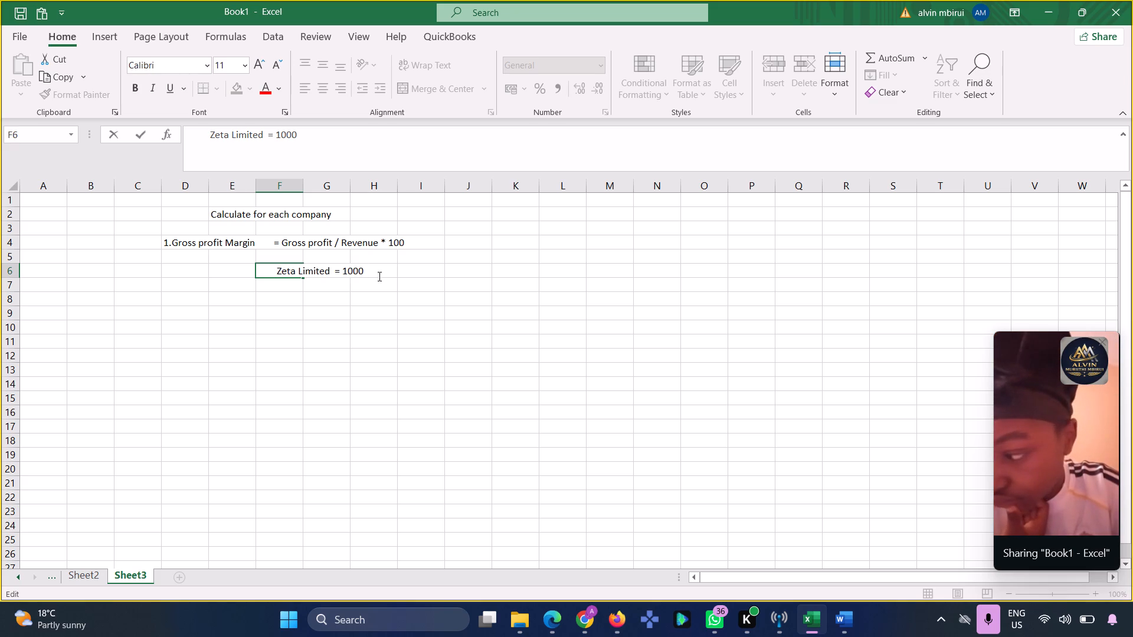
key(space)
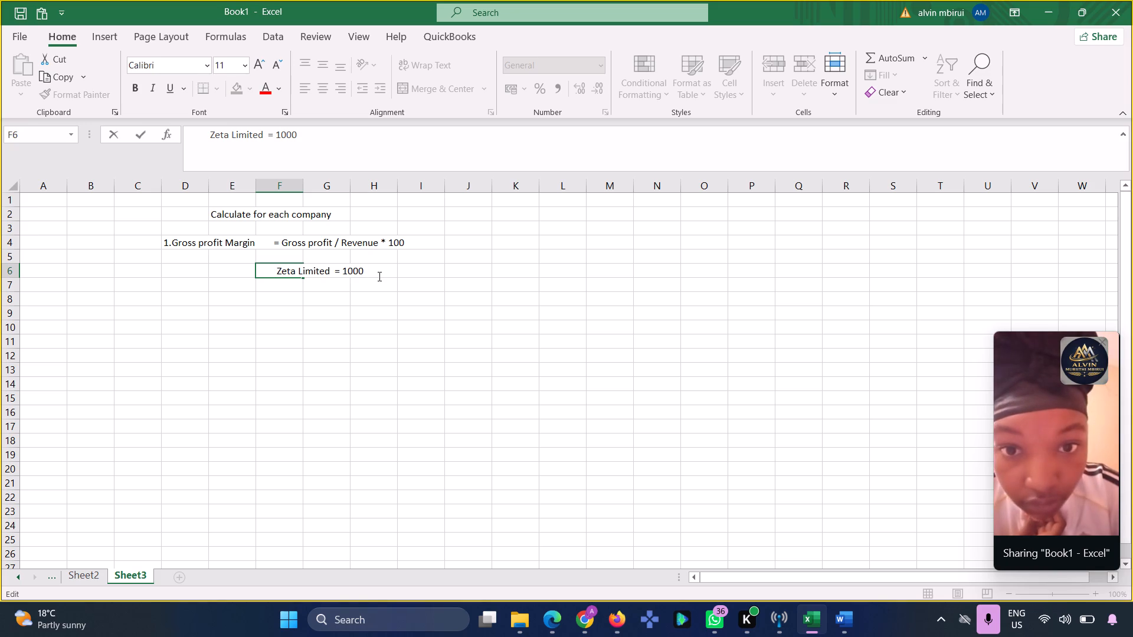
click(342, 273)
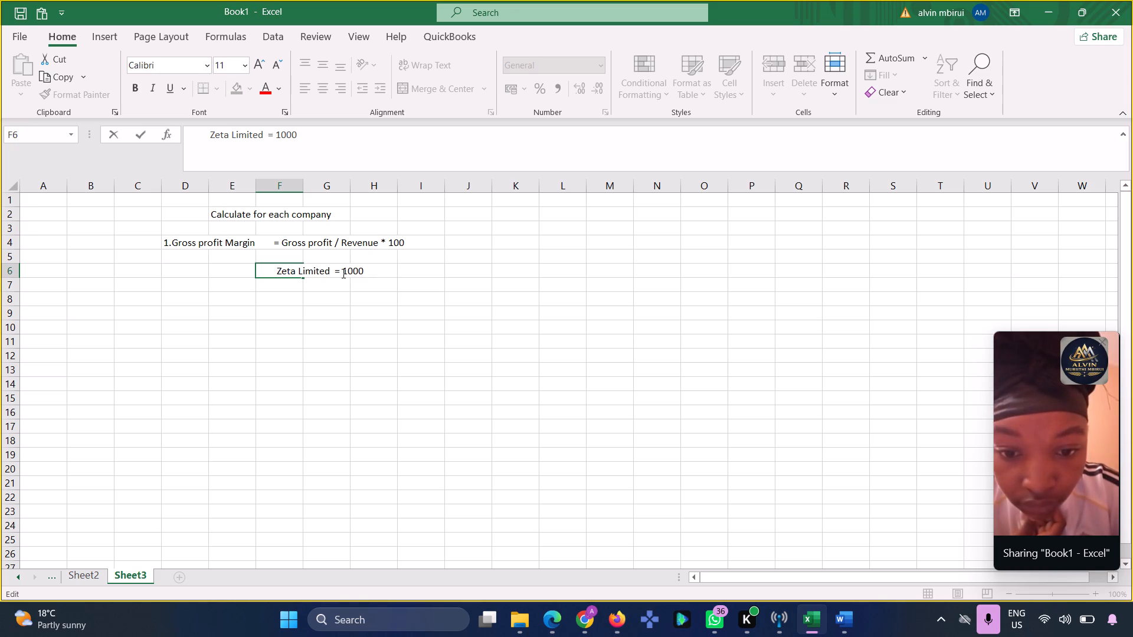
key(shift+parenleft)
key(space)
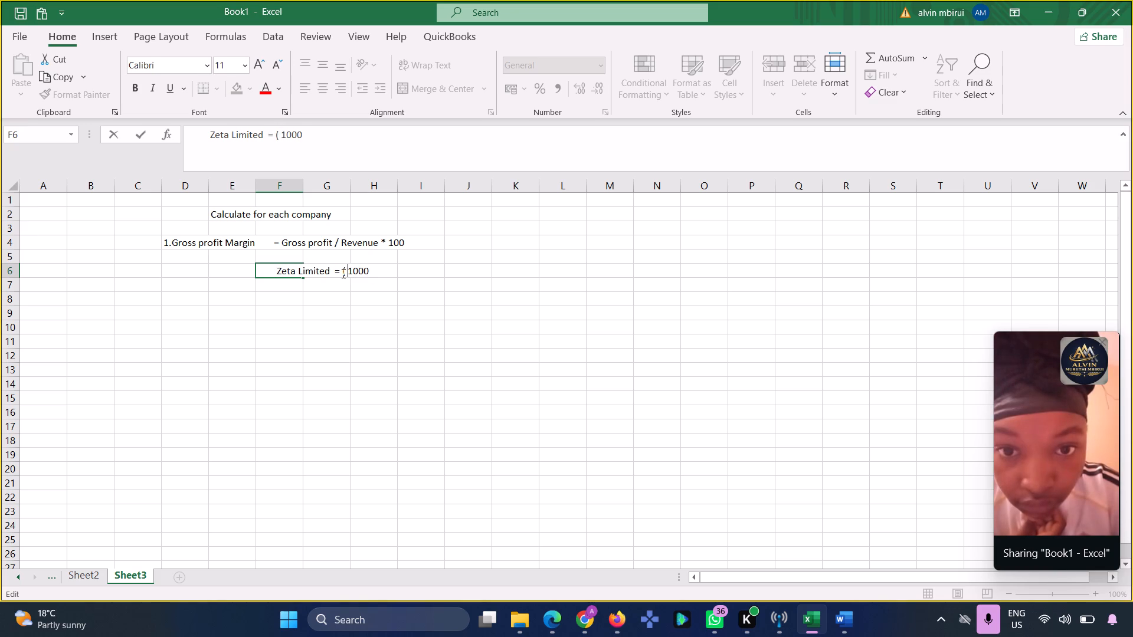
click(376, 270)
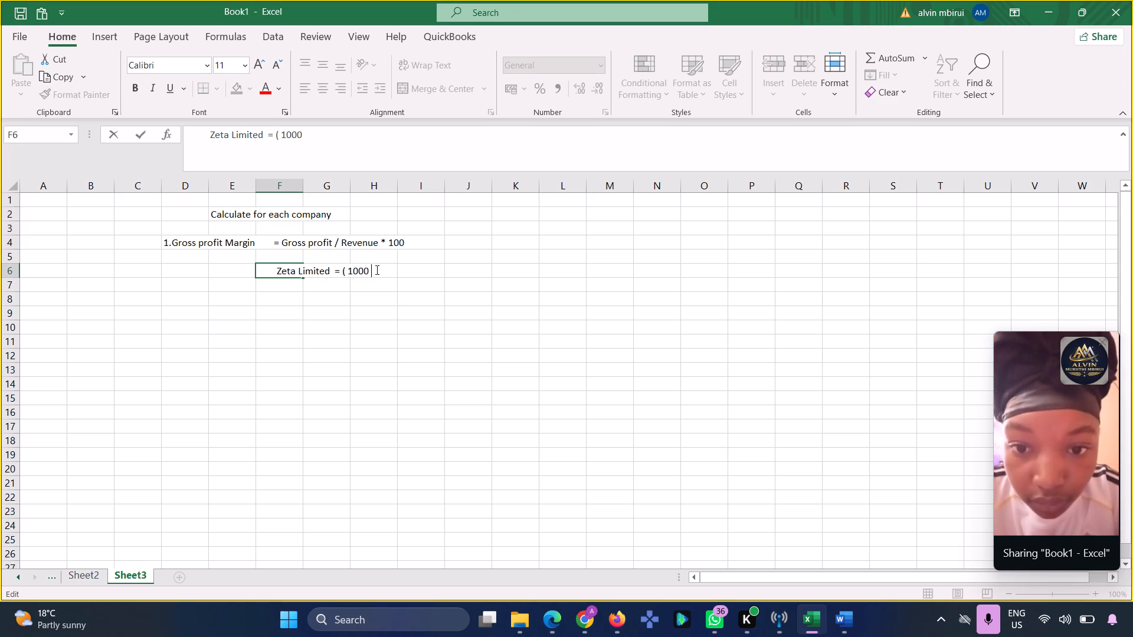
key(slash)
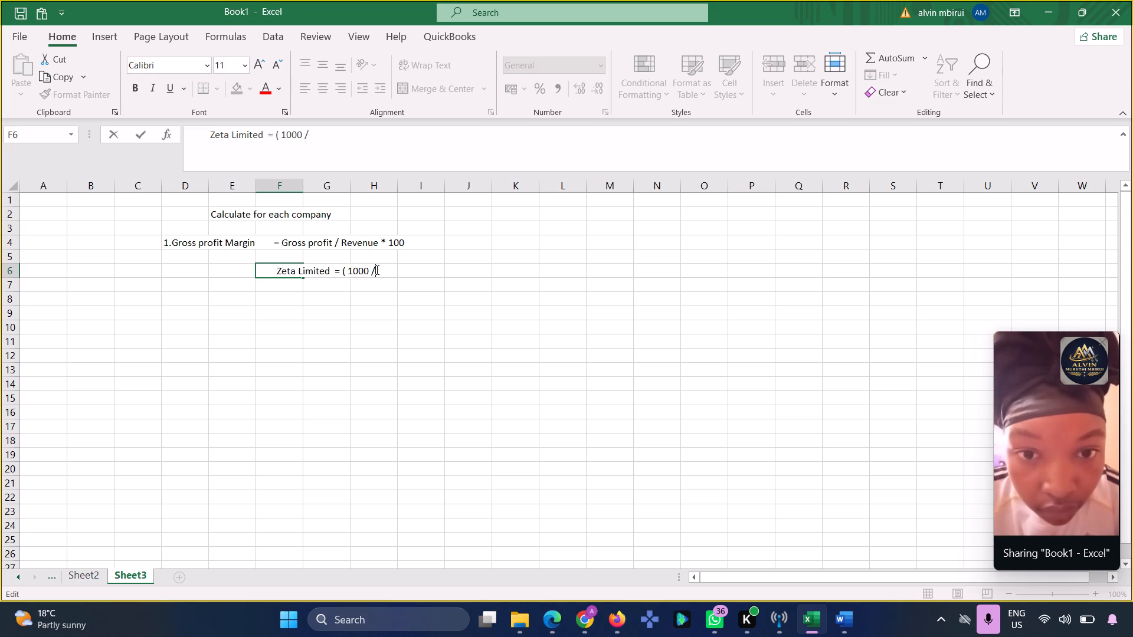
text(4000)
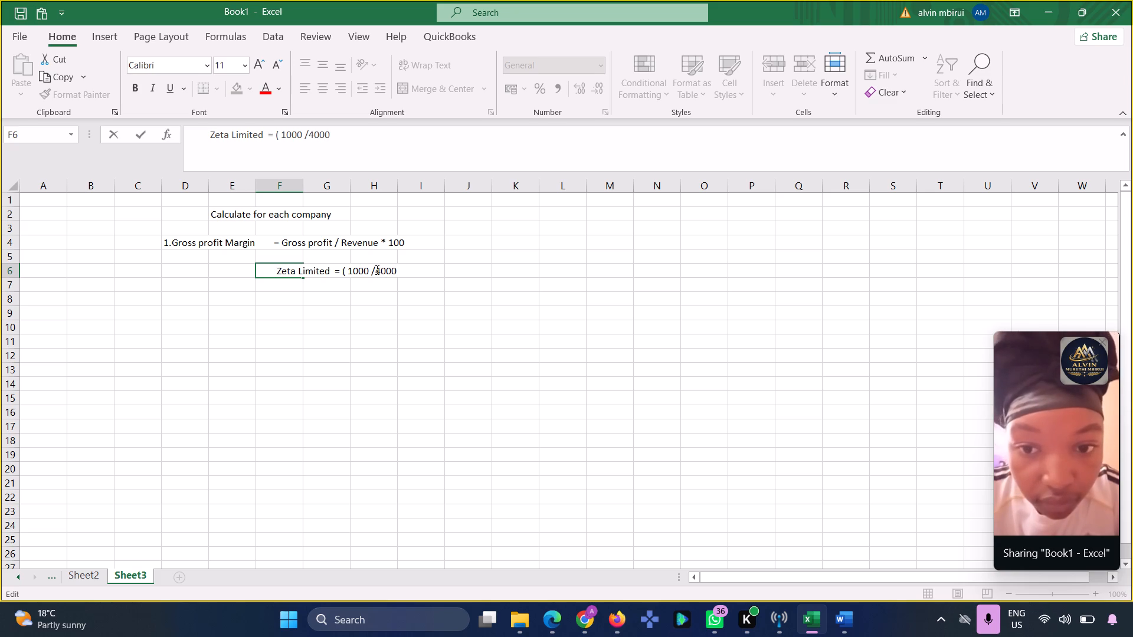
key(space)
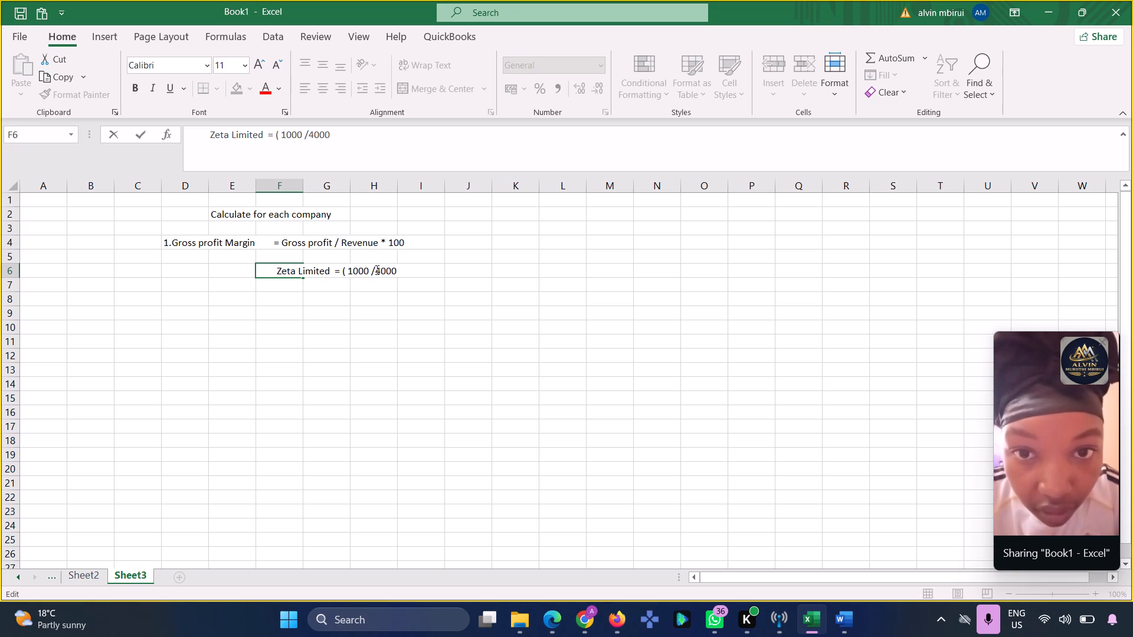
key(asterisk)
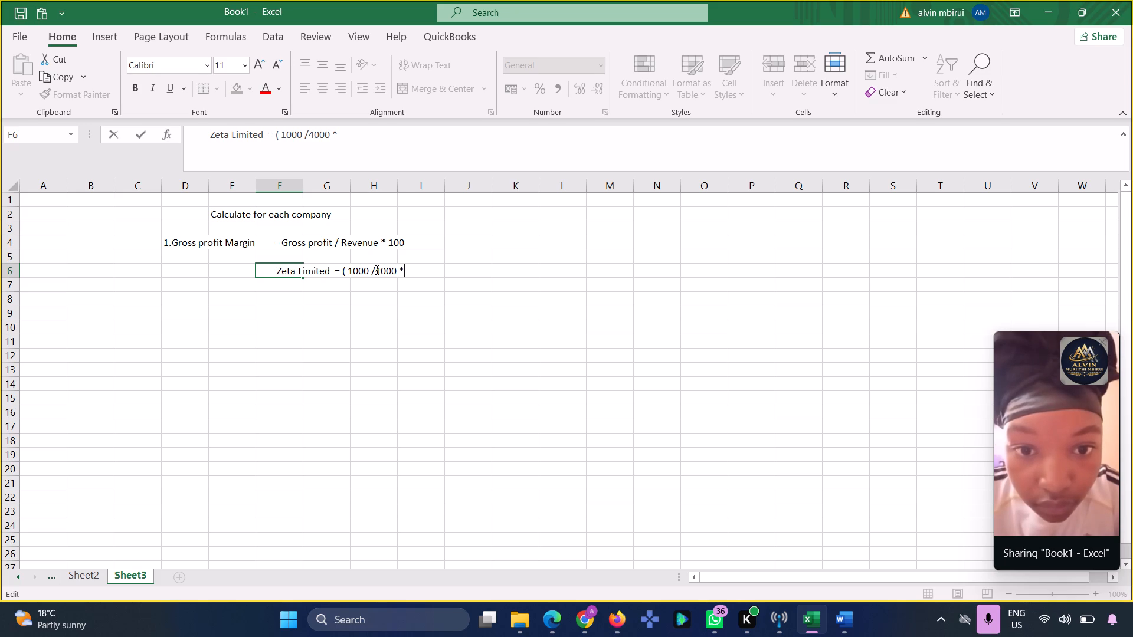
text(100)
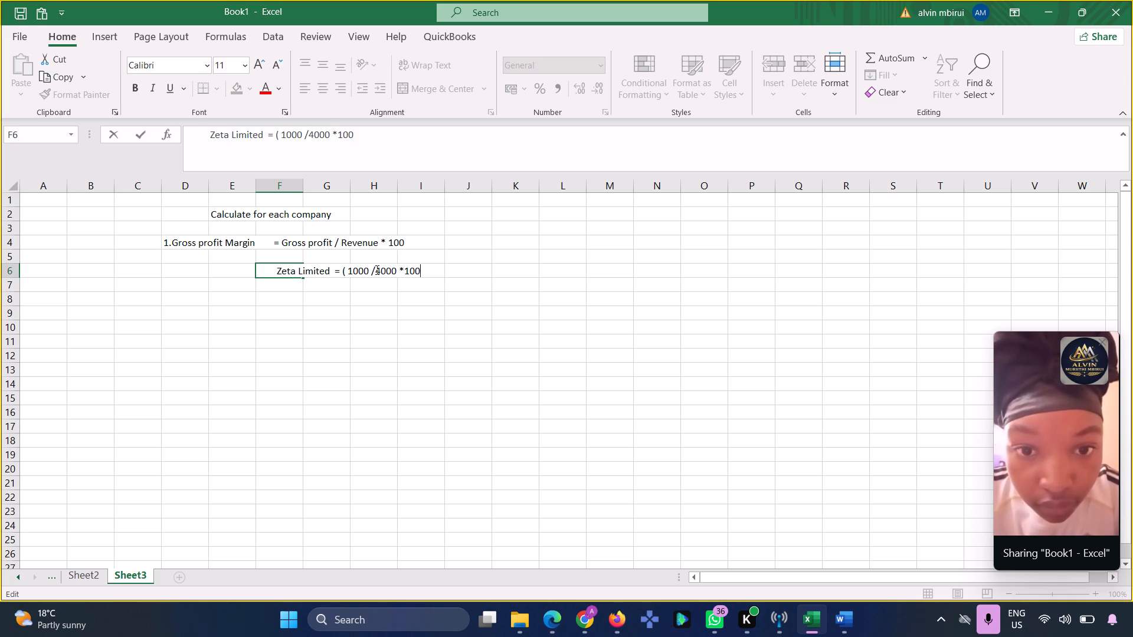
key(shift+parenright)
key(Return)
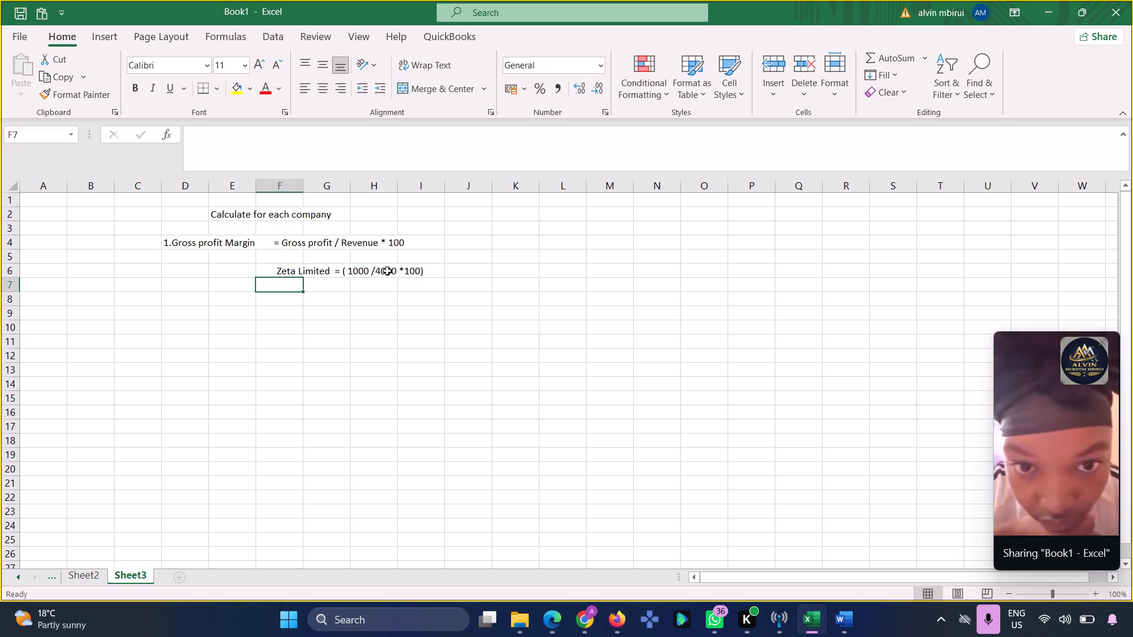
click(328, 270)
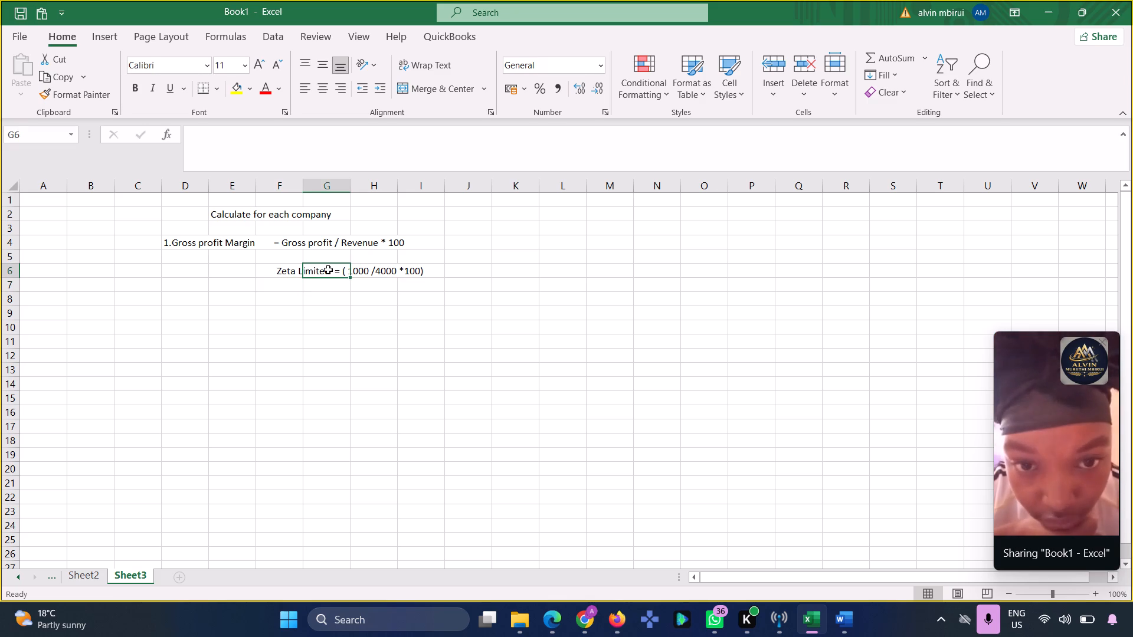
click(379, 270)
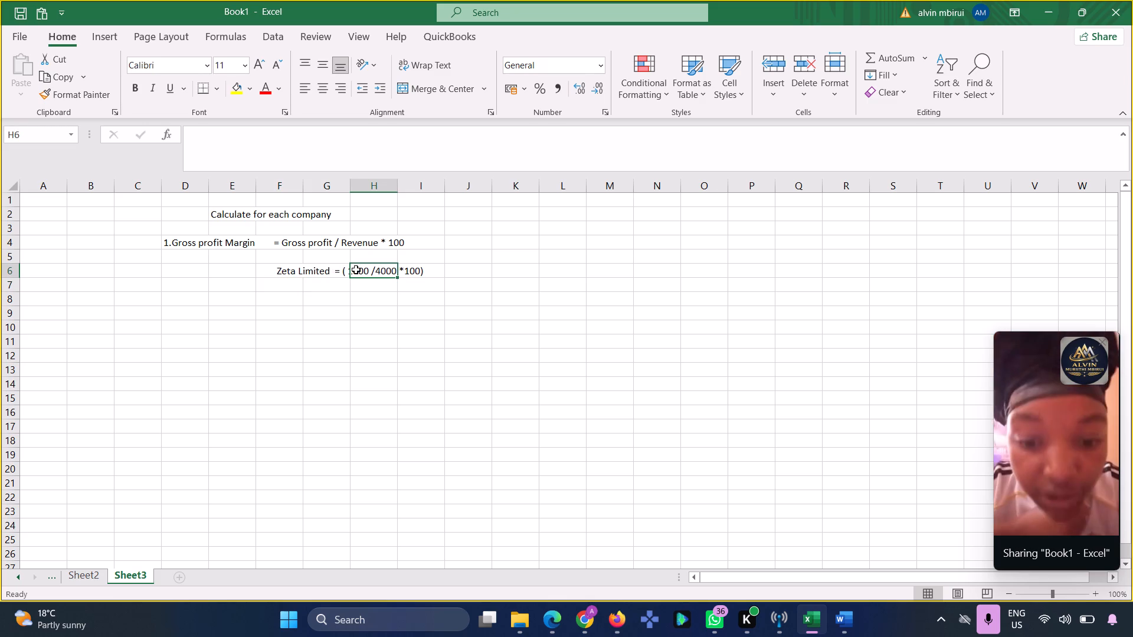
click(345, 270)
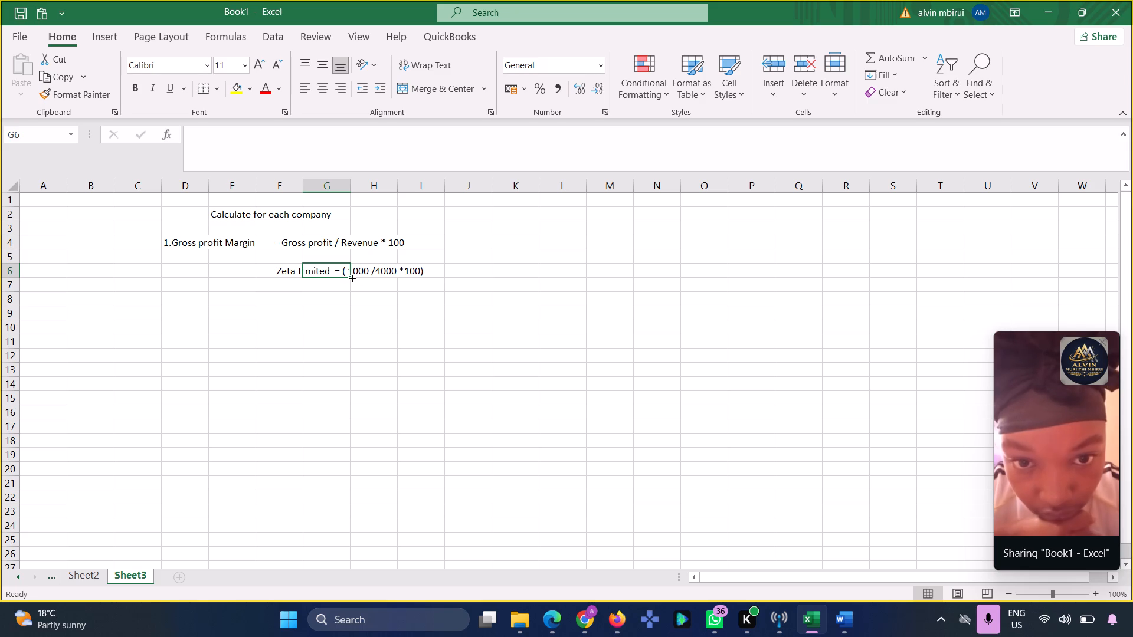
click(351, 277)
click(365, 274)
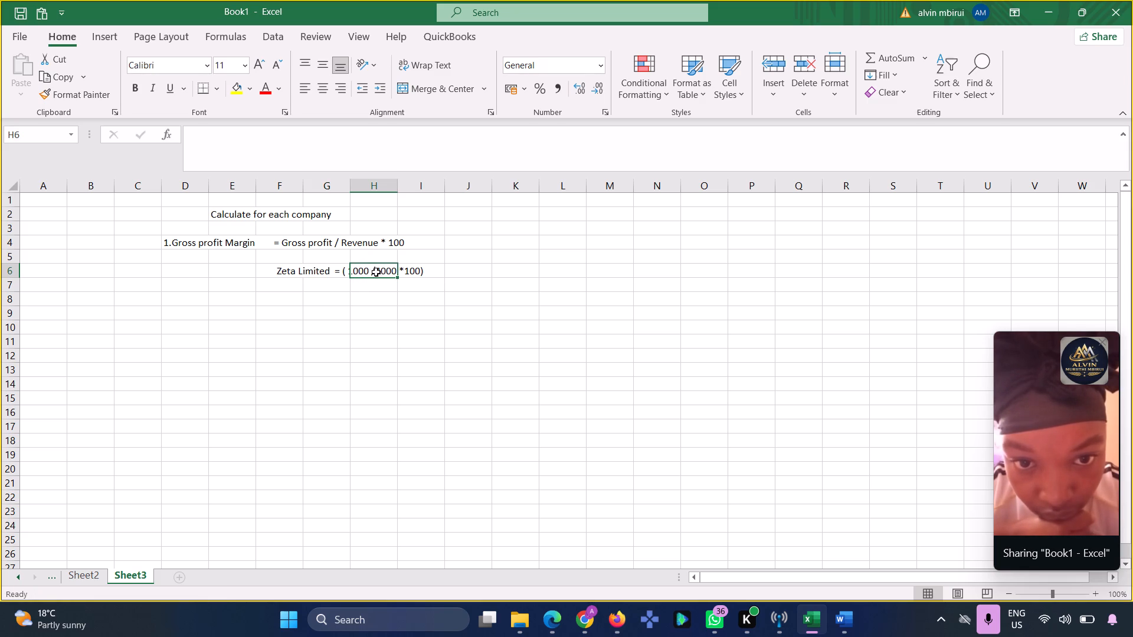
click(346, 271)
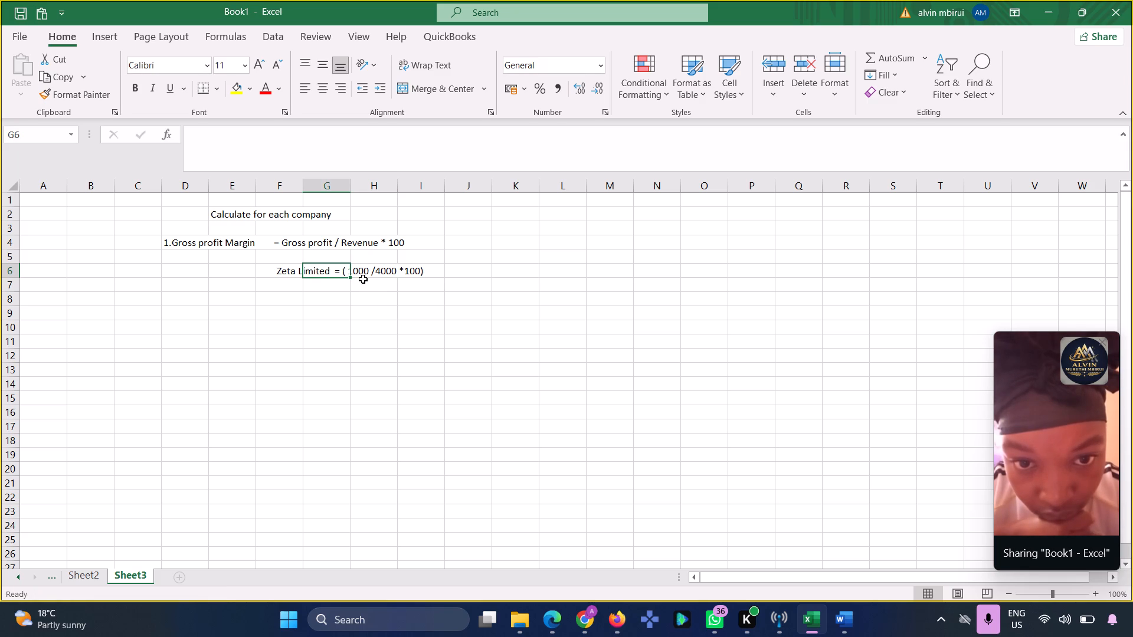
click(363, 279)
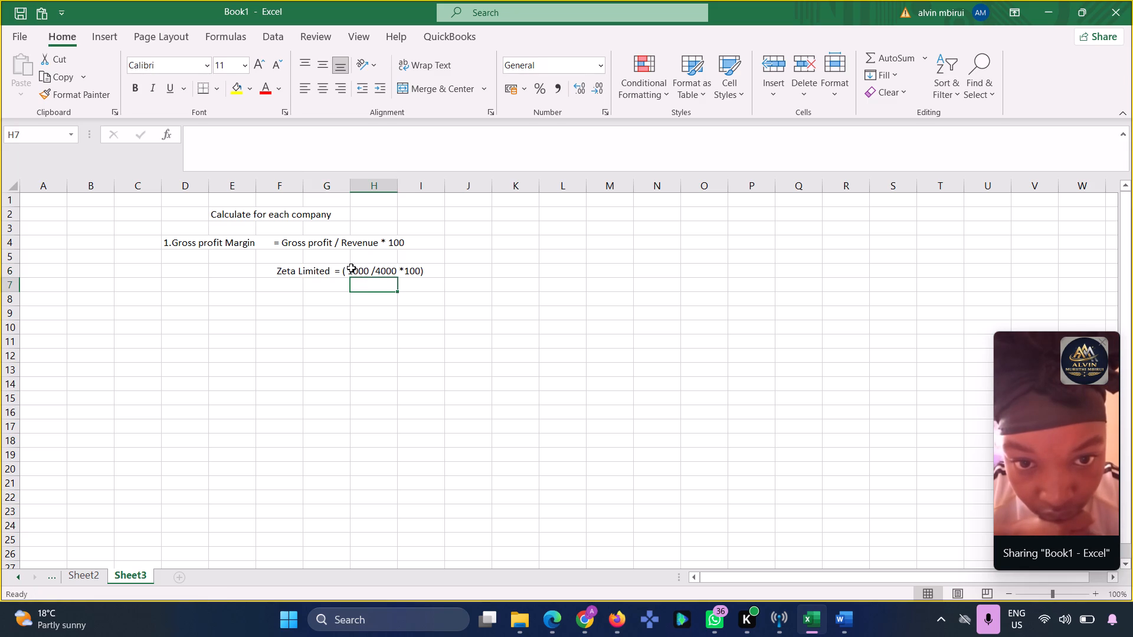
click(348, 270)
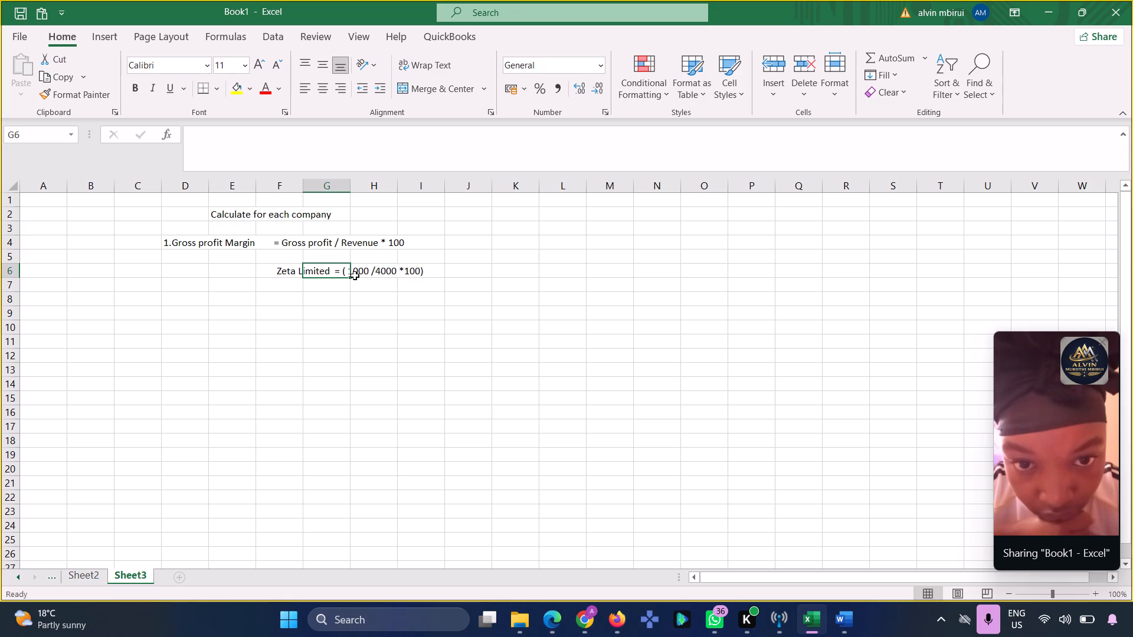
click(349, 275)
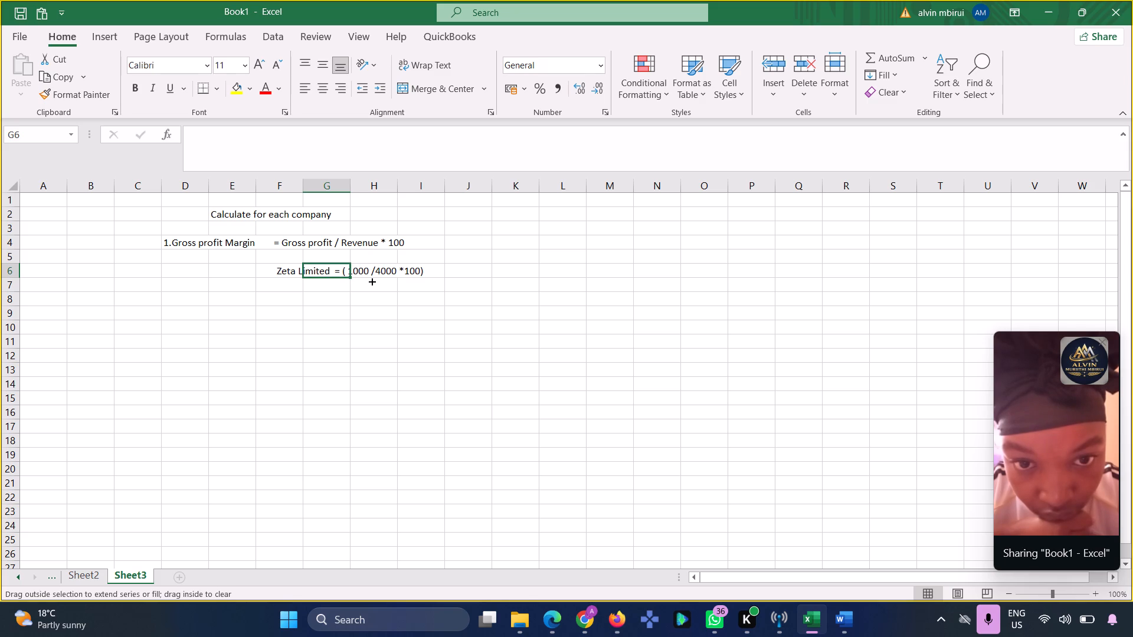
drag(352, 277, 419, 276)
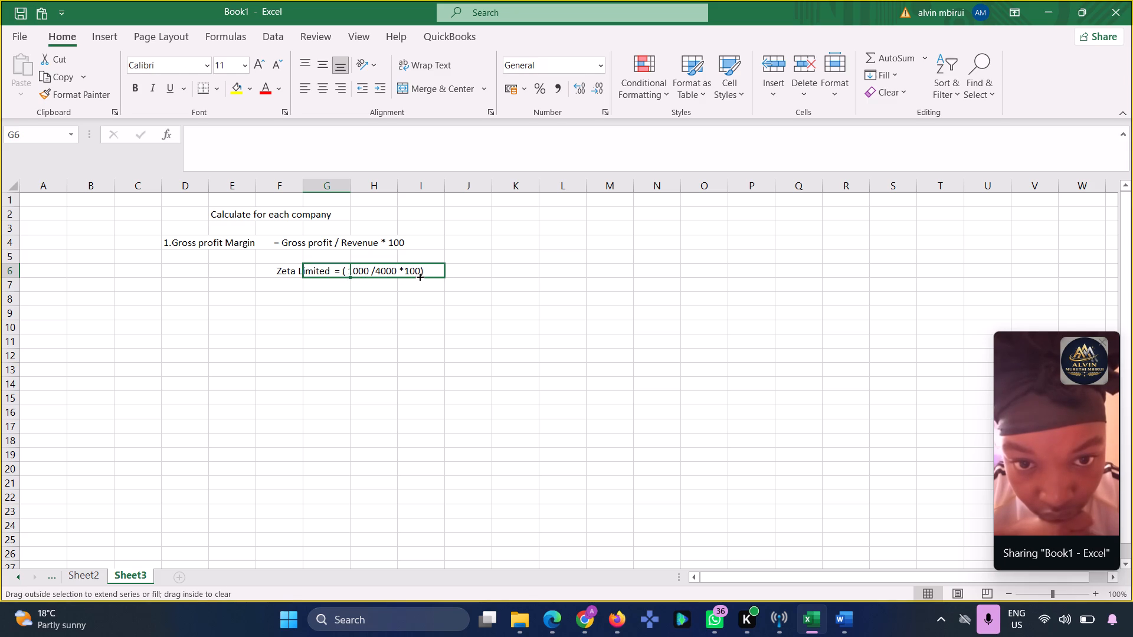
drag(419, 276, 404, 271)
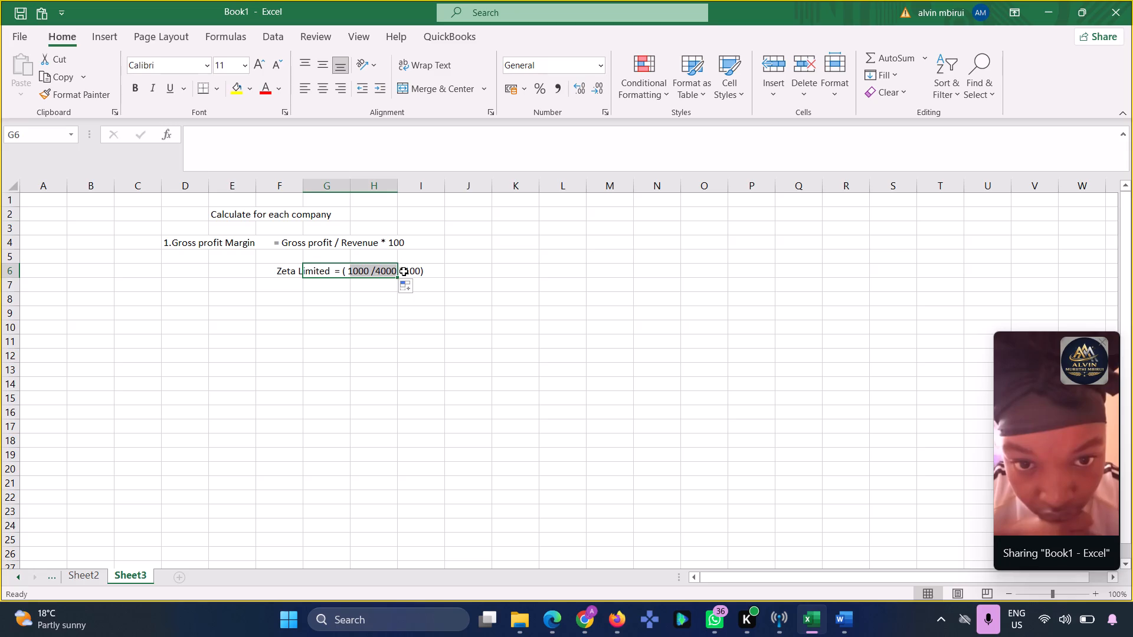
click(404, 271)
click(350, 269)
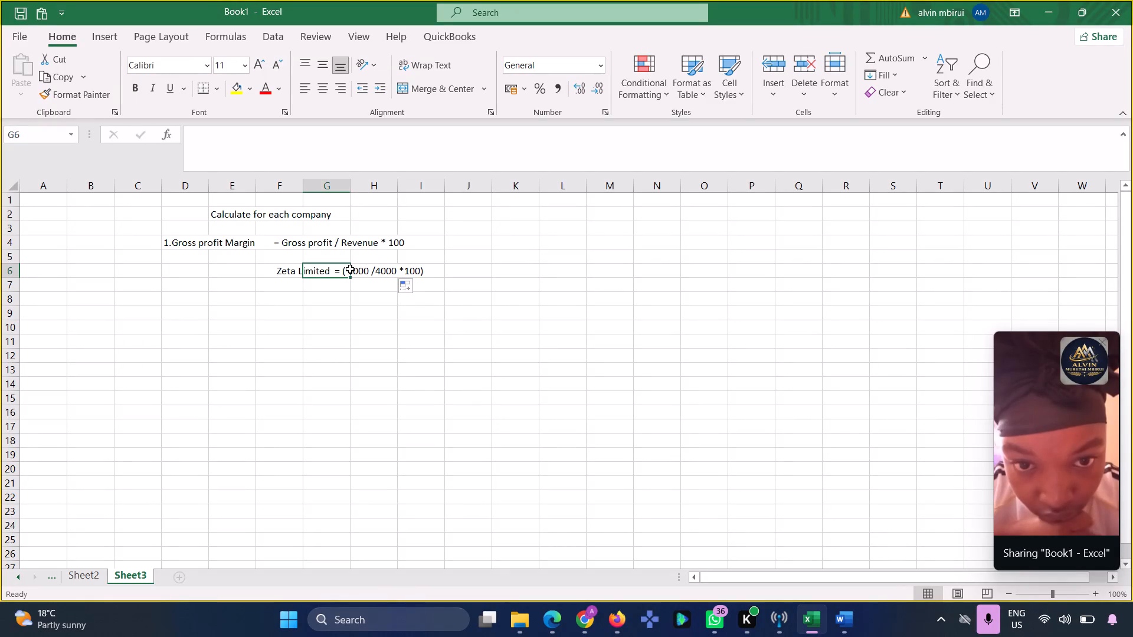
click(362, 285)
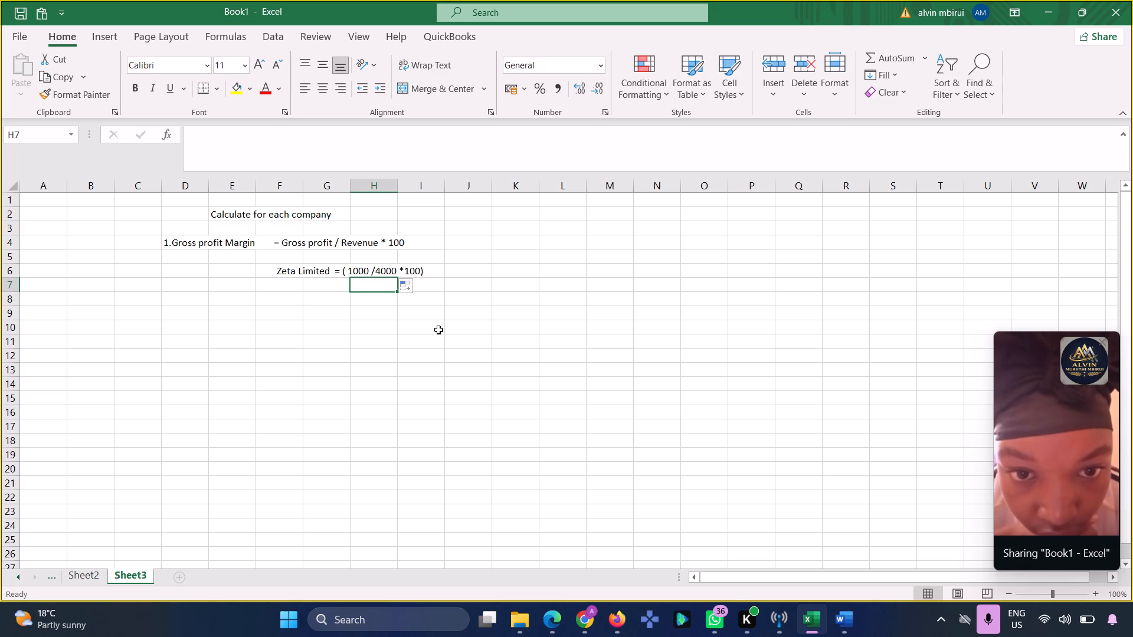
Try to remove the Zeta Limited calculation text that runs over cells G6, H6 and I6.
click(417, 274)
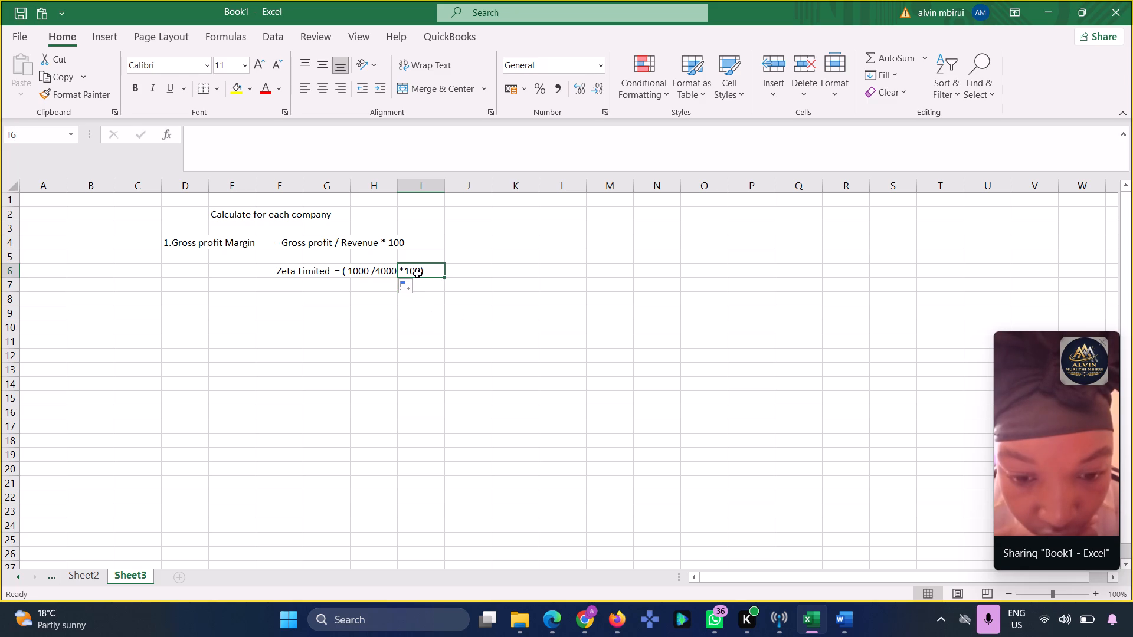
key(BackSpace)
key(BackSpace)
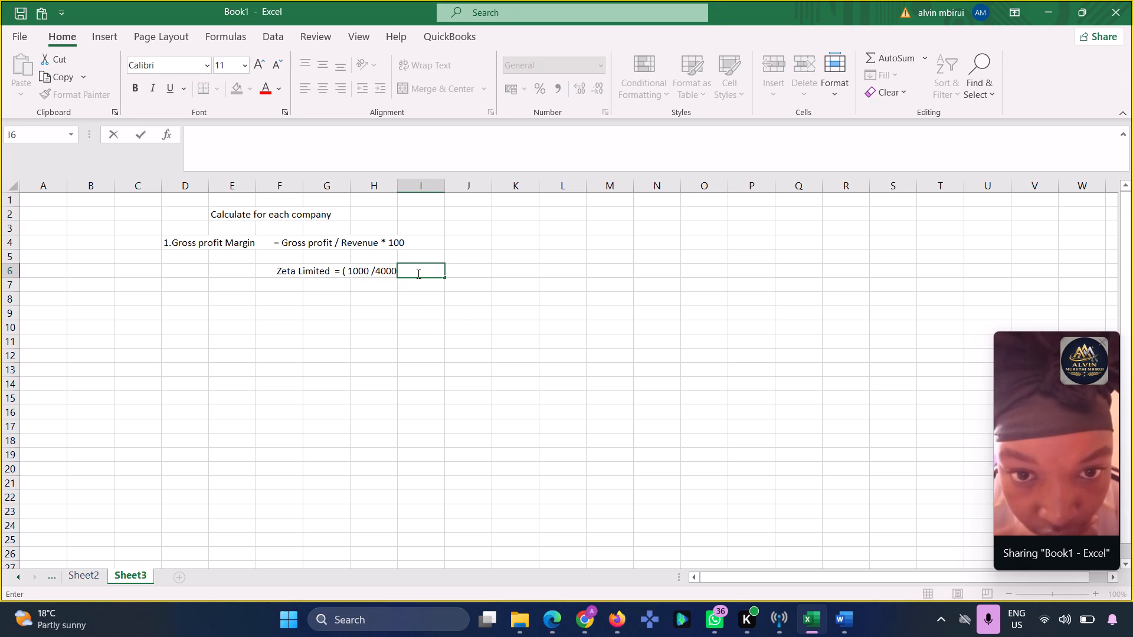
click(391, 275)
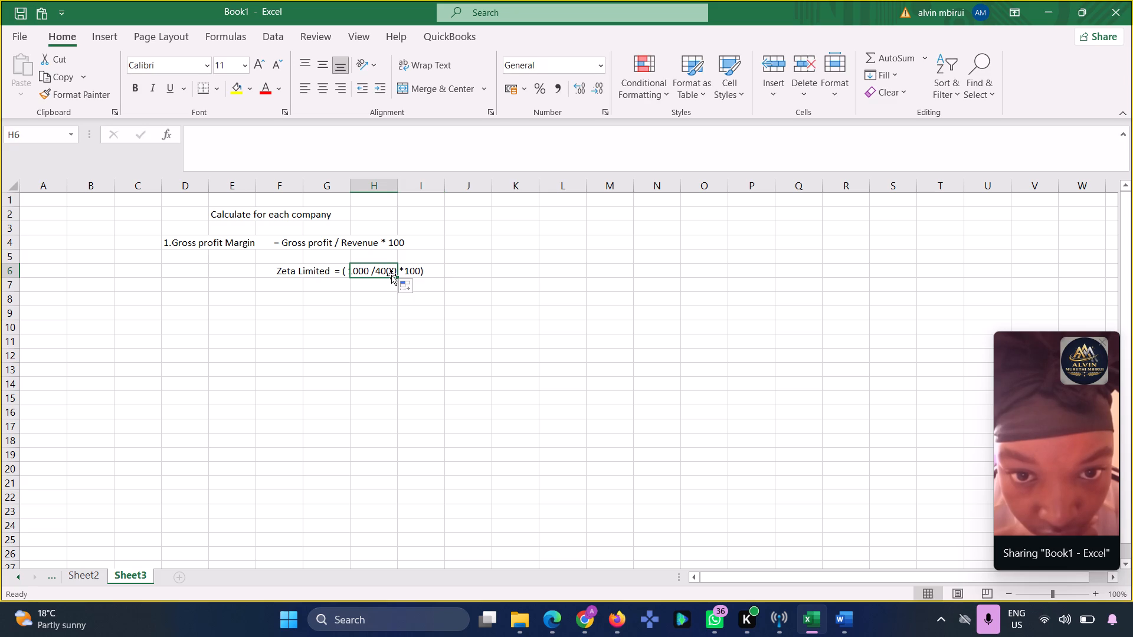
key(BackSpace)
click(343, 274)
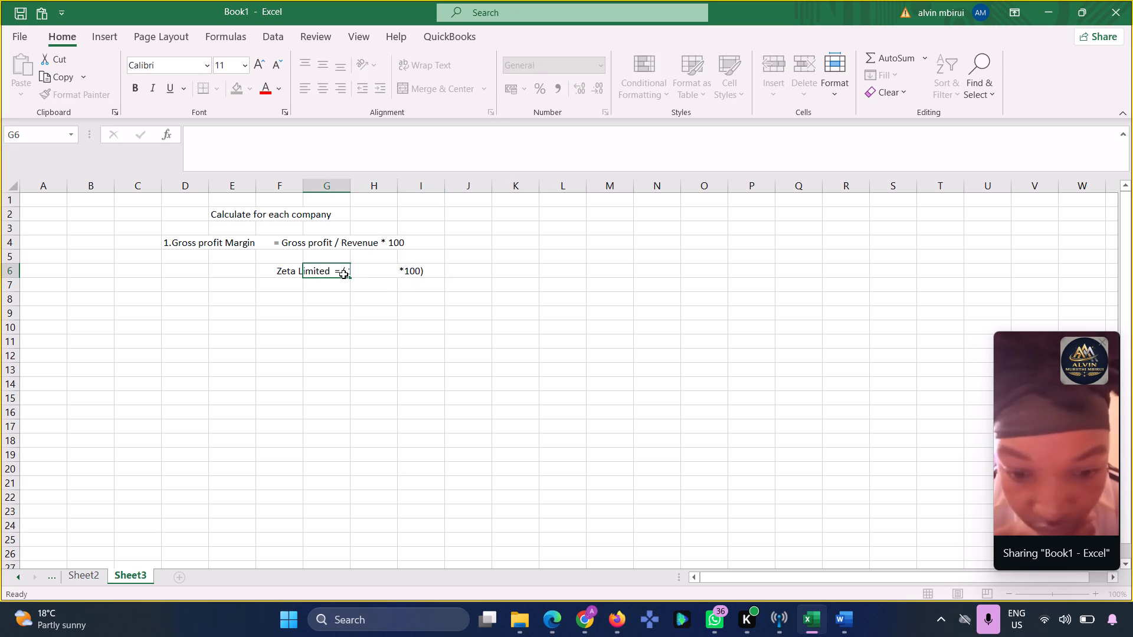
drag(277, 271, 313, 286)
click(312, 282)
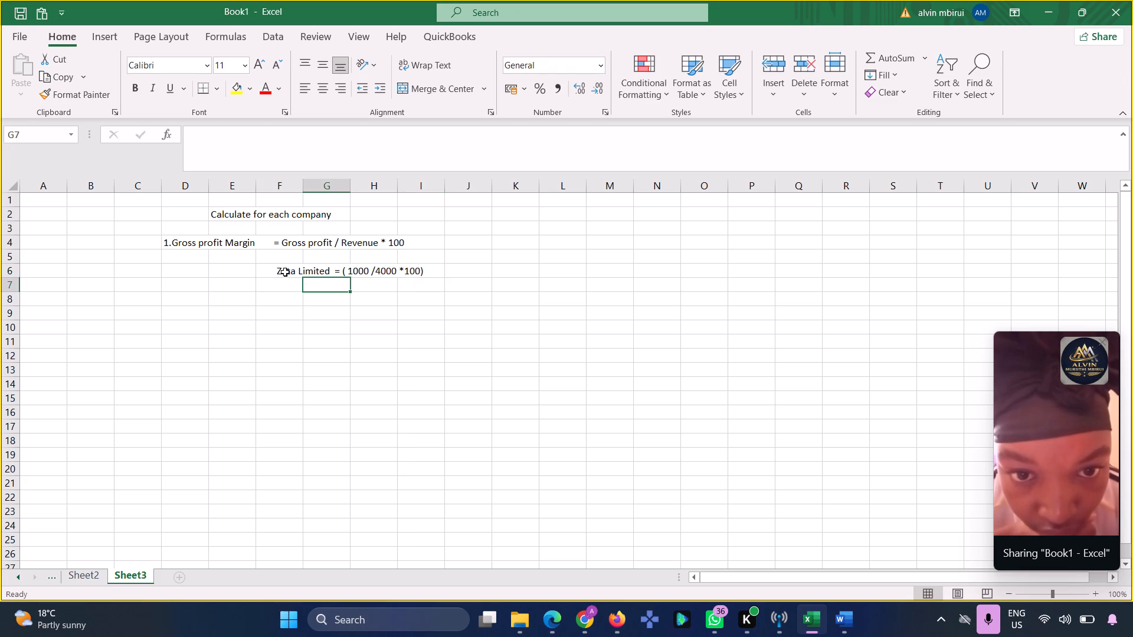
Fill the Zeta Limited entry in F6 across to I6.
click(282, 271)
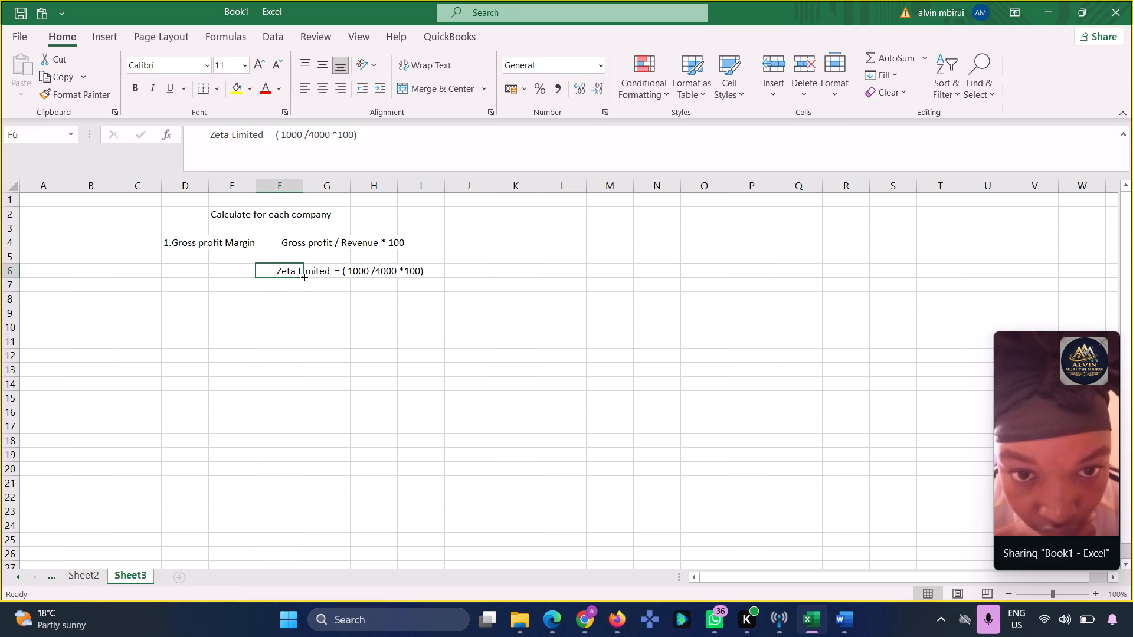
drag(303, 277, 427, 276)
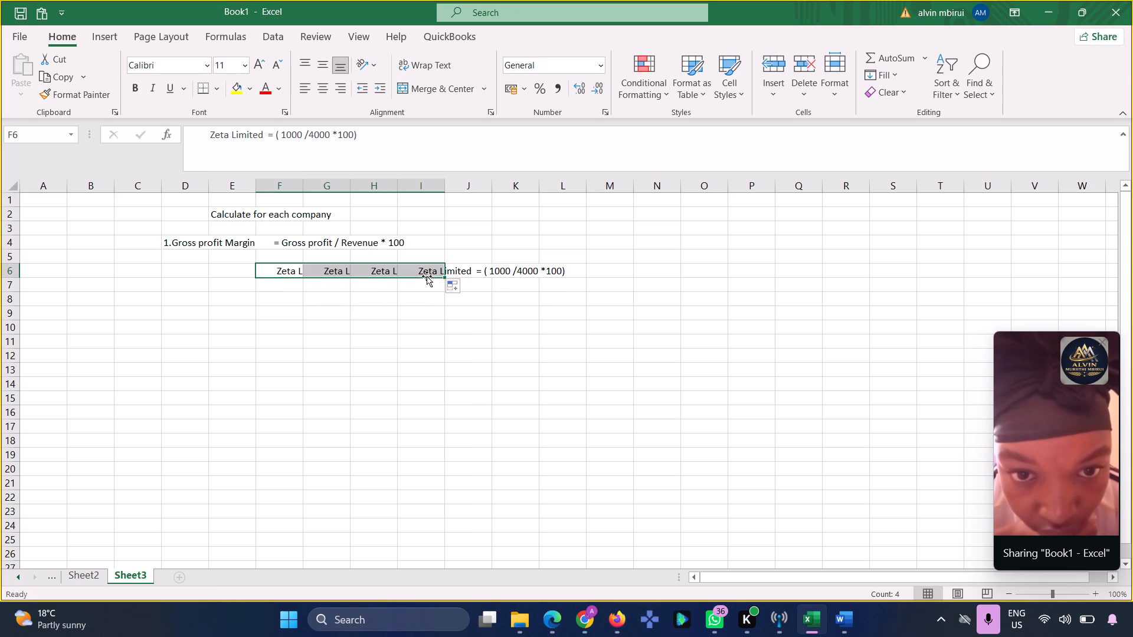
Clear the Zeta Limited entries from cells F6 to I6 so row 6 is empty.
key(BackSpace)
key(BackSpace)
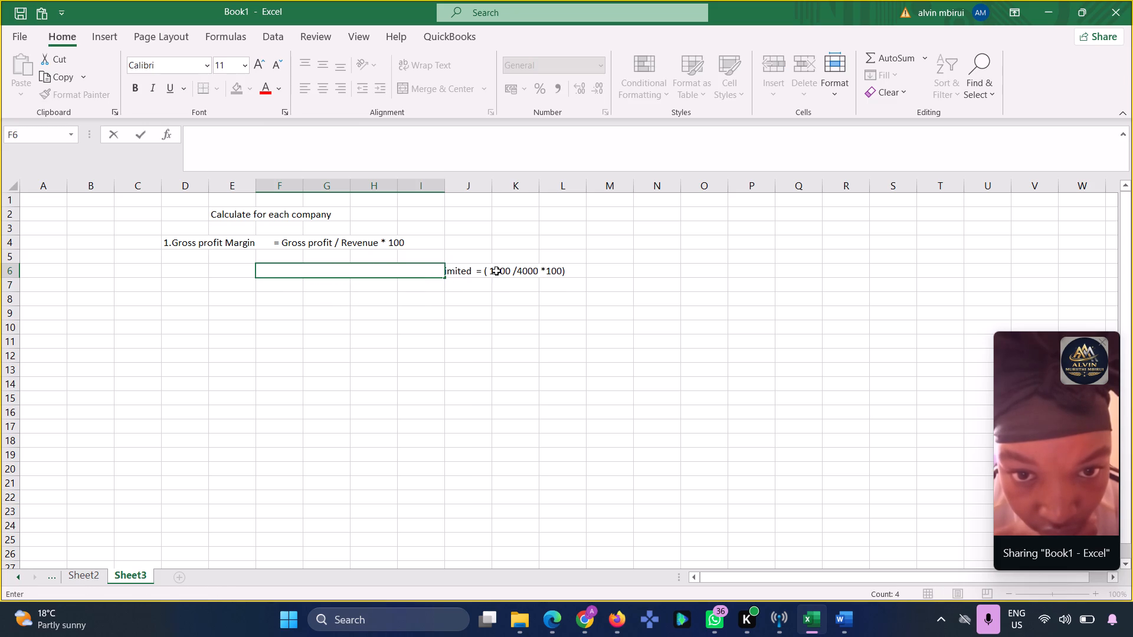
click(497, 271)
key(BackSpace)
key(BackSpace)
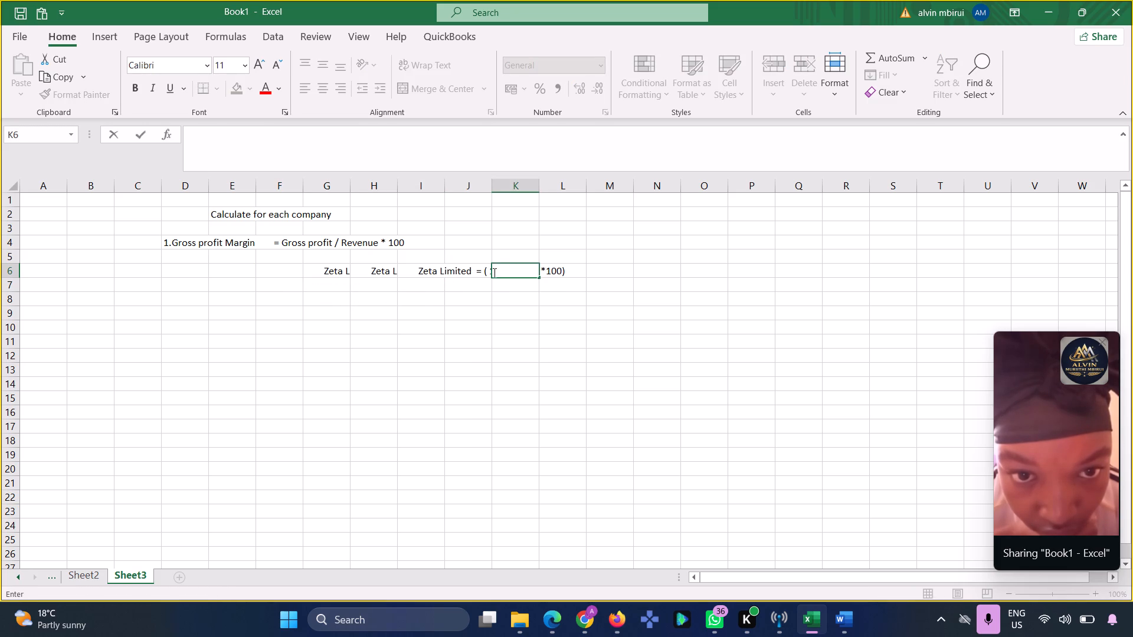
click(471, 273)
key(BackSpace)
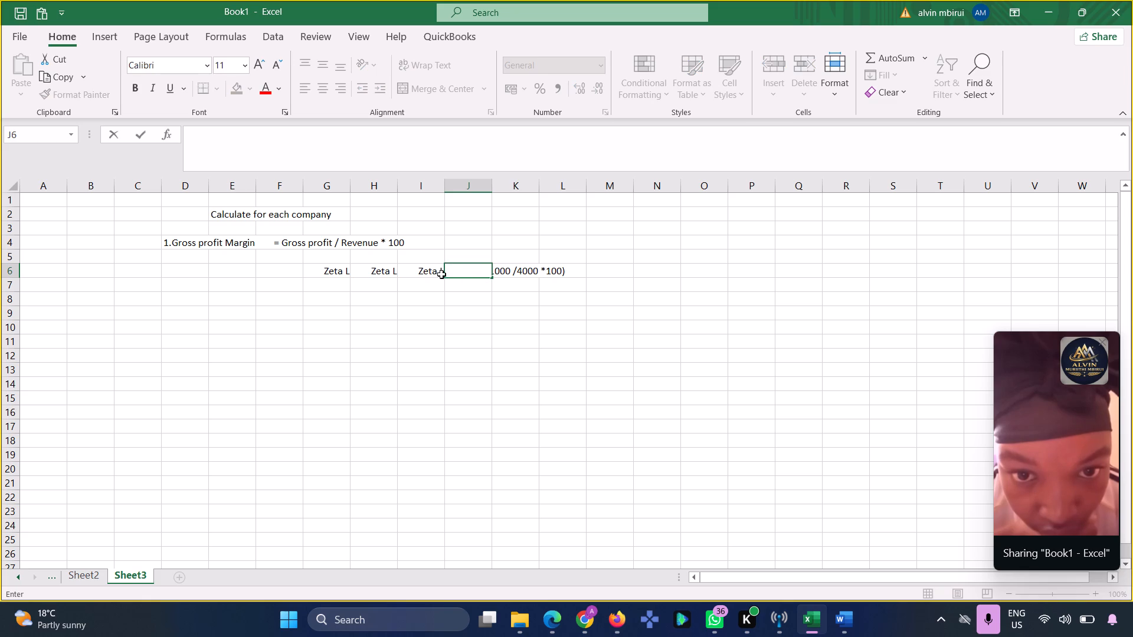
click(431, 271)
key(Delete)
click(431, 271)
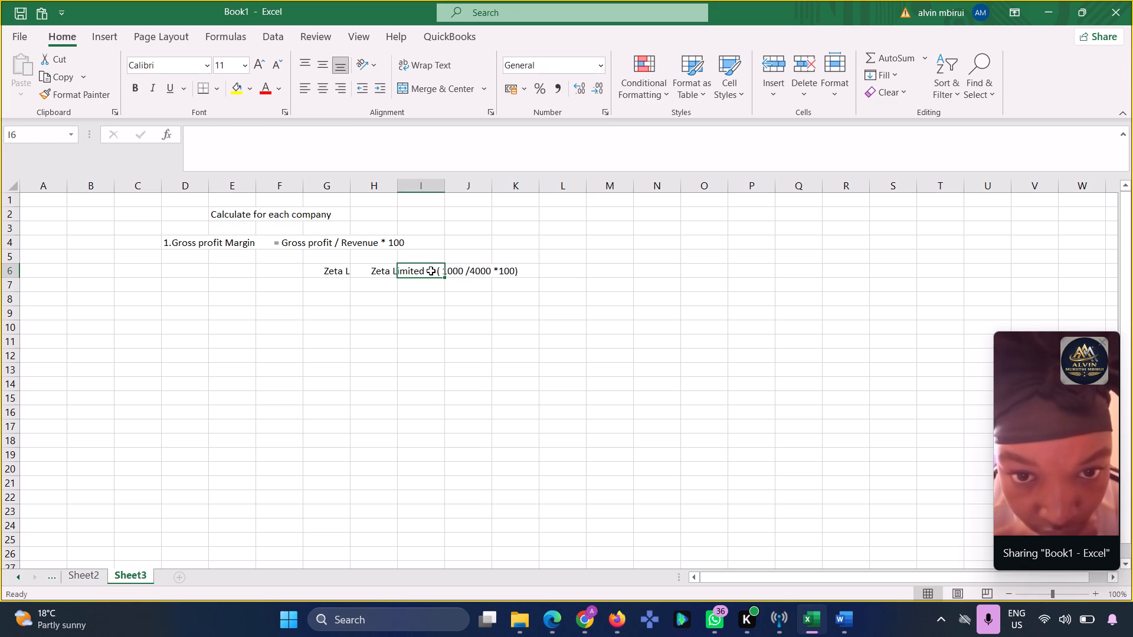
key(Delete)
key(Delete)
key(BackSpace)
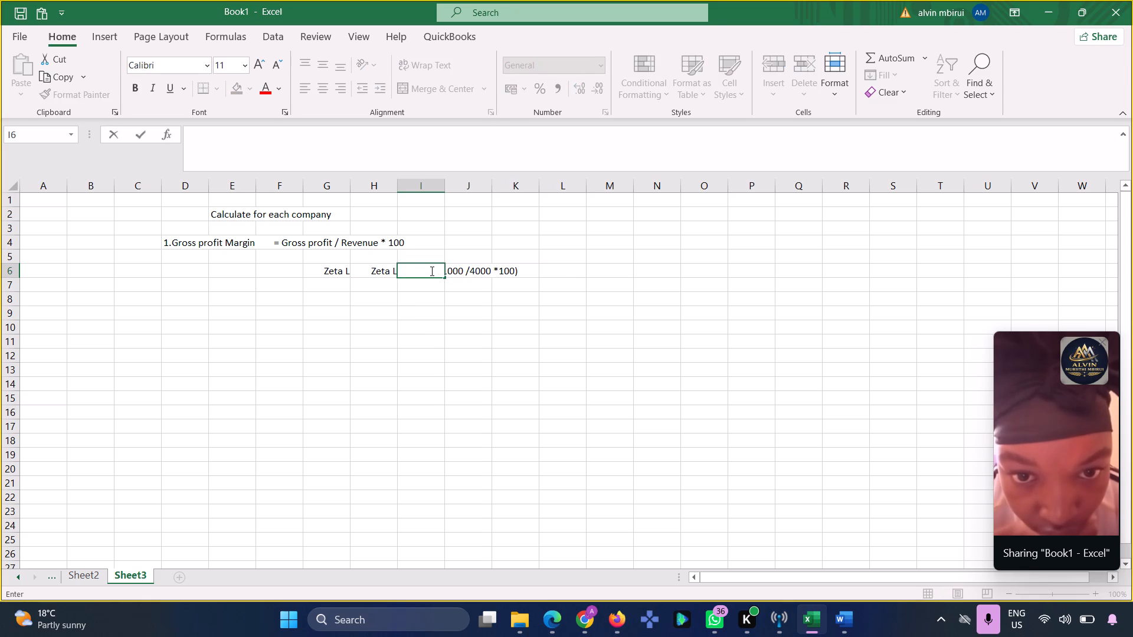
click(391, 271)
key(Delete)
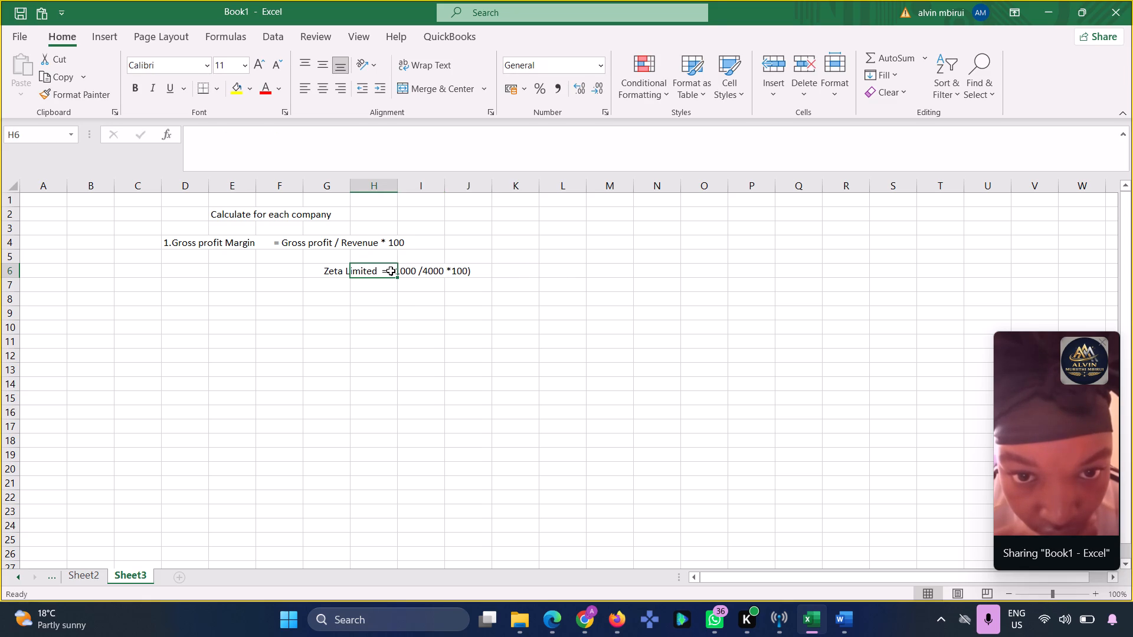
key(Delete)
key(Delete)
key(Delete)
click(340, 272)
key(Delete)
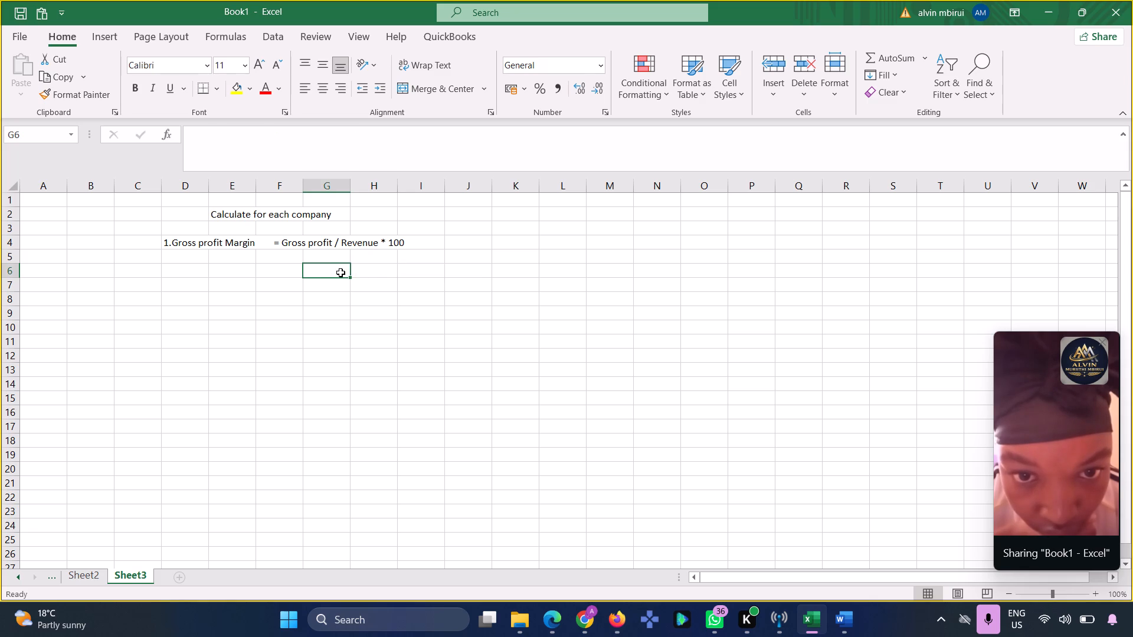
Enter the company heading "Zeta limited" in cell E6, below the gross profit margin formula.
click(201, 274)
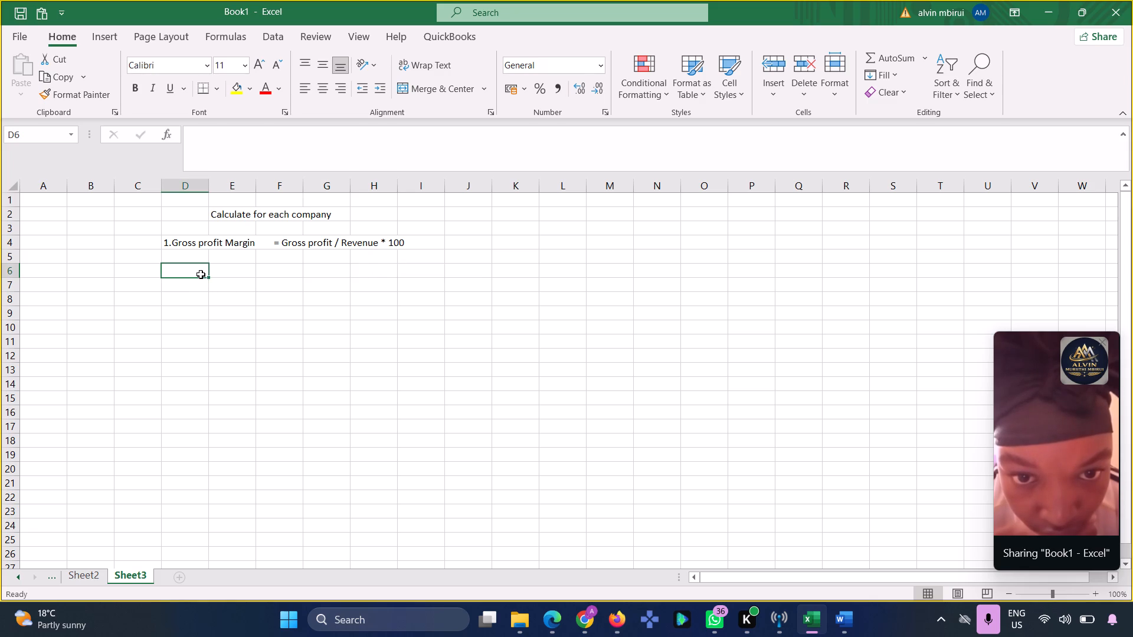
click(231, 270)
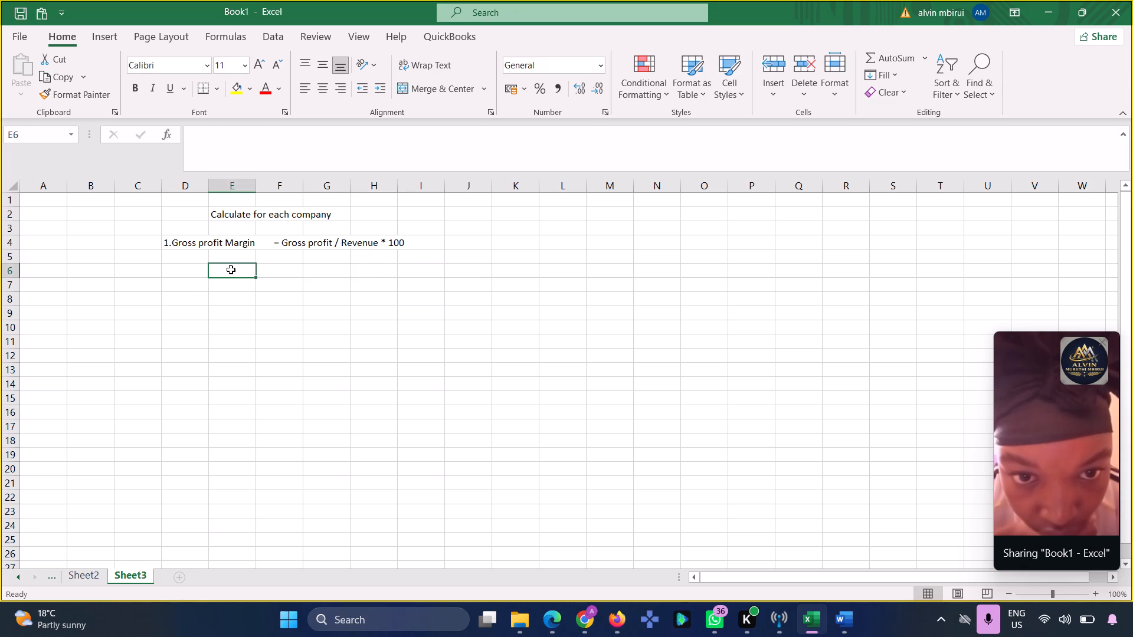
key(x)
key(BackSpace)
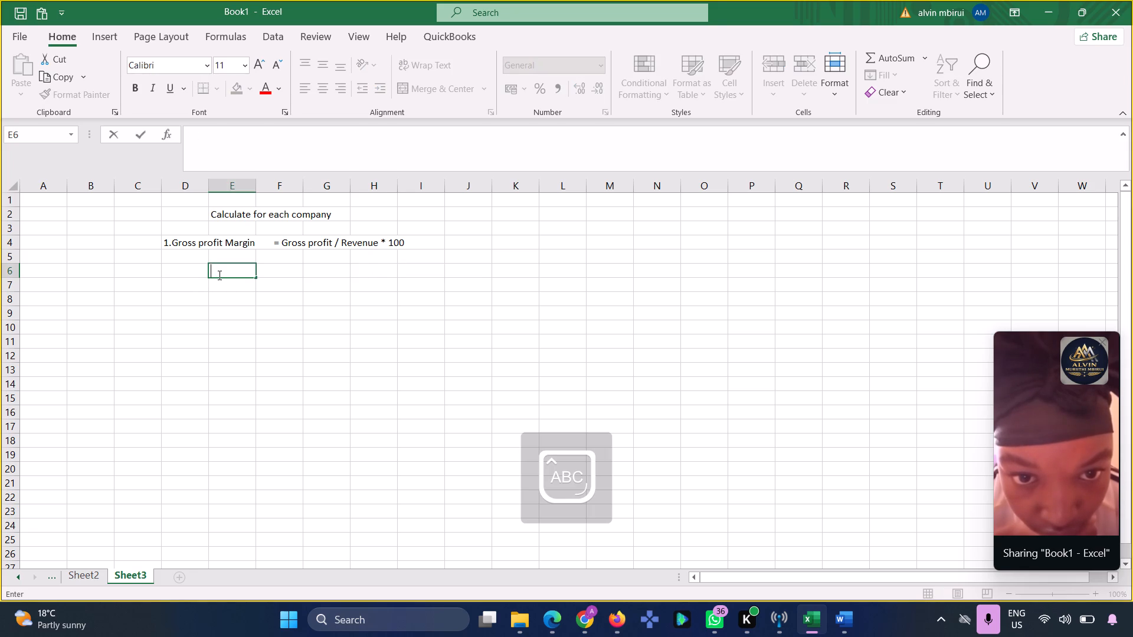
text(eta)
key(space)
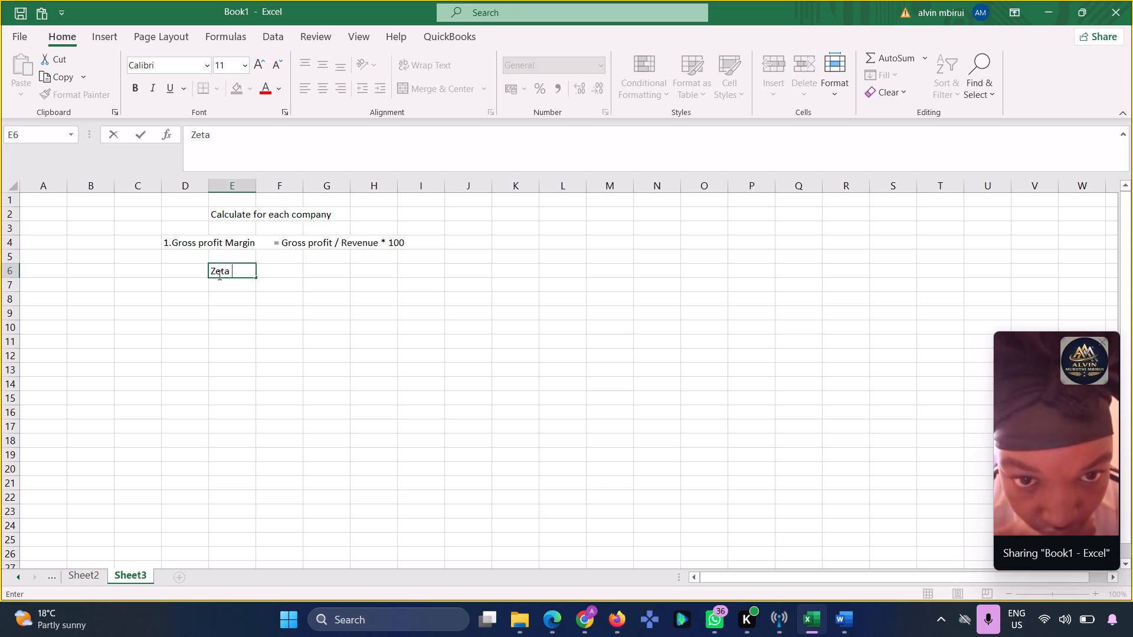
key(space)
text(limit)
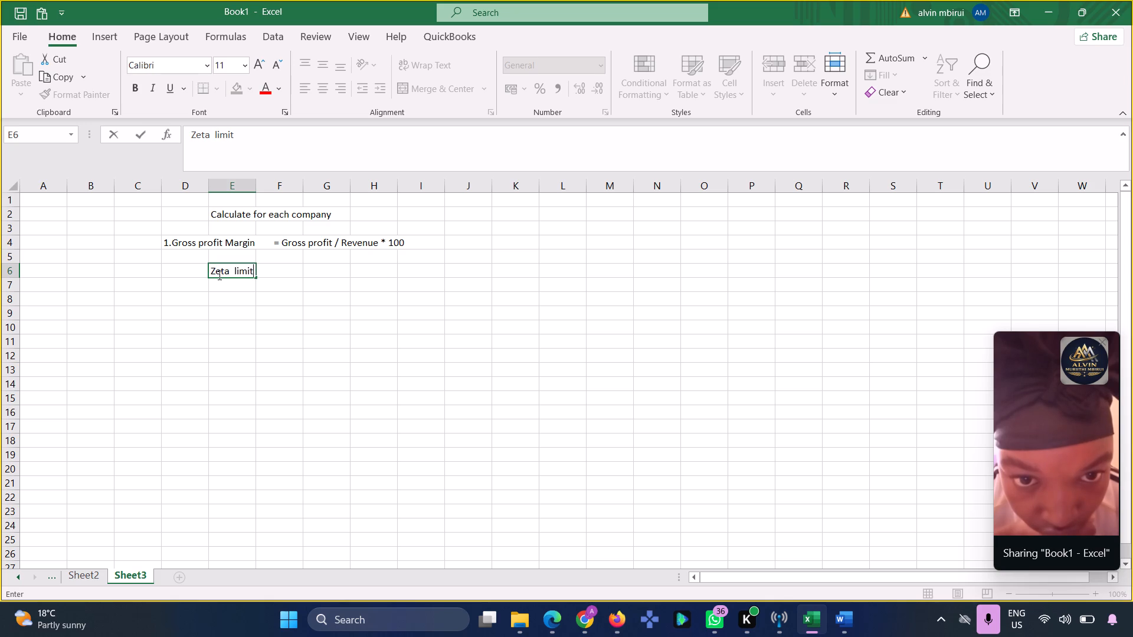
text(ed)
click(218, 289)
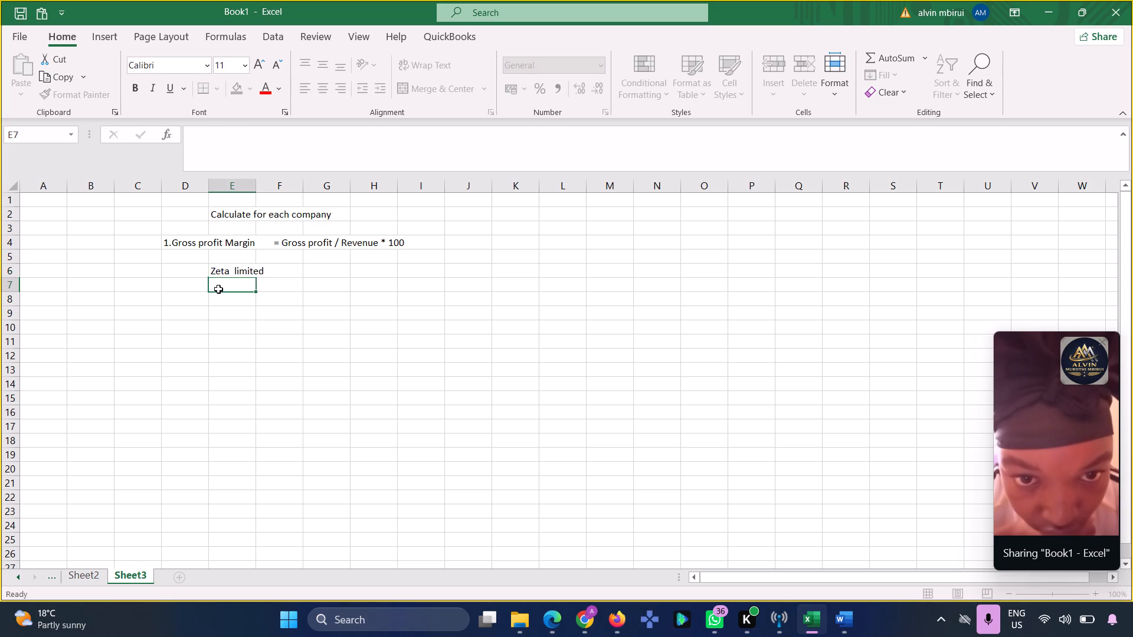
Move the "Zeta limited" heading from E6 to F6 and dismiss the clipboard message.
click(224, 275)
drag(230, 257, 230, 271)
click(230, 271)
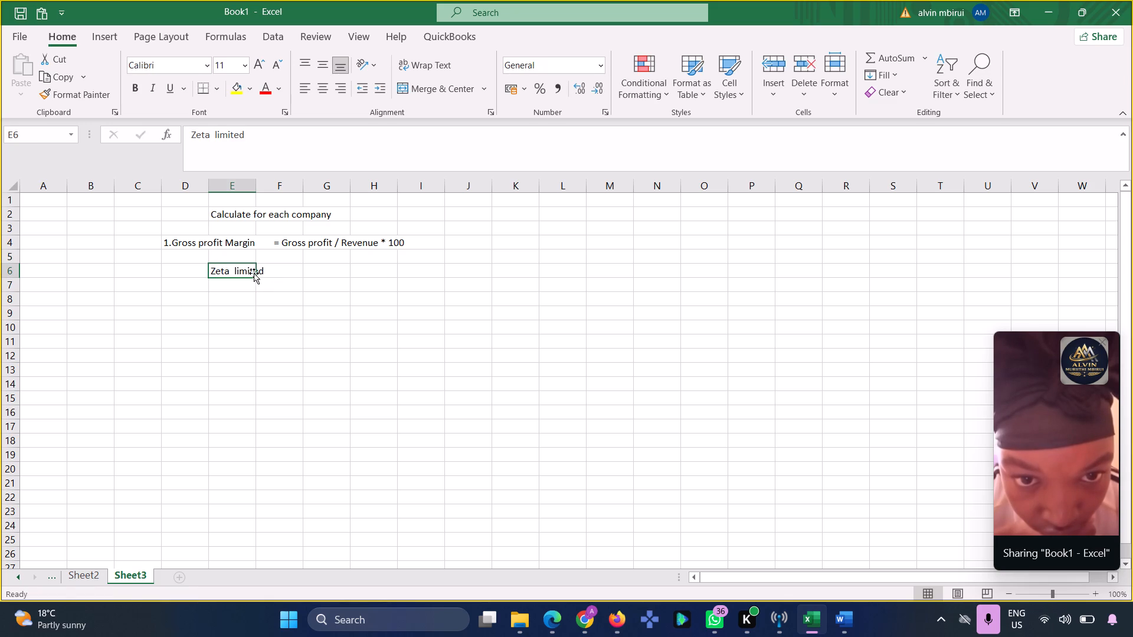
drag(254, 273, 272, 269)
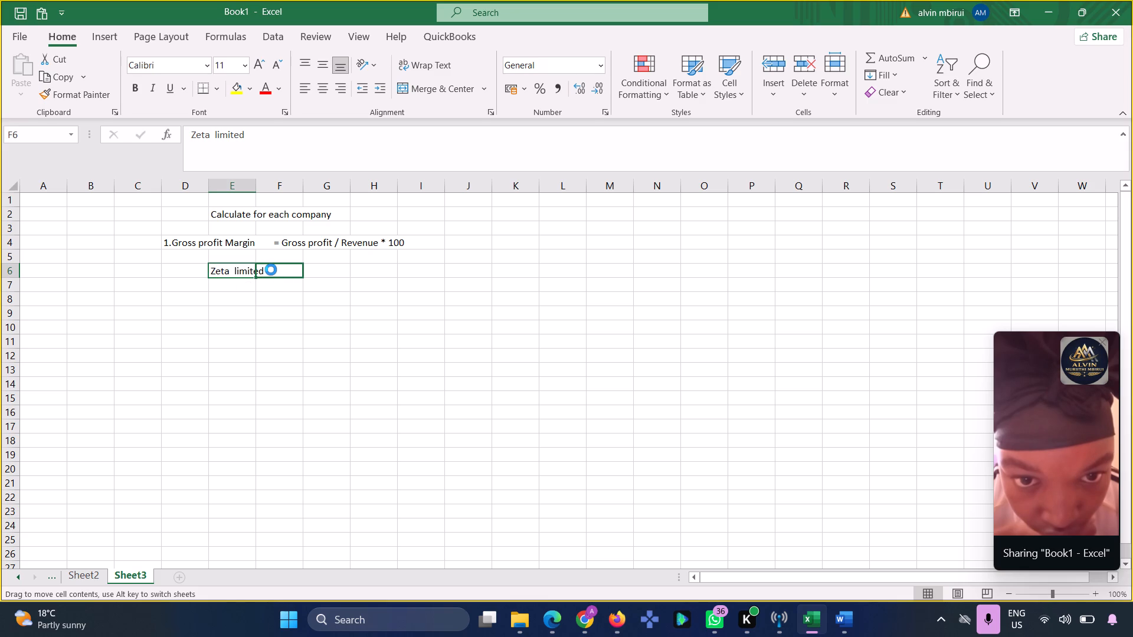
click(271, 270)
click(254, 279)
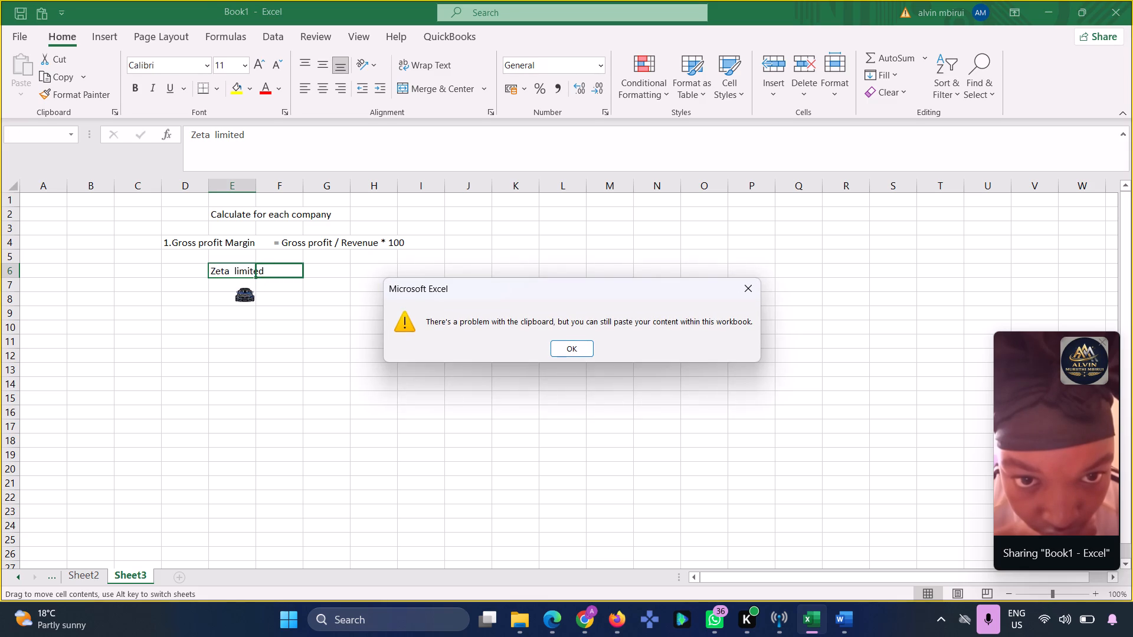
click(749, 279)
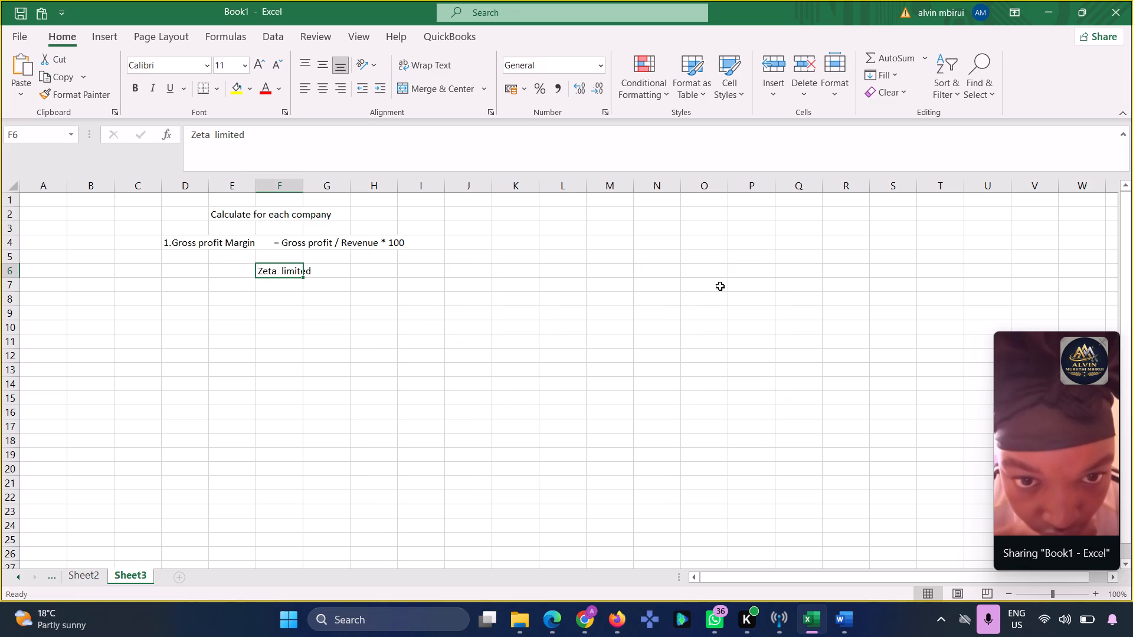
Underline the "Zeta limited" heading in cell F6.
drag(291, 300, 266, 274)
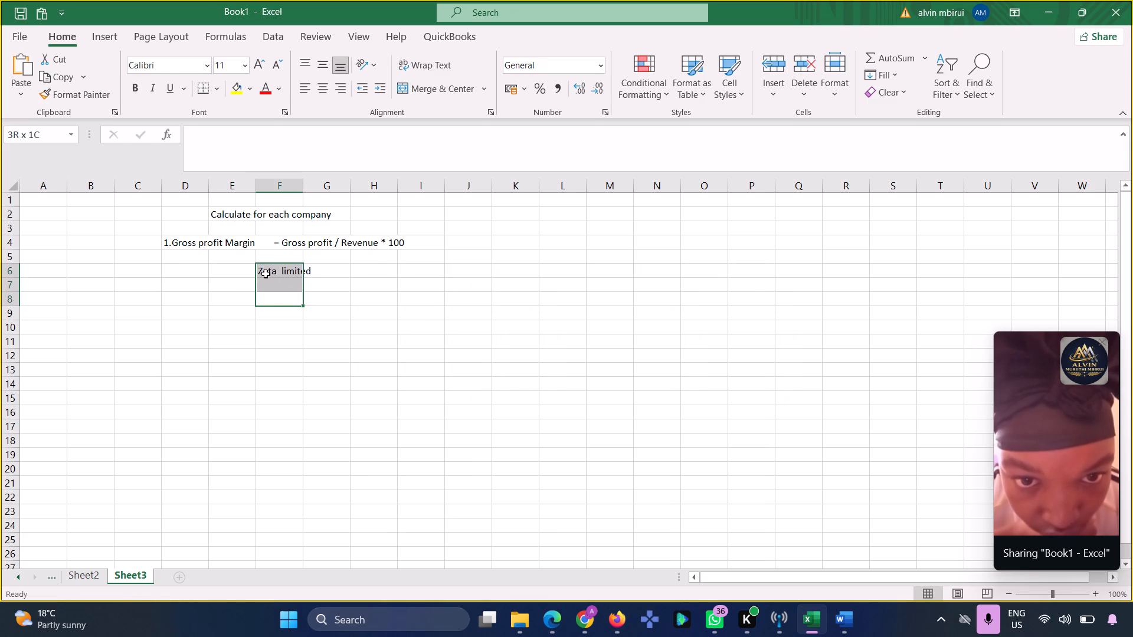
drag(266, 274, 275, 277)
click(275, 277)
drag(306, 275, 316, 275)
click(280, 279)
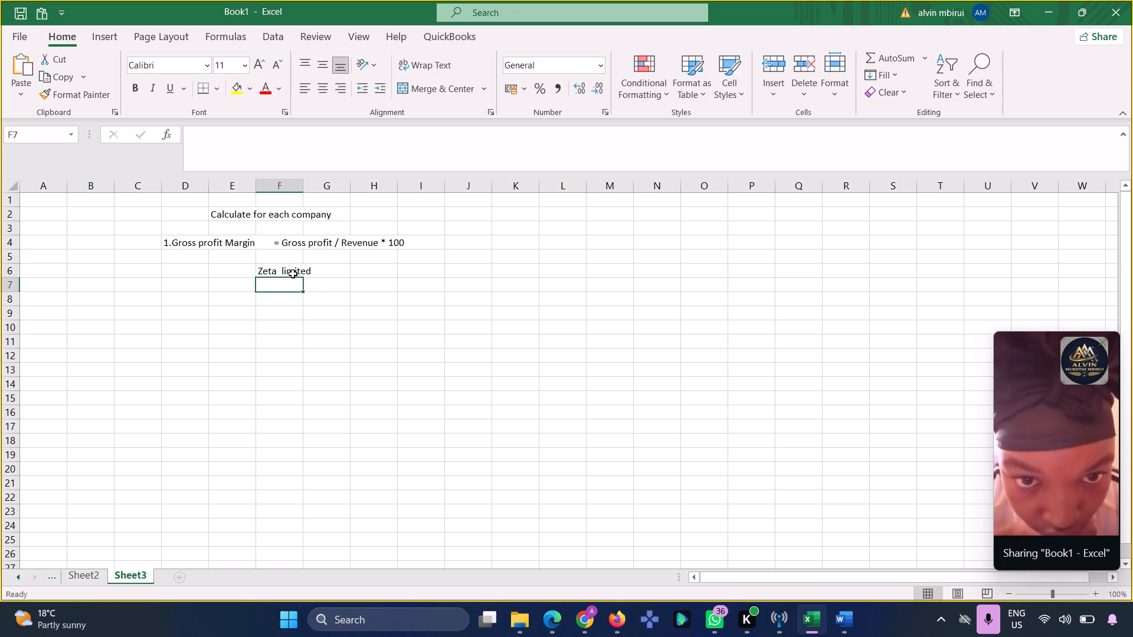
click(289, 272)
drag(302, 277, 308, 276)
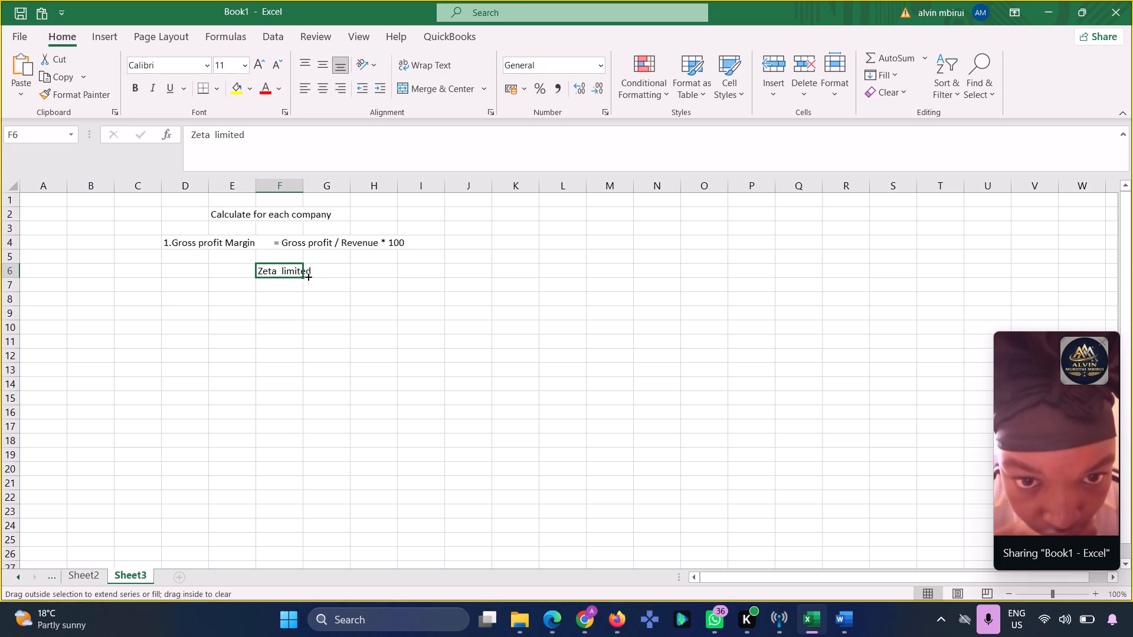
drag(308, 276, 312, 276)
click(171, 88)
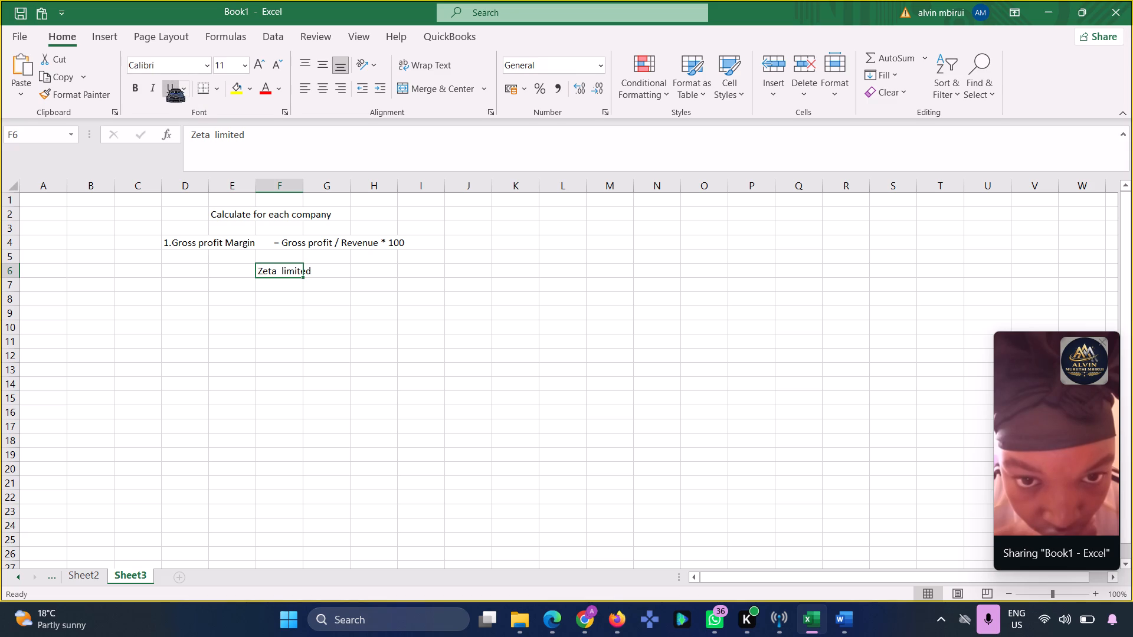
click(276, 301)
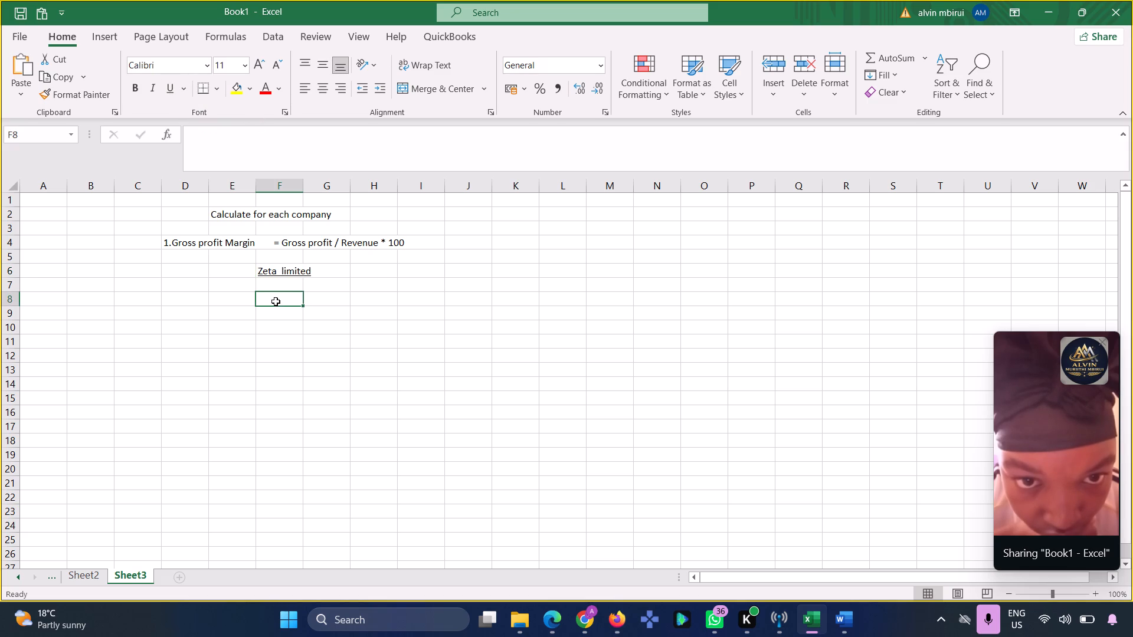
Enter the number 1 in cell E7, beside the row below the company heading.
drag(263, 287, 241, 287)
click(247, 289)
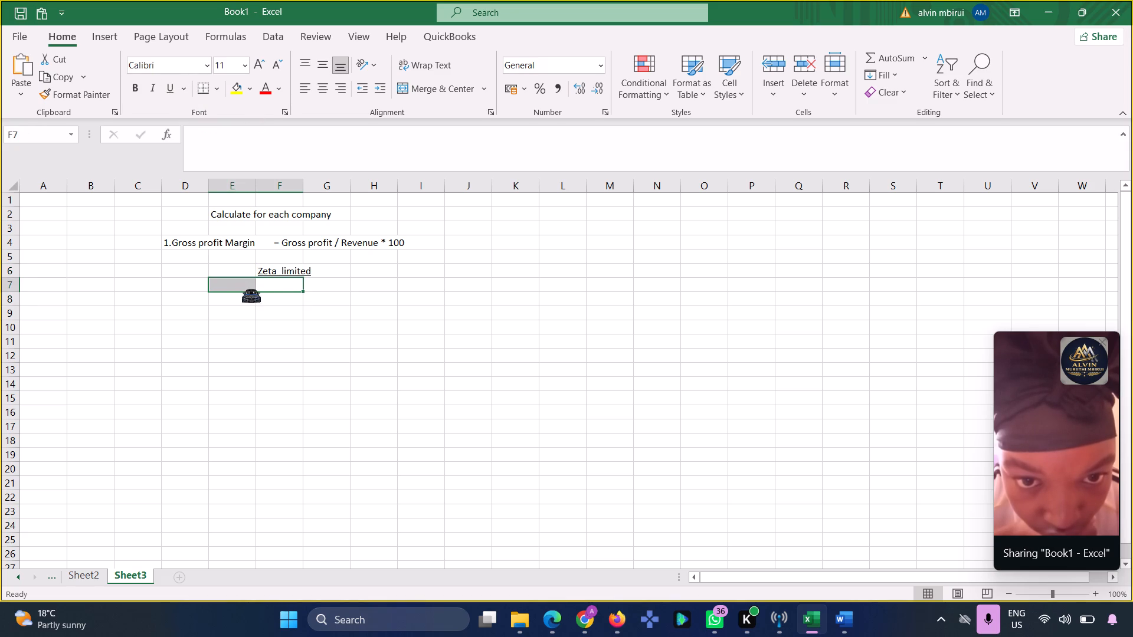
click(276, 305)
click(254, 292)
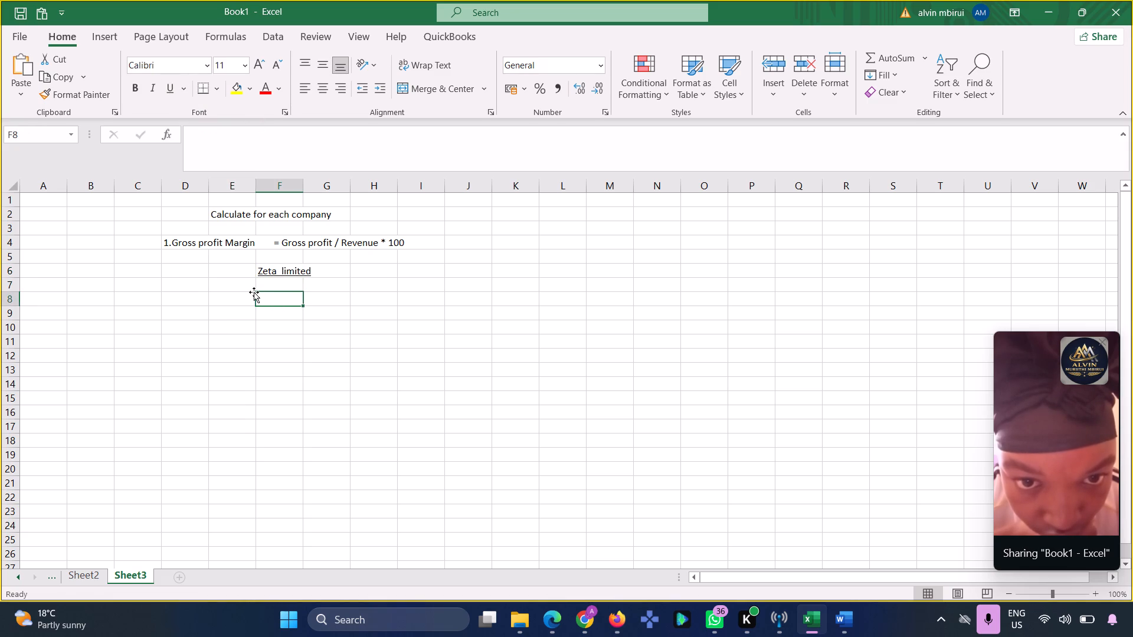
click(249, 285)
text(1)
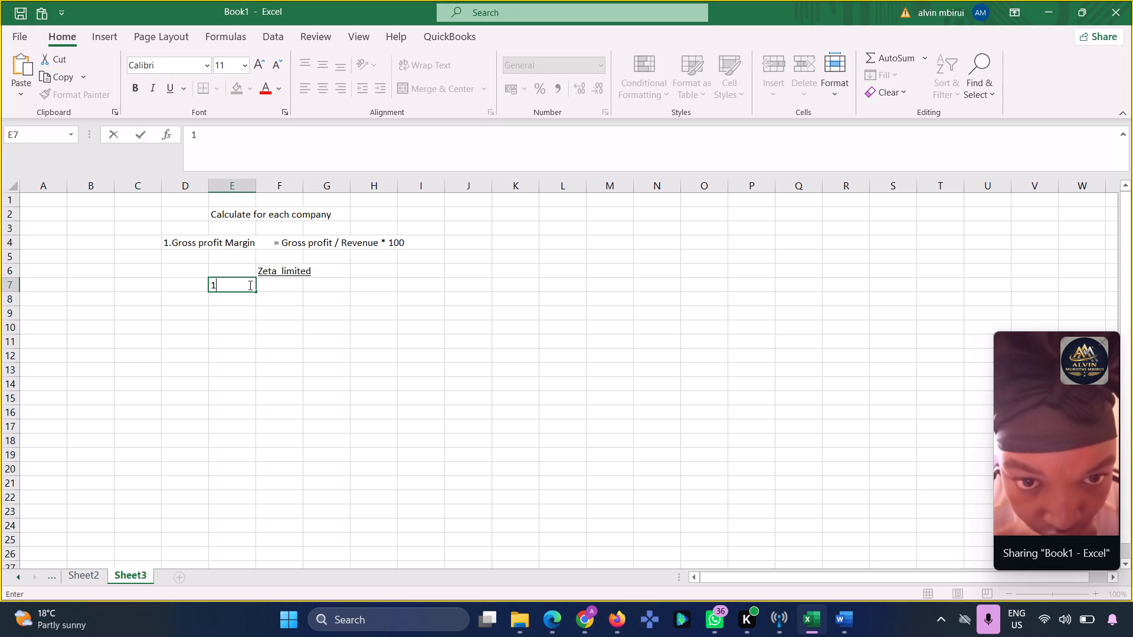
key(space)
click(279, 284)
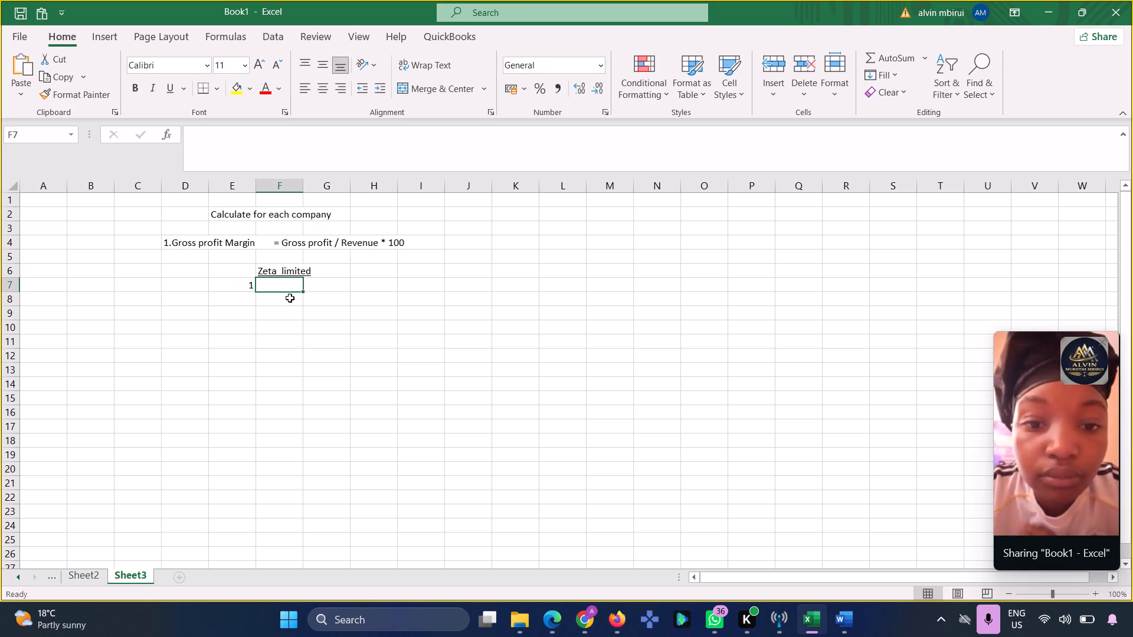
Enter the label "sales =" in cell F7 and the amount 4000 in cell G7.
text(sales)
key(space)
key(space)
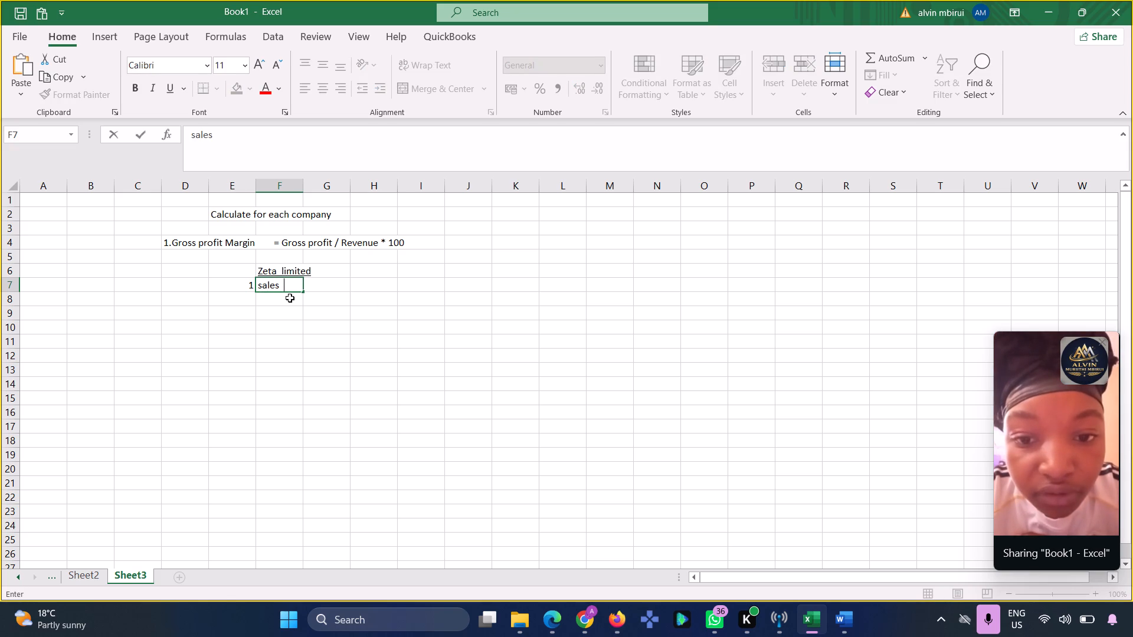
text(=)
key(space)
click(328, 290)
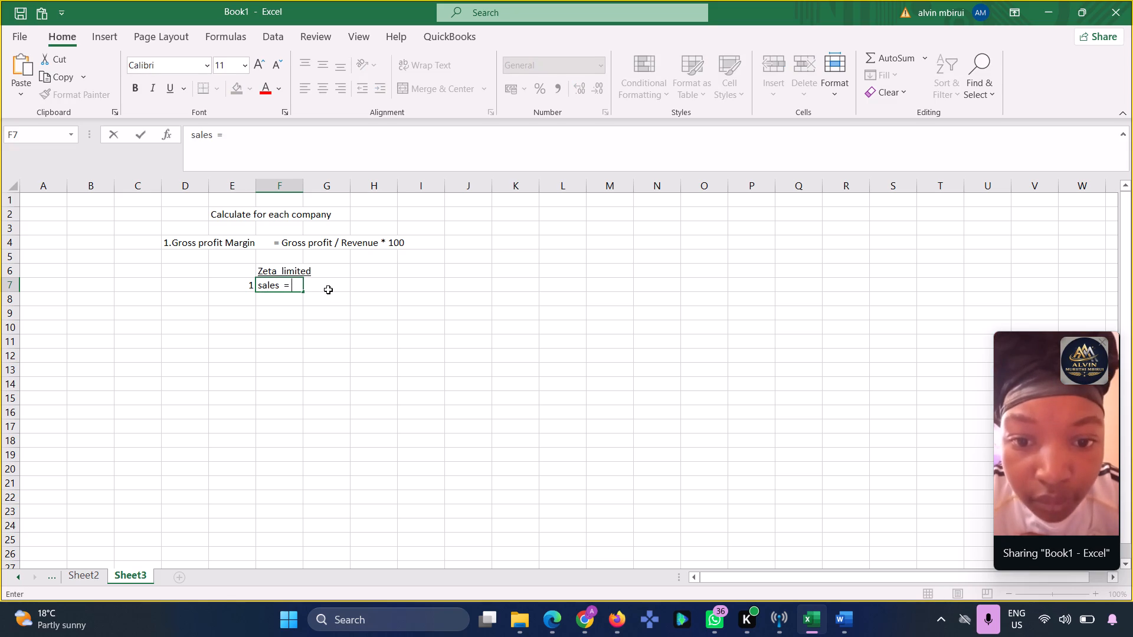
key(4)
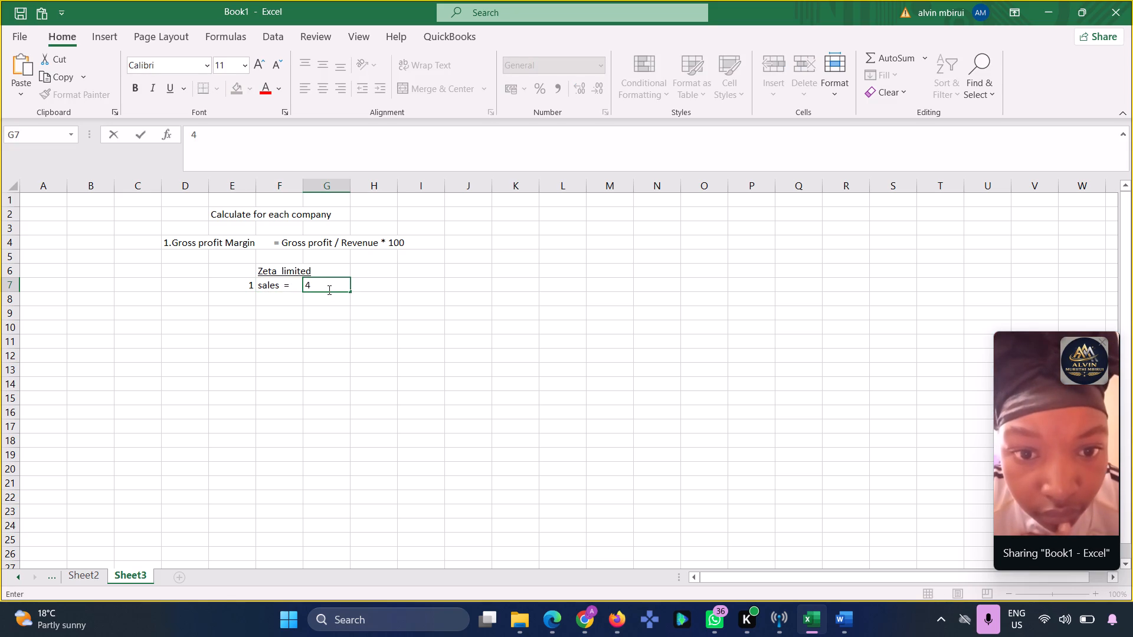
text(000)
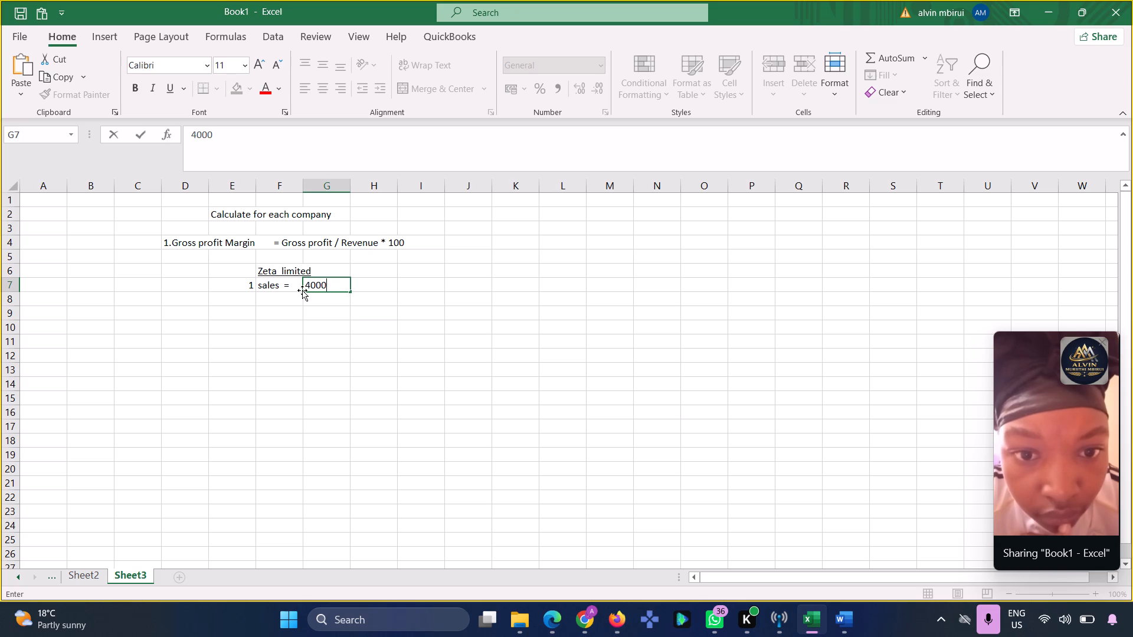
Delete the number 1 from cell E7, beside the sales label.
click(247, 303)
drag(263, 297, 250, 285)
click(250, 285)
key(BackSpace)
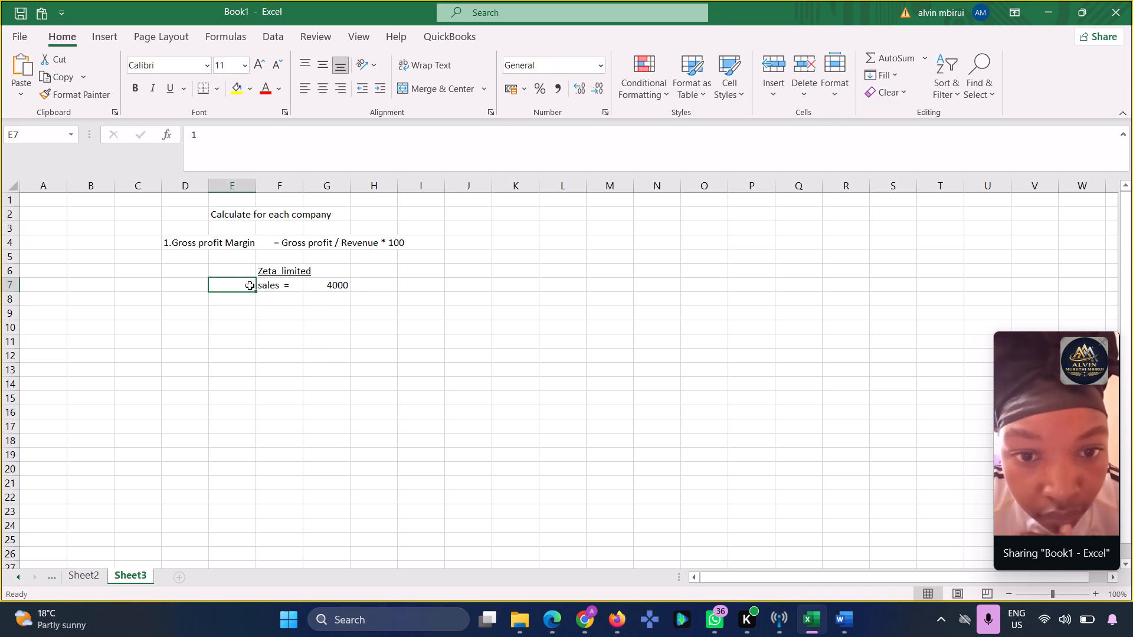
Enter "gross profit = 1000" in cell F8, below the sales line.
click(272, 296)
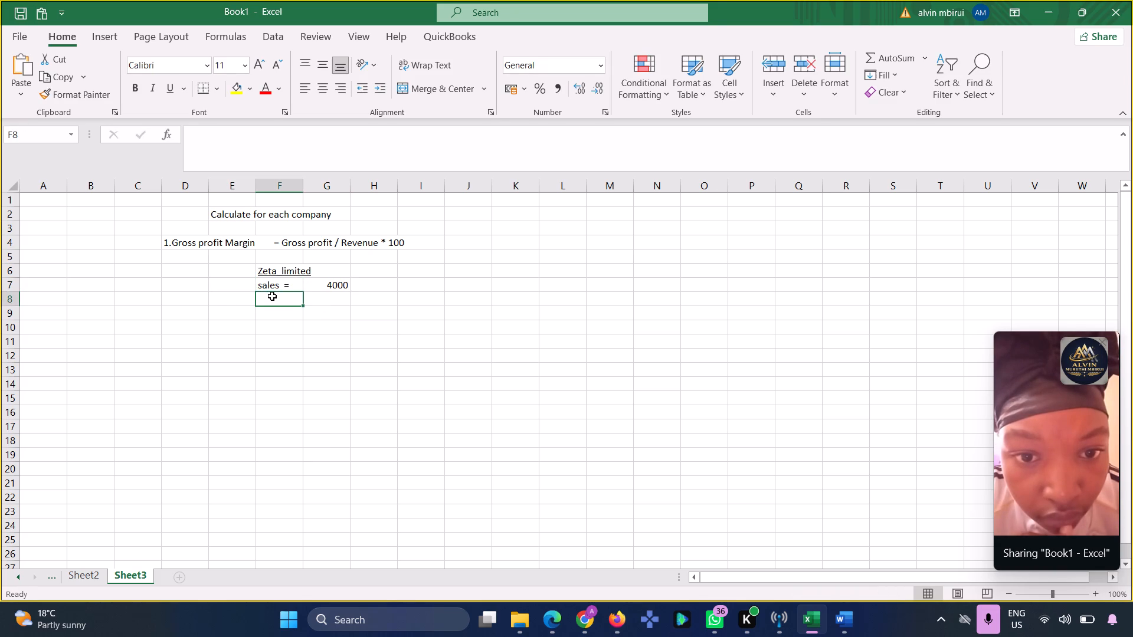
text(gros)
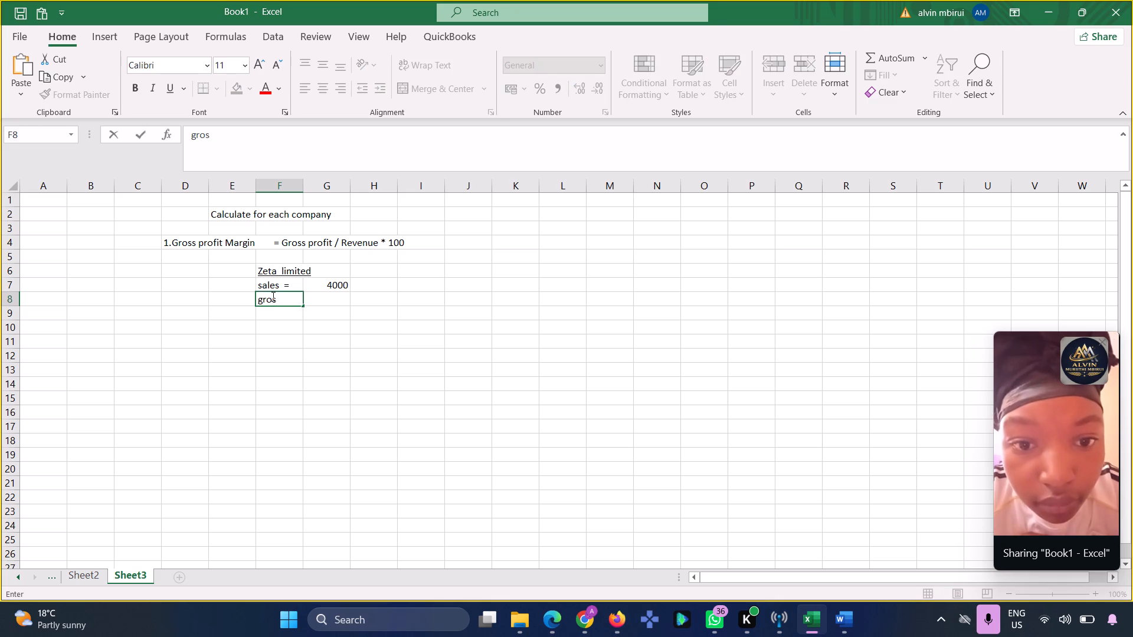
text(s p)
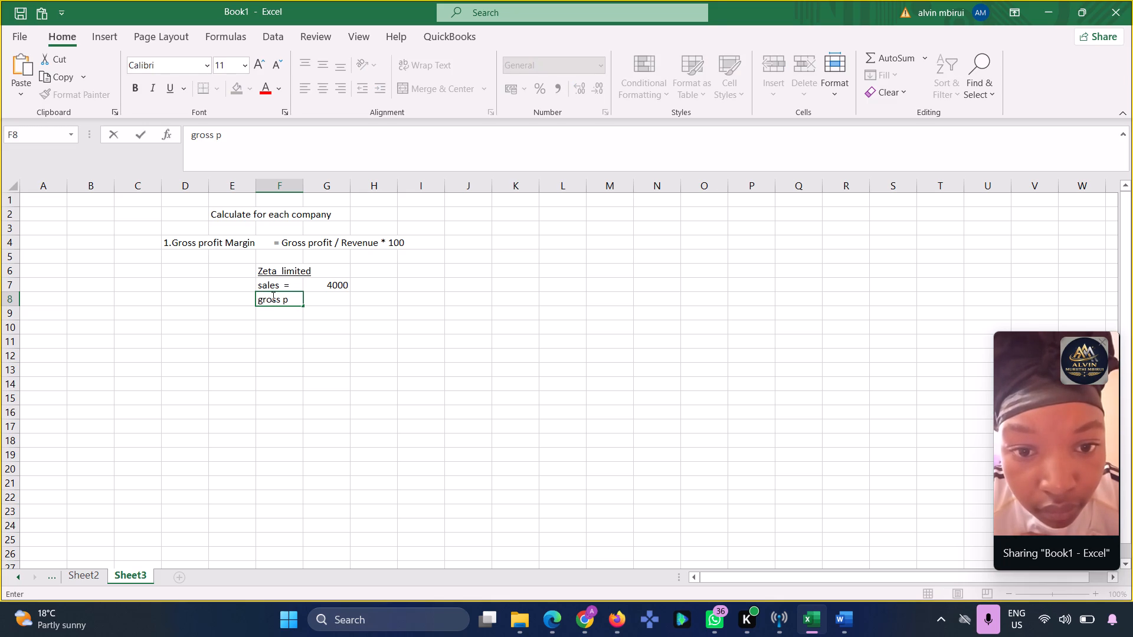
text(rofi)
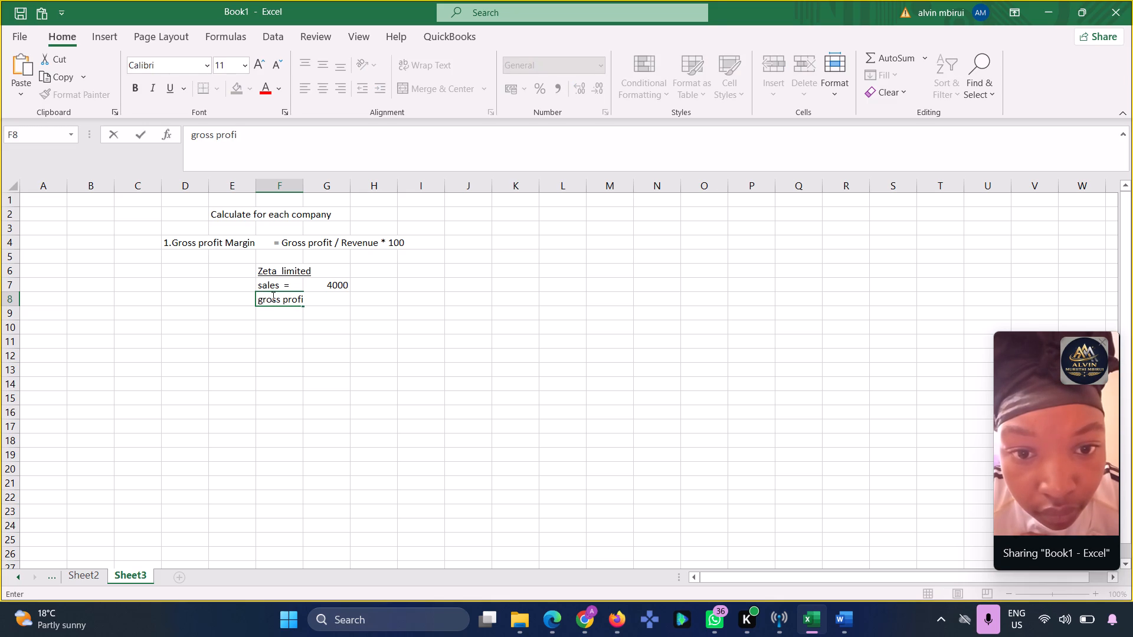
text(t)
key(space)
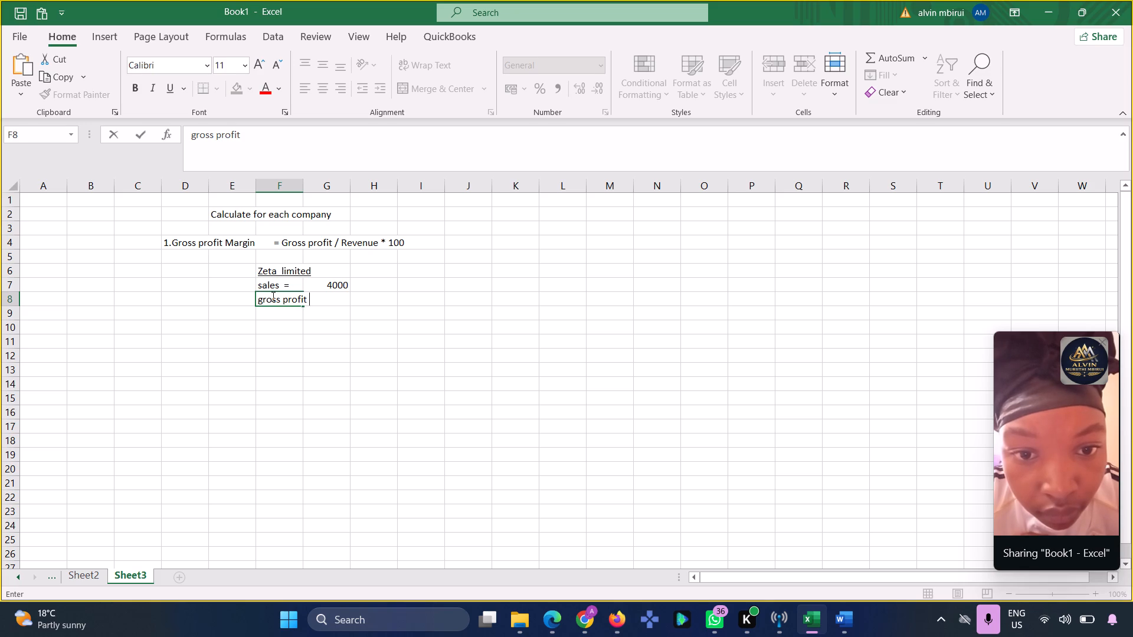
key(equal)
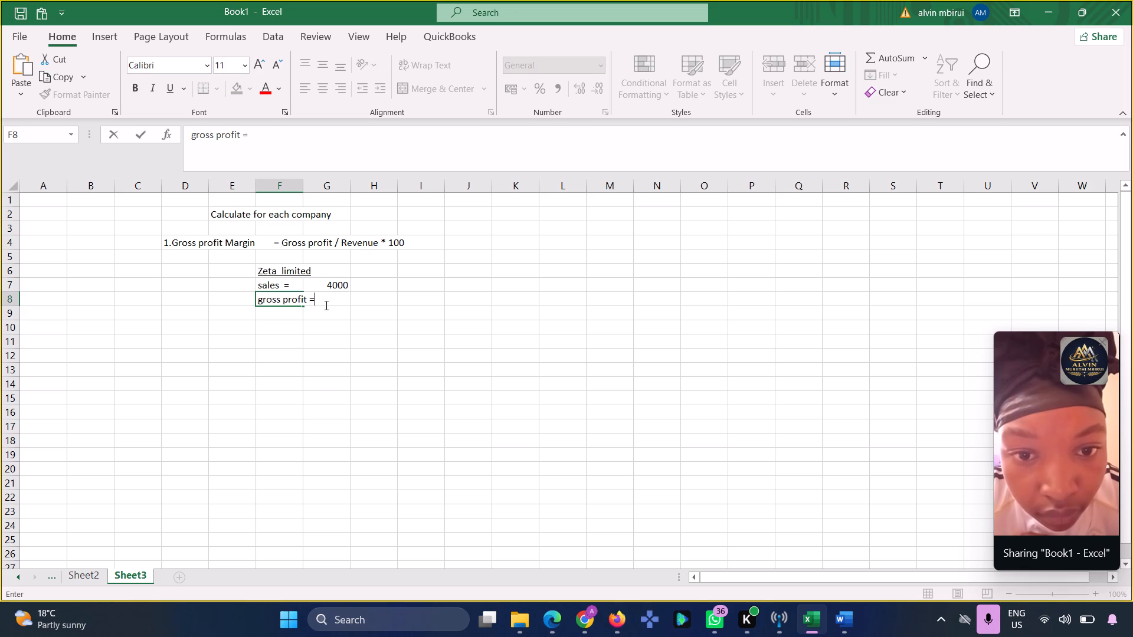
click(342, 298)
click(342, 298)
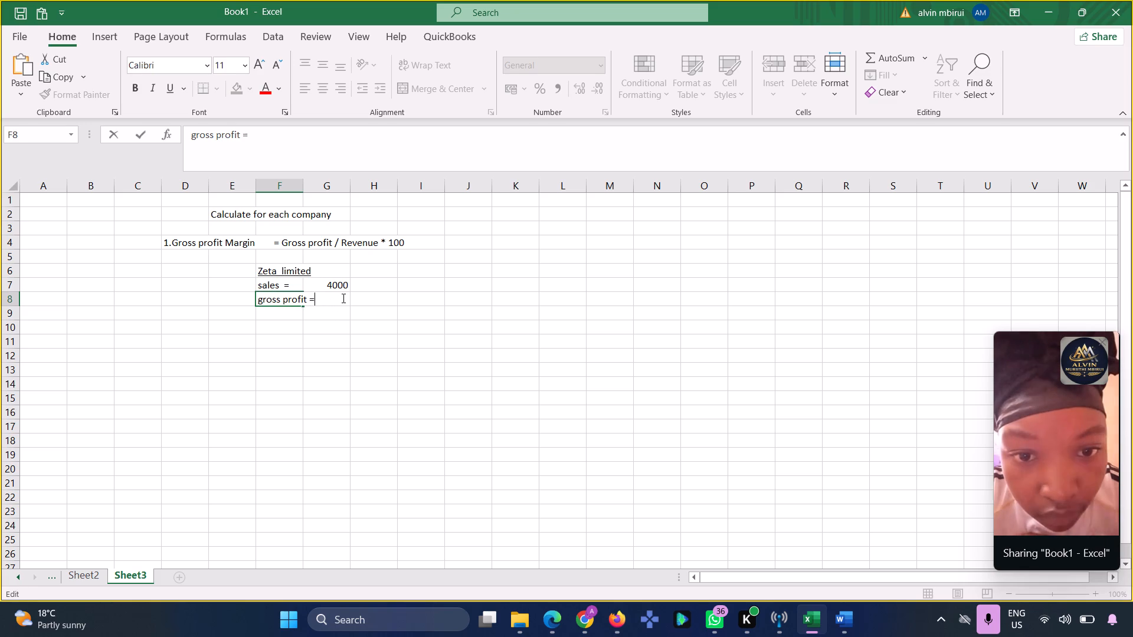
key(space)
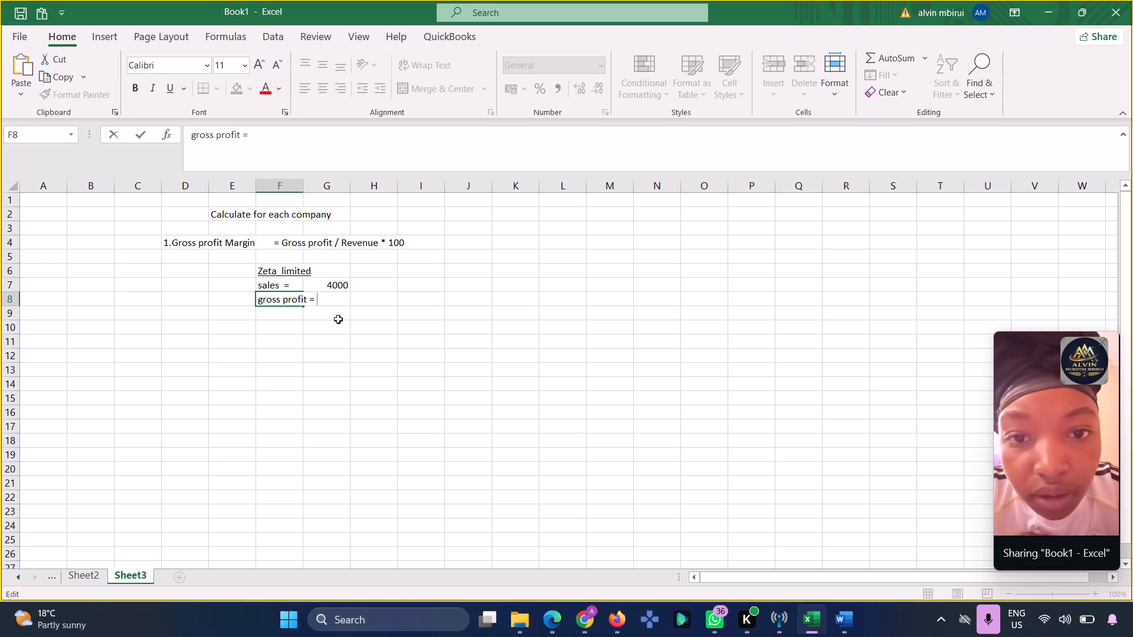
text(1000)
click(332, 310)
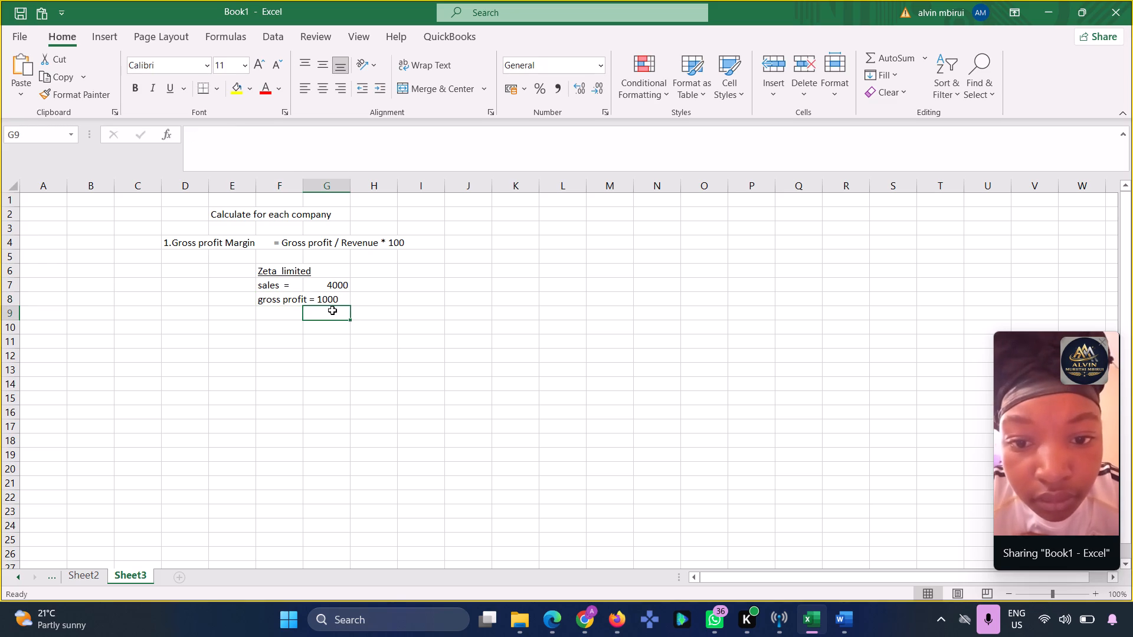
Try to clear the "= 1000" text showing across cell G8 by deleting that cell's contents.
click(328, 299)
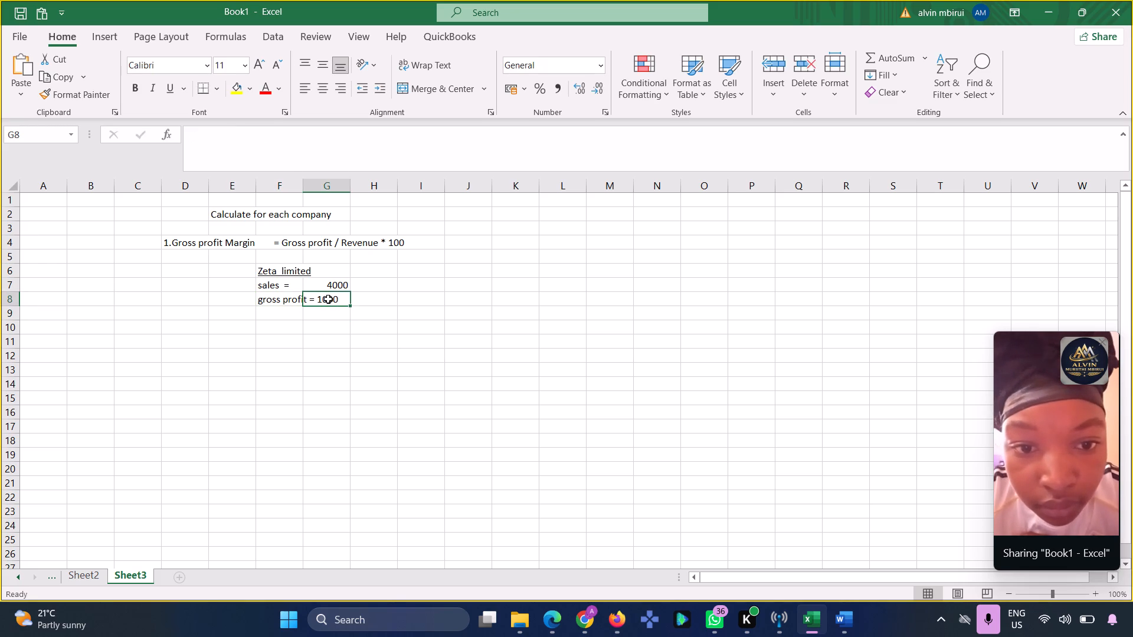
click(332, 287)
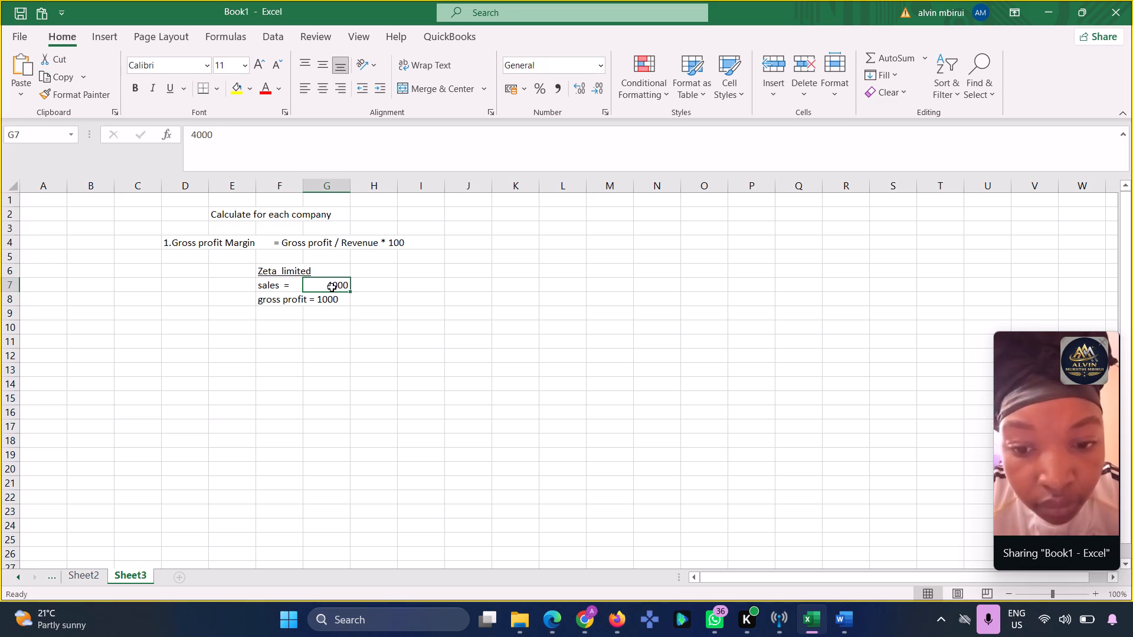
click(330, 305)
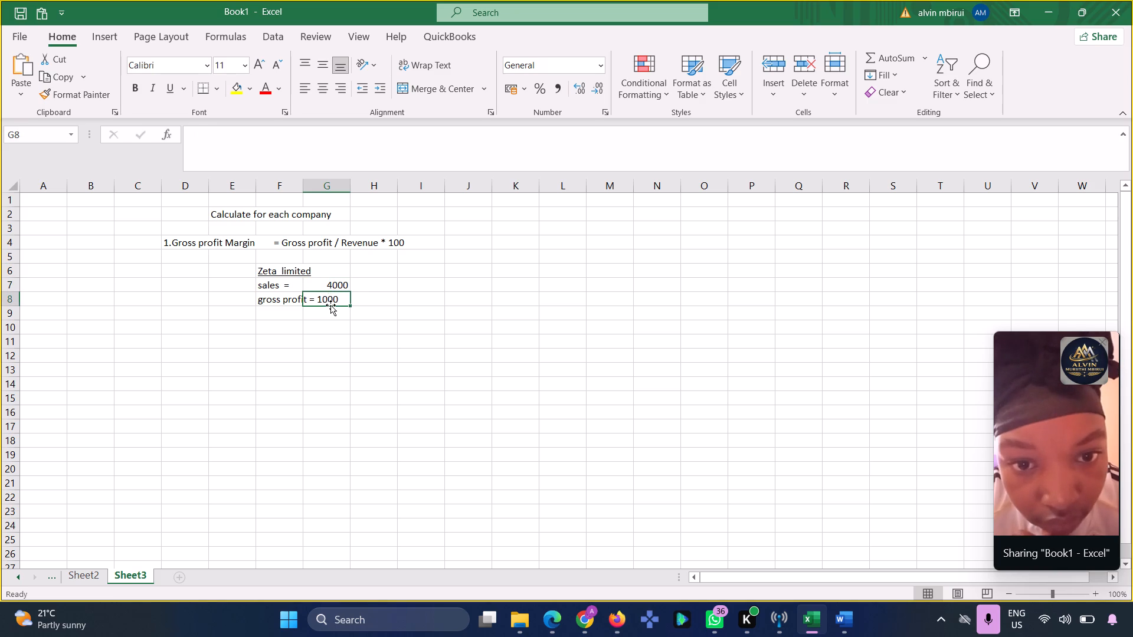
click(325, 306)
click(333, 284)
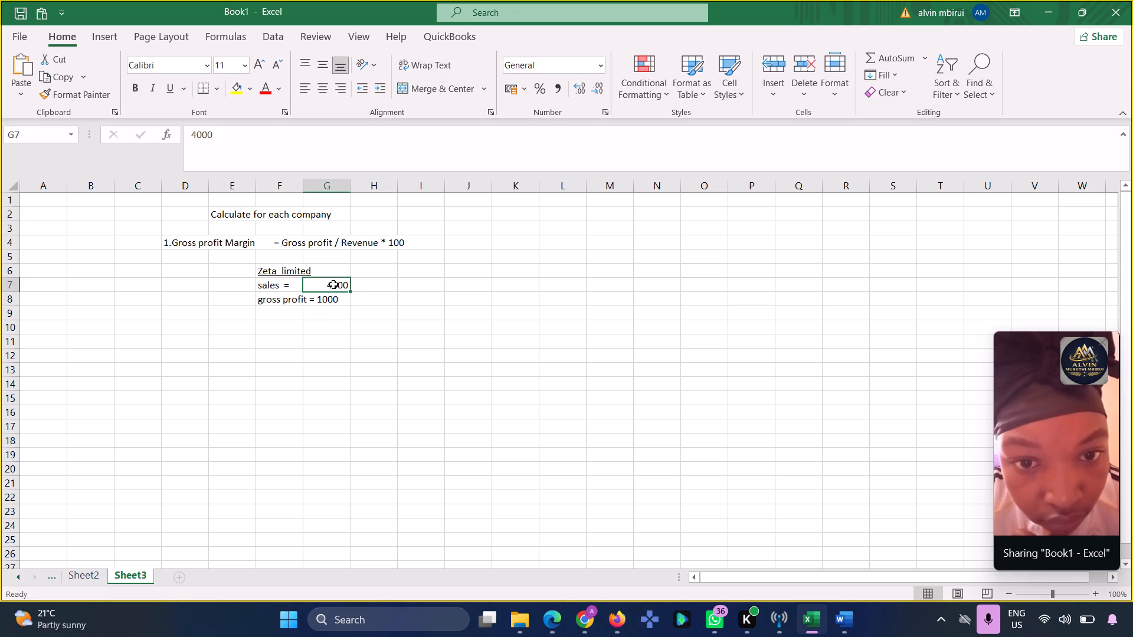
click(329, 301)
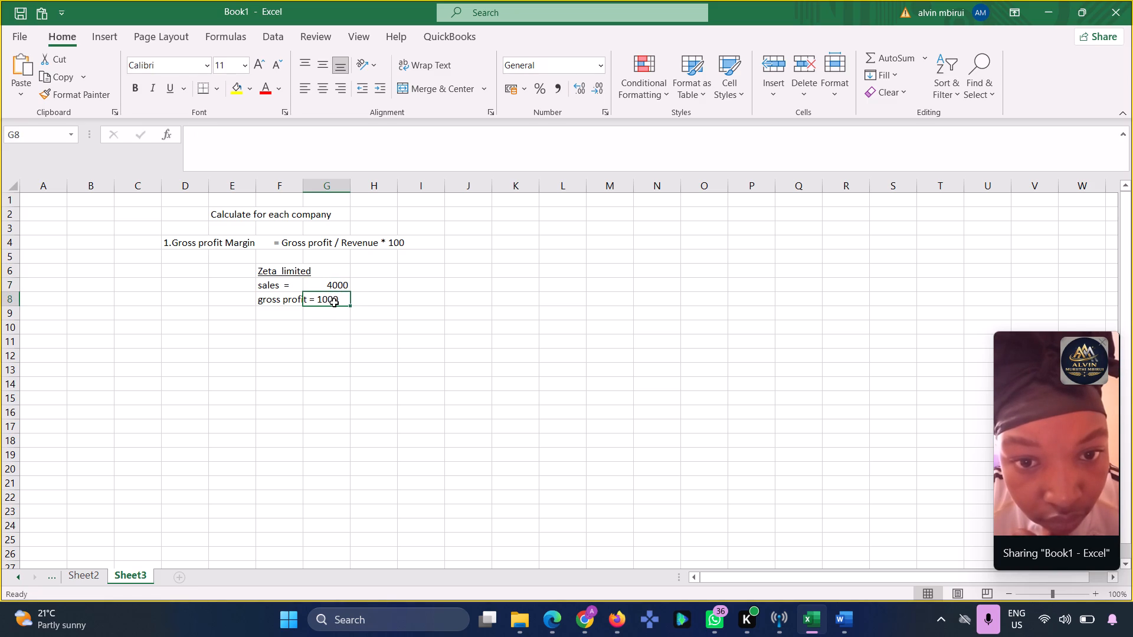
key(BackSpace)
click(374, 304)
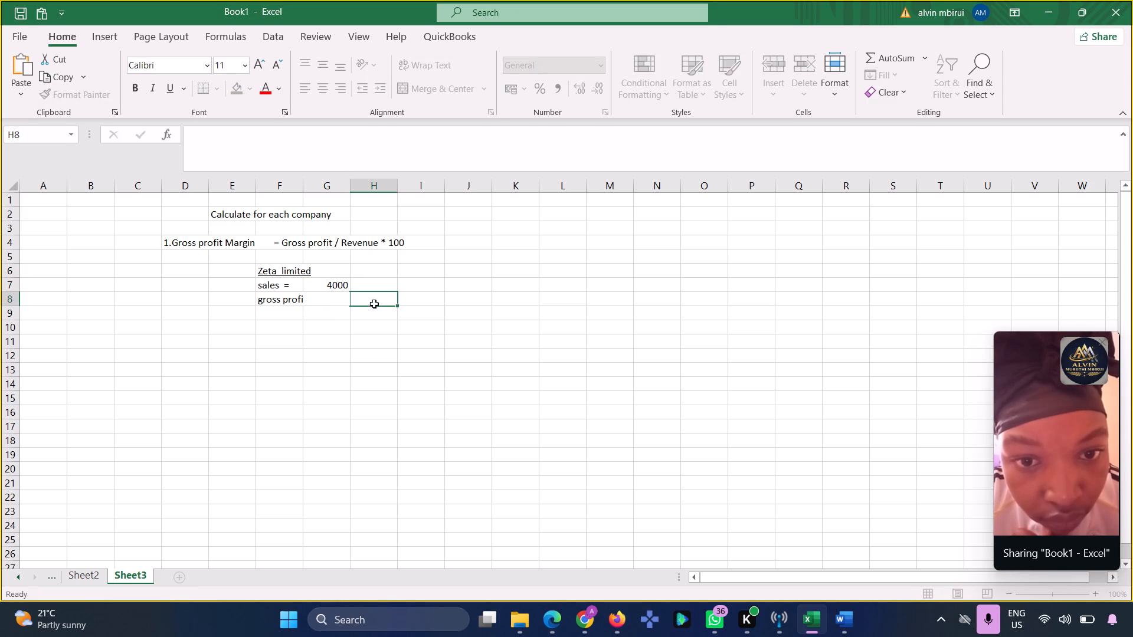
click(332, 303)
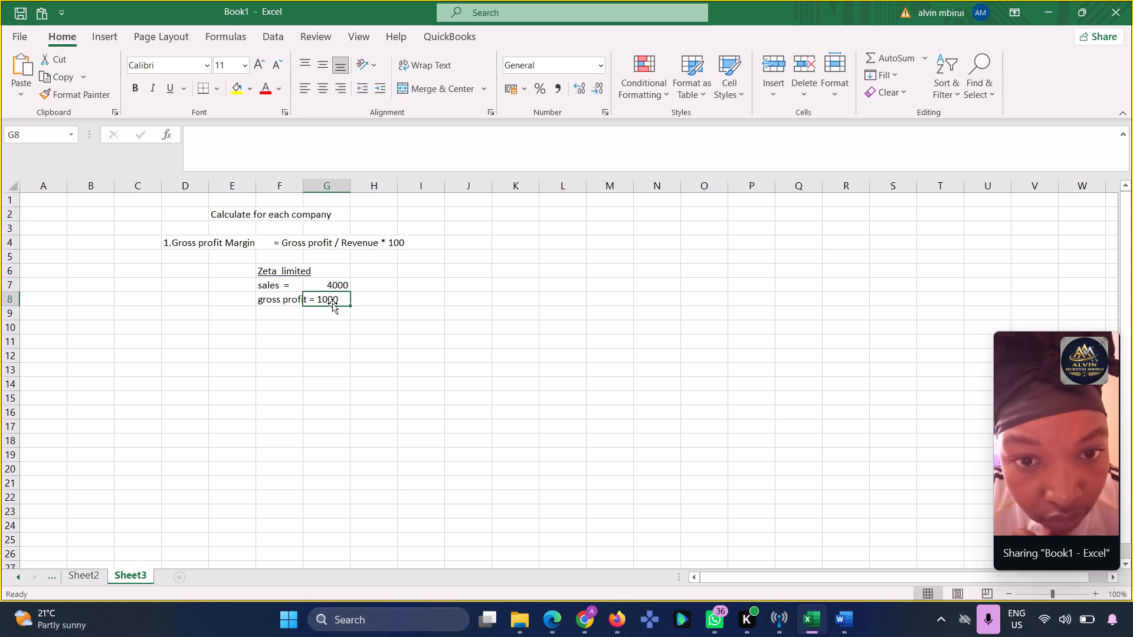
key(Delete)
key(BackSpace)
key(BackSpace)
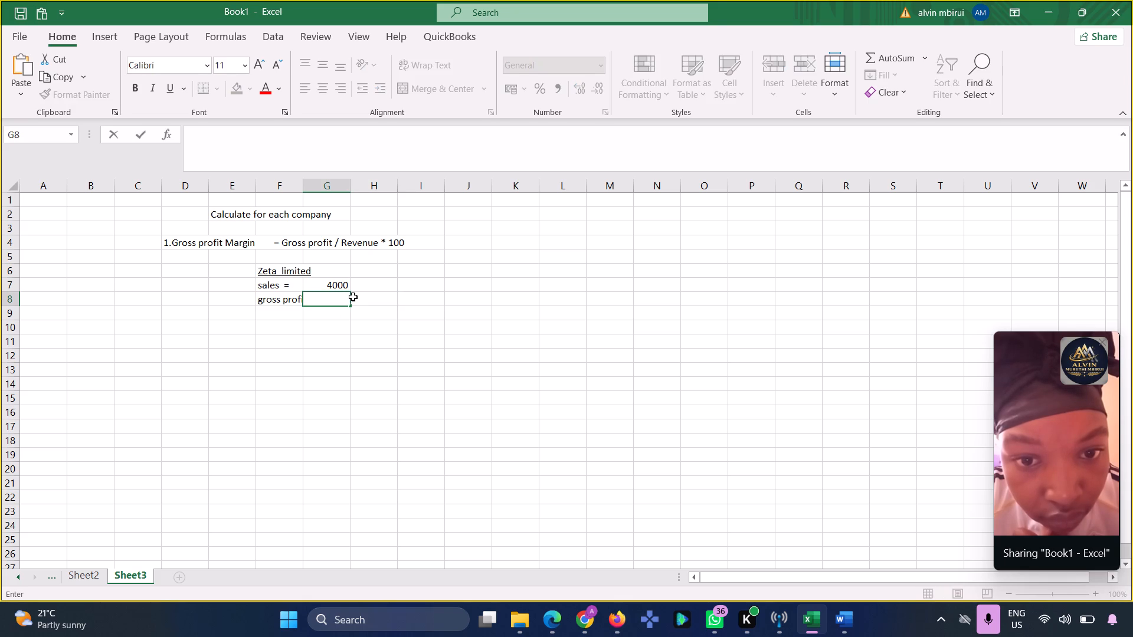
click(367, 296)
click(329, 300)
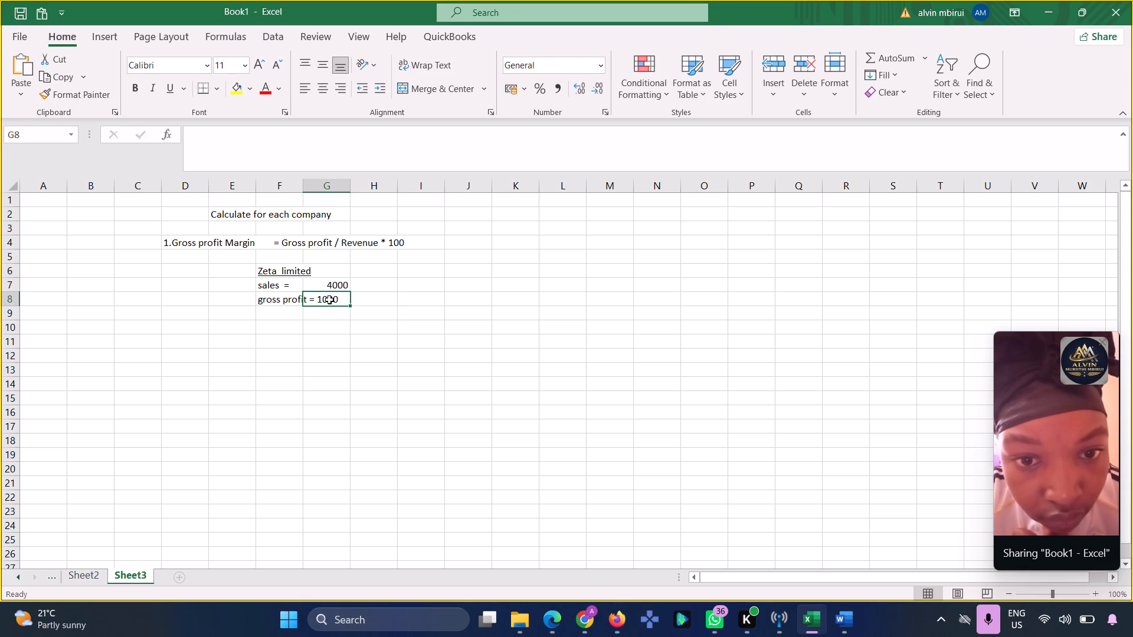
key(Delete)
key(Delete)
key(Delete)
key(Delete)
Enter the letter "t" in cell G8 so the row's label reads "gross profit" across both cells.
click(296, 293)
click(309, 301)
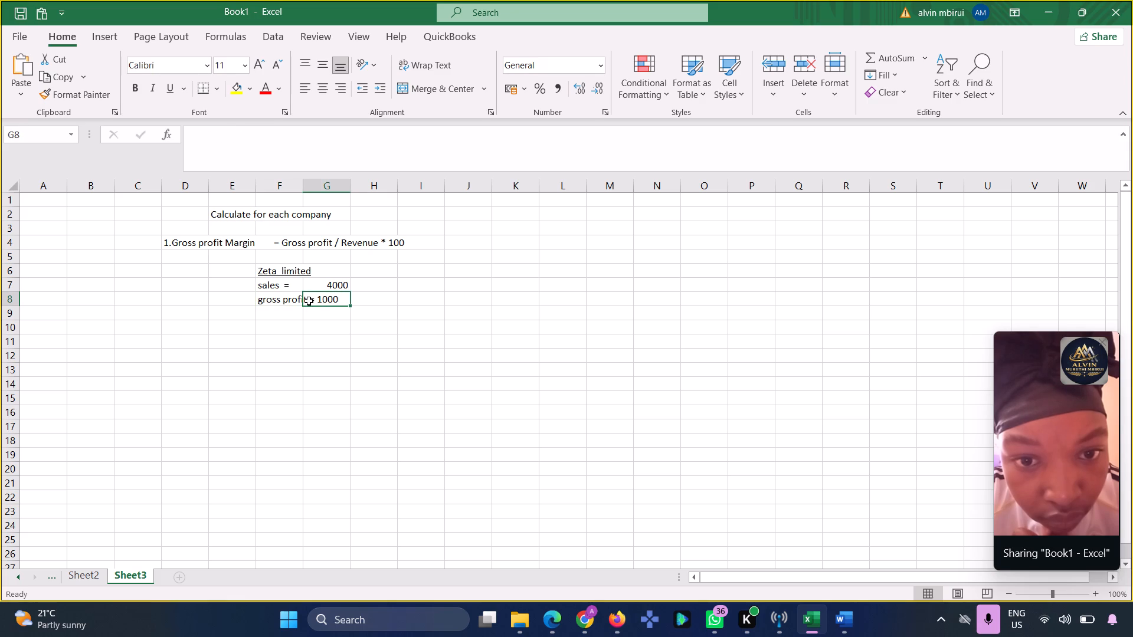
click(314, 301)
triple_click(314, 301)
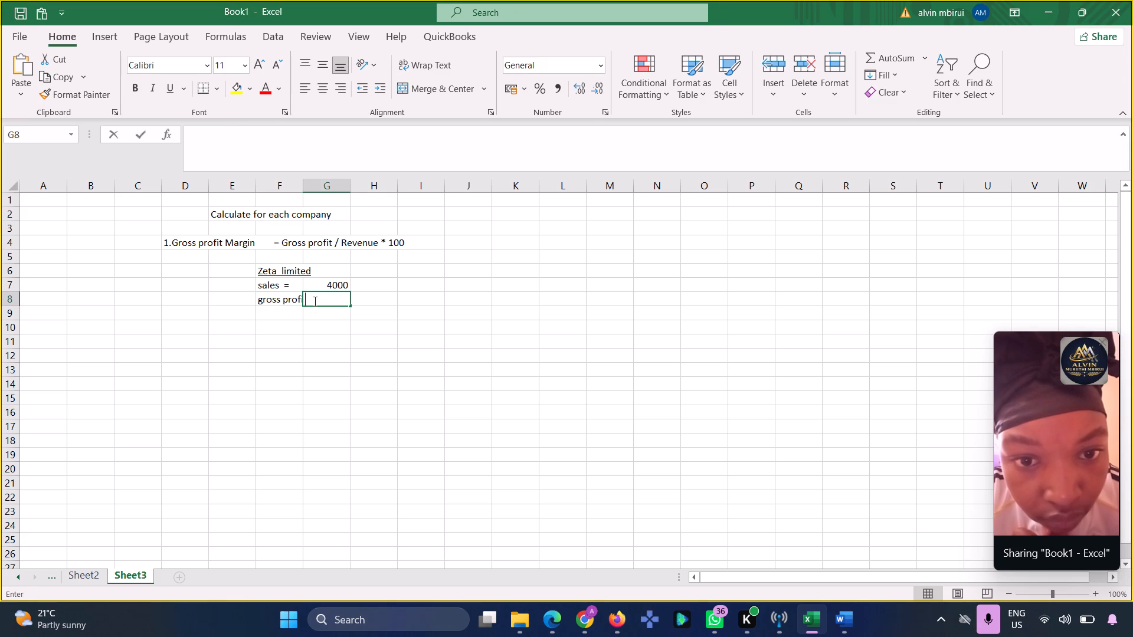
double_click(314, 301)
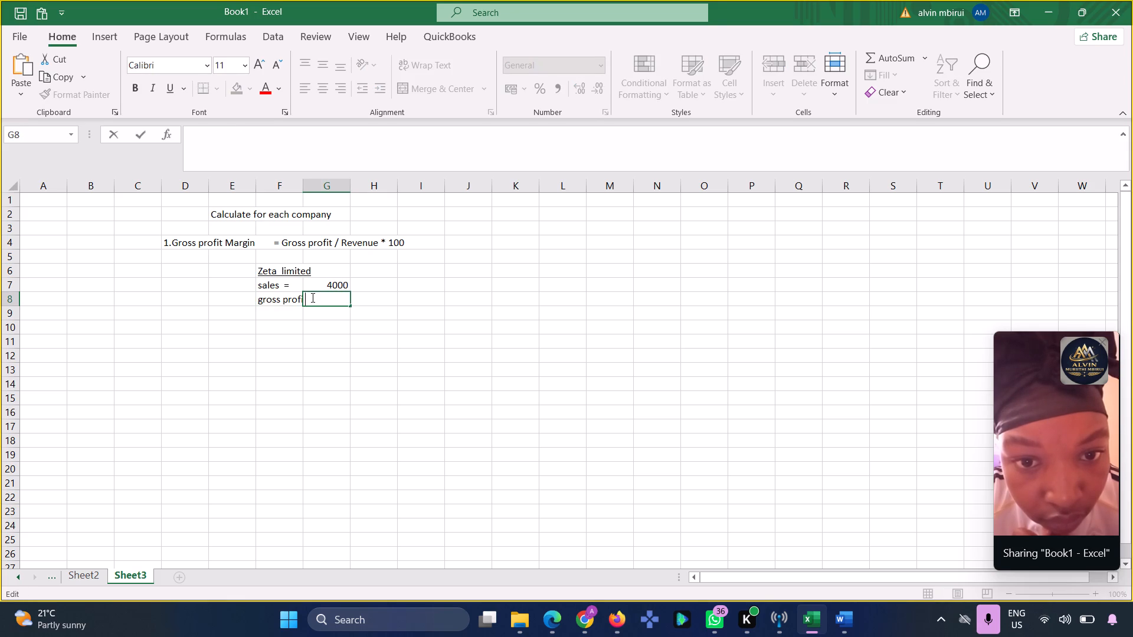
key(BackSpace)
key(BackSpace)
key(BackSpace)
key(BackSpace)
key(BackSpace)
key(t)
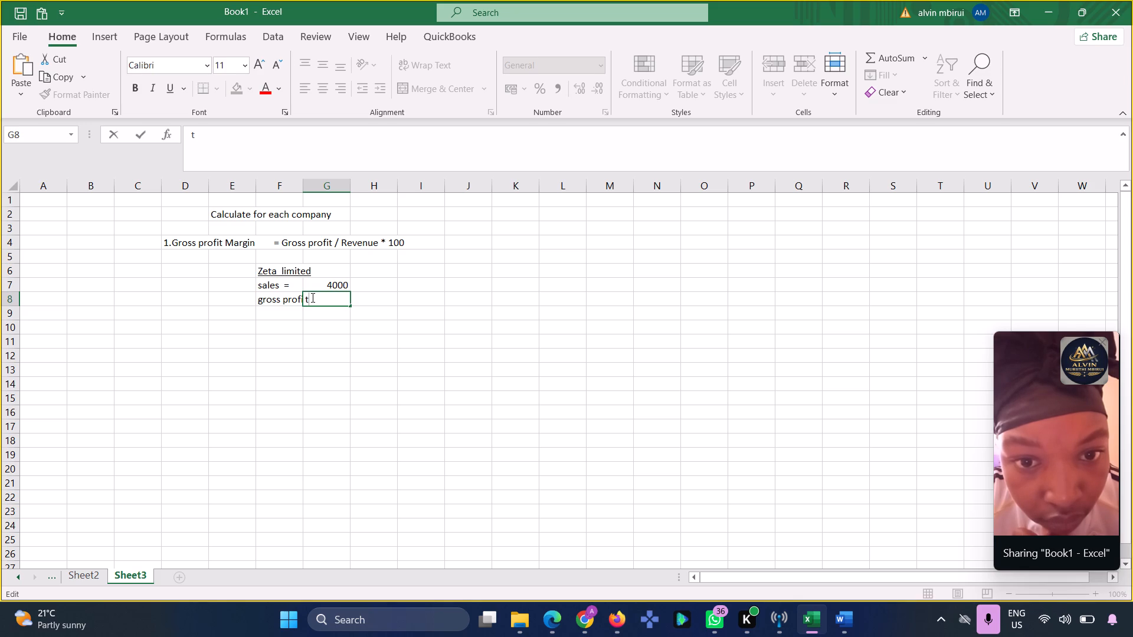
click(350, 307)
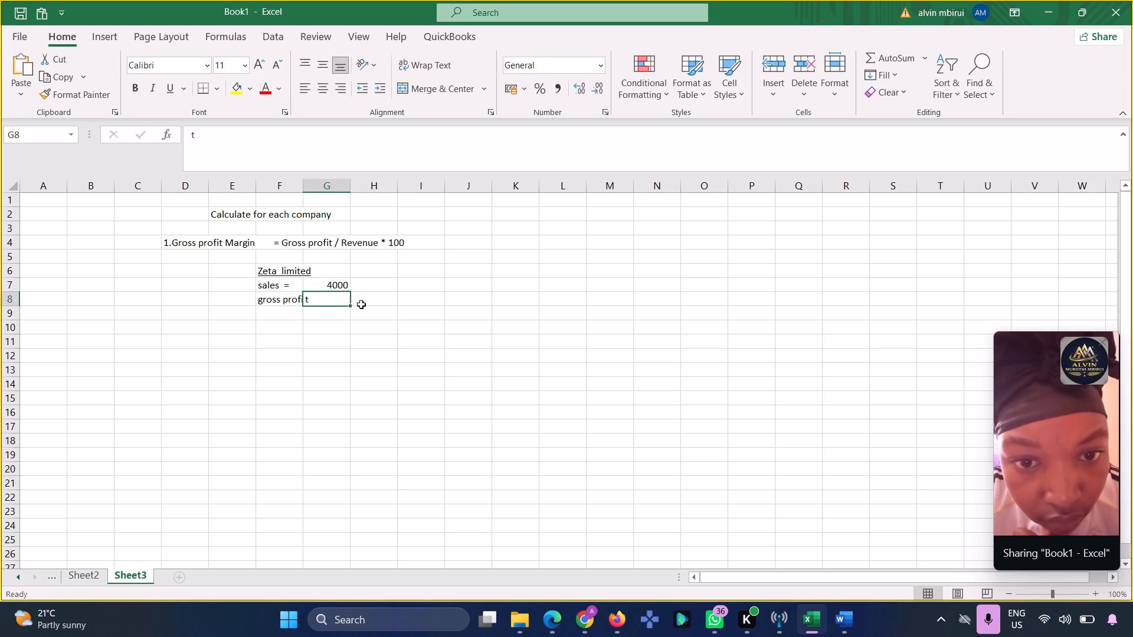
Enter the gross profit amount 1000 in cell H8.
click(361, 304)
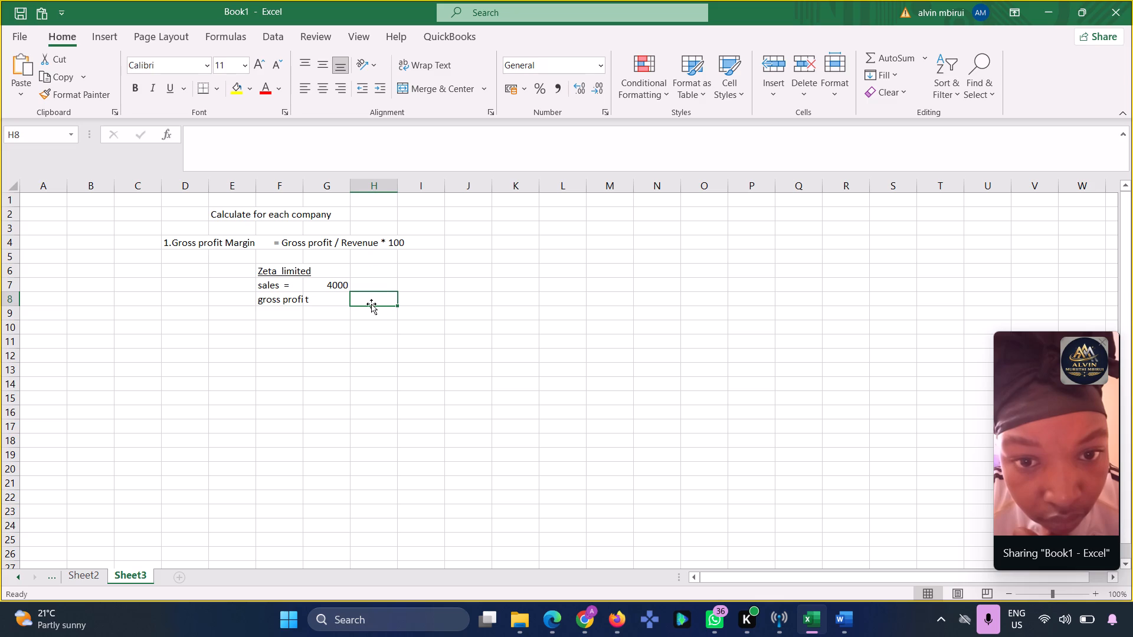
click(371, 304)
text(1000)
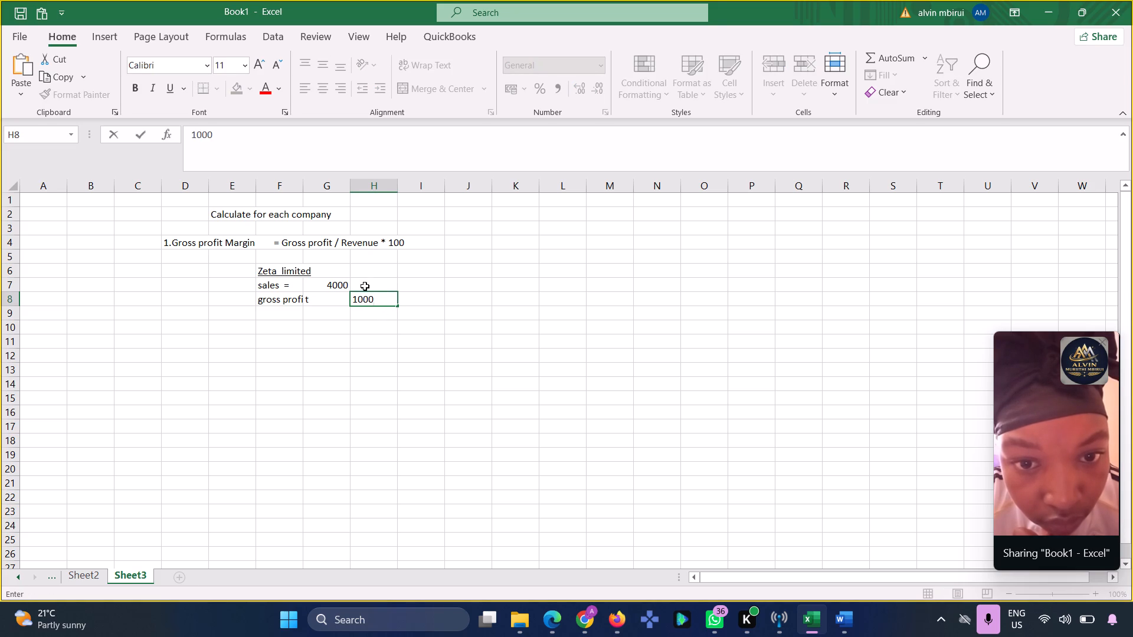
Enter the sales amount 4000 in cell H7 and delete the amount from cell G7.
key(Up)
text(4000)
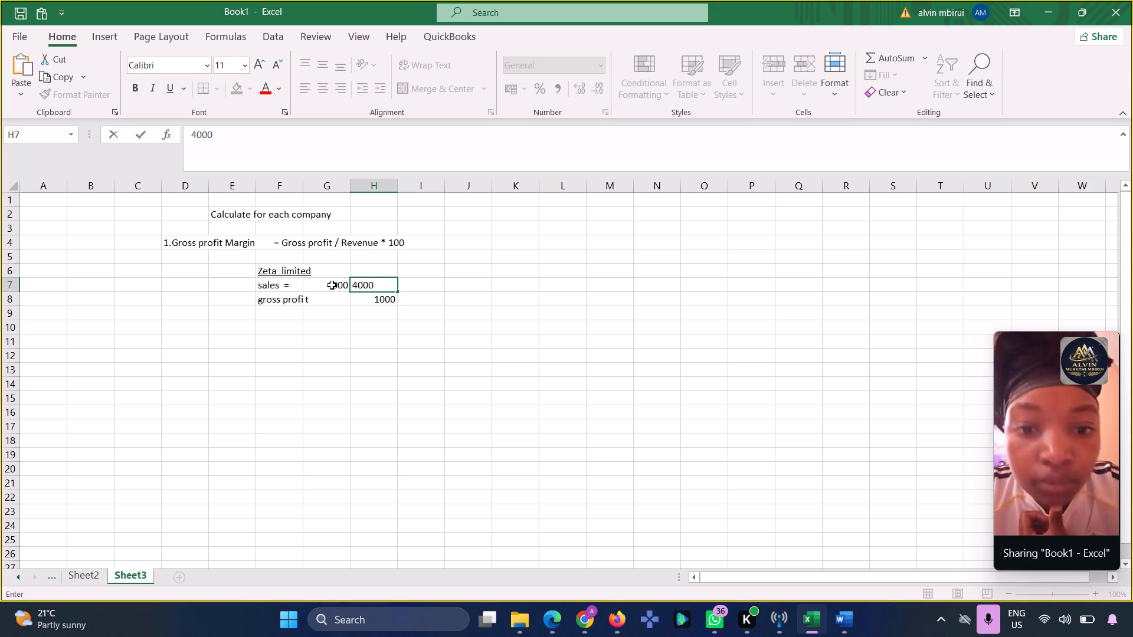
key(Left)
key(Delete)
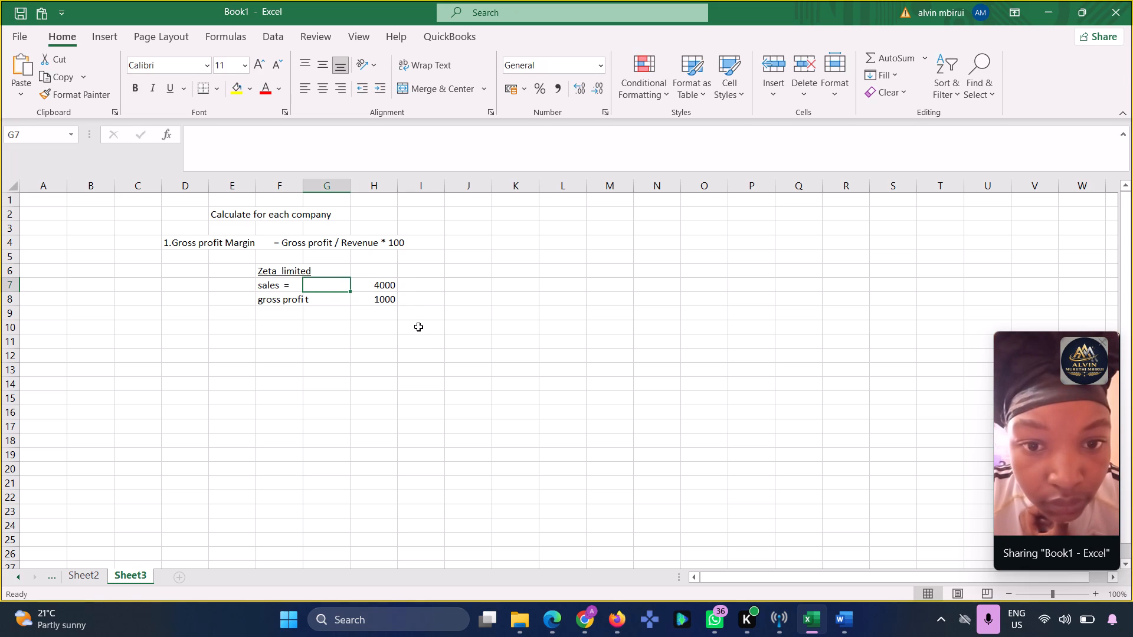
key(Down)
key(Down)
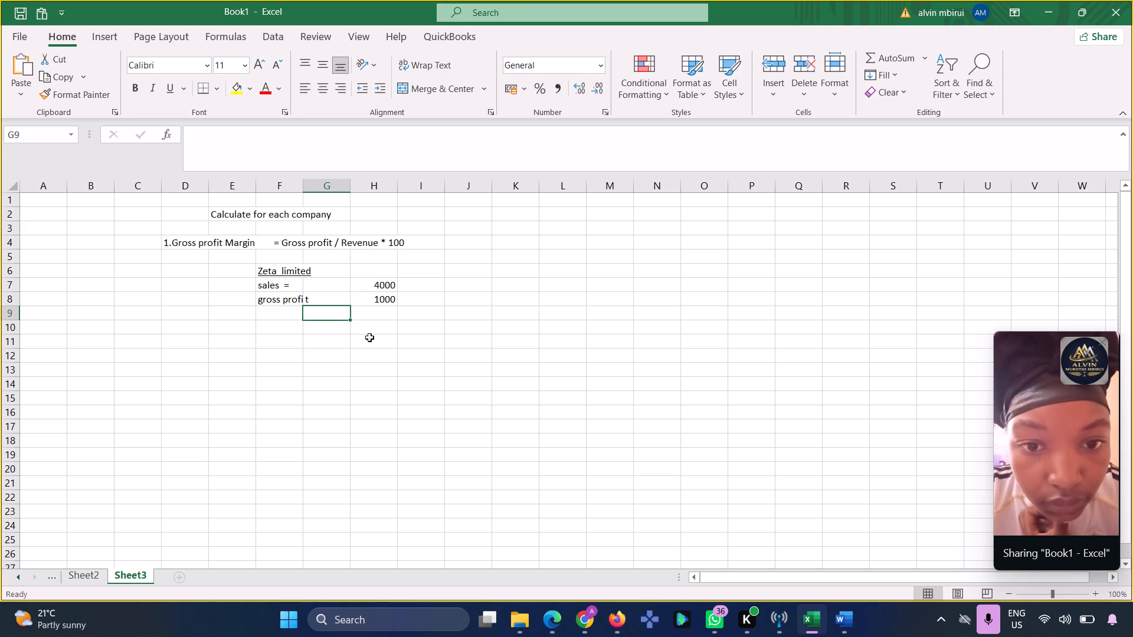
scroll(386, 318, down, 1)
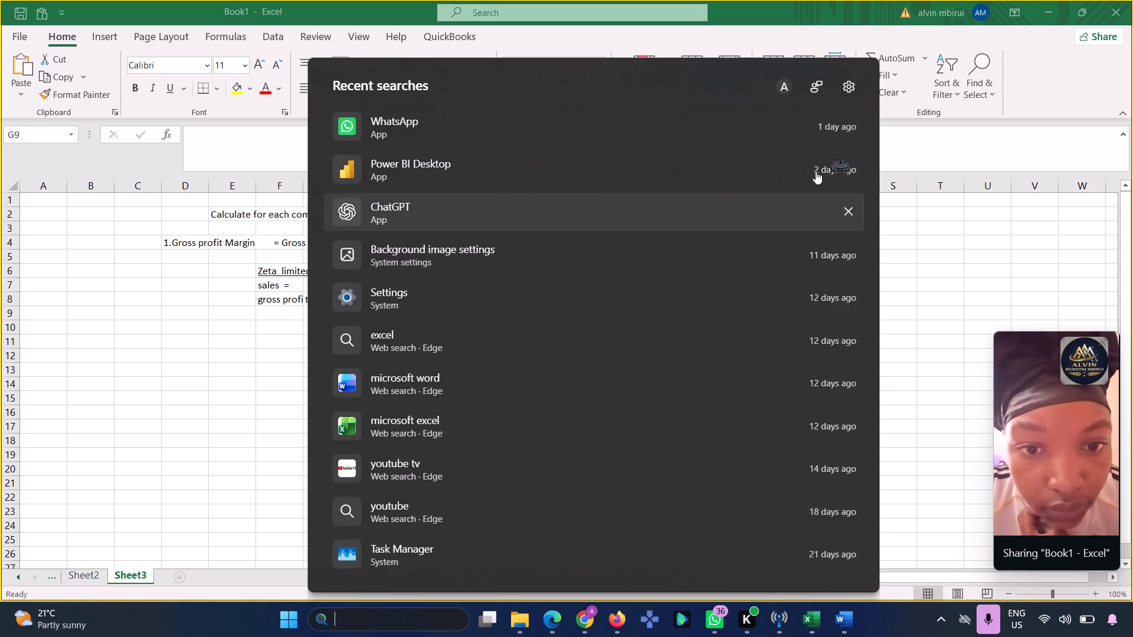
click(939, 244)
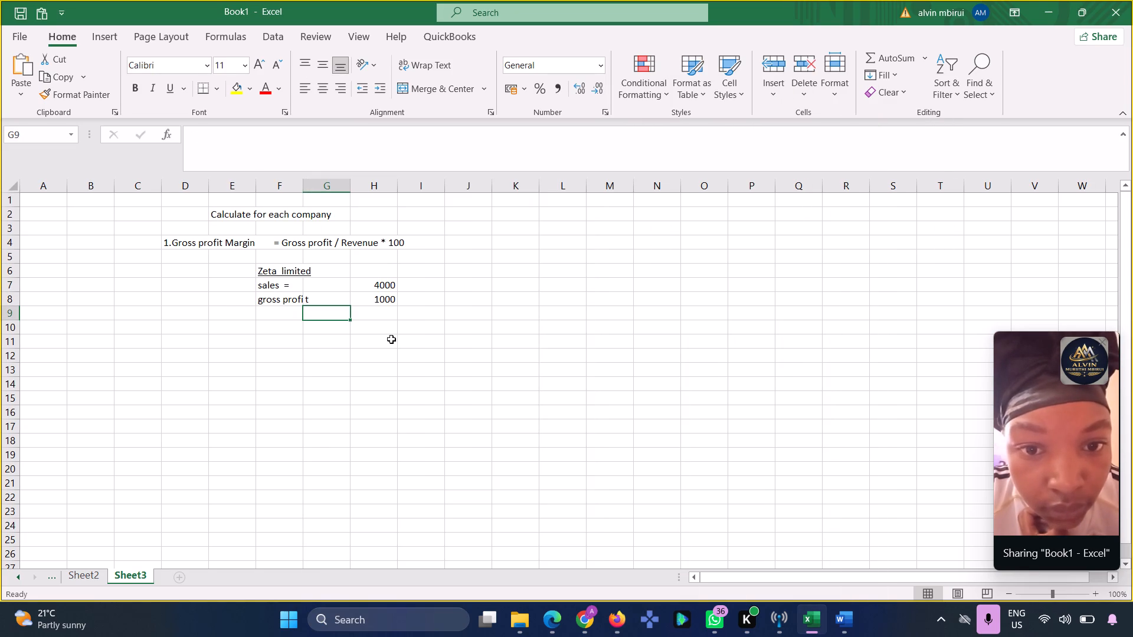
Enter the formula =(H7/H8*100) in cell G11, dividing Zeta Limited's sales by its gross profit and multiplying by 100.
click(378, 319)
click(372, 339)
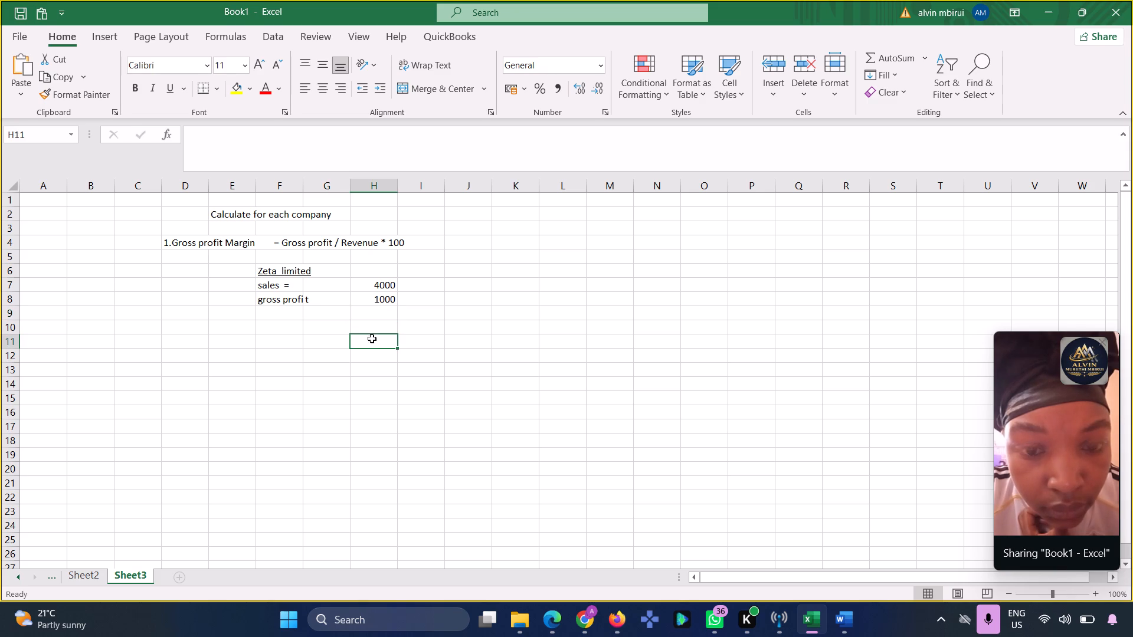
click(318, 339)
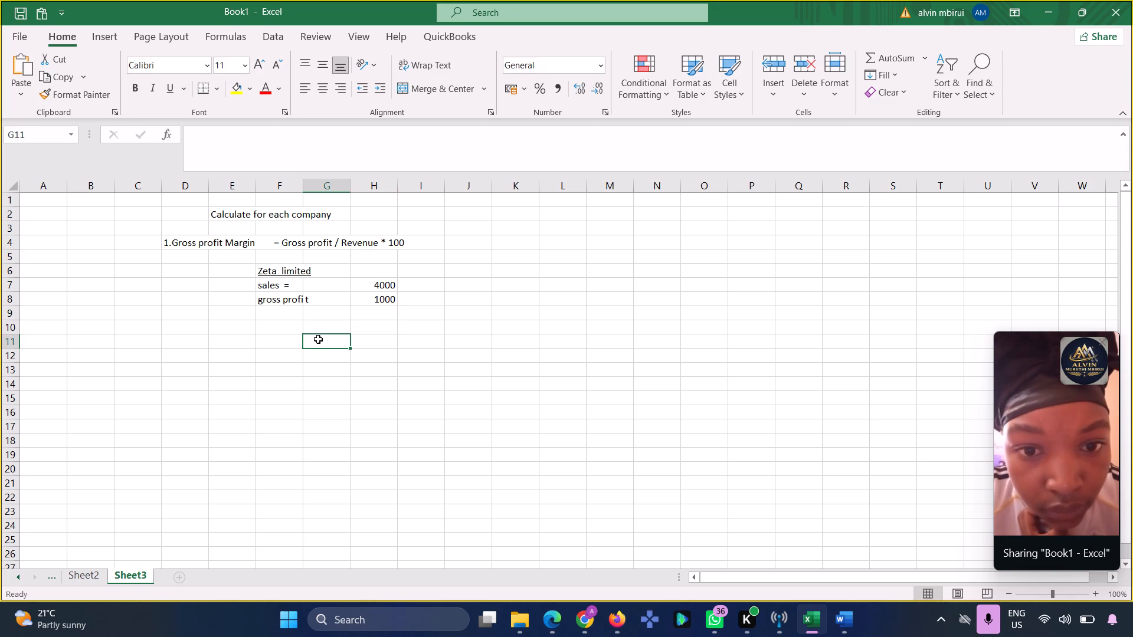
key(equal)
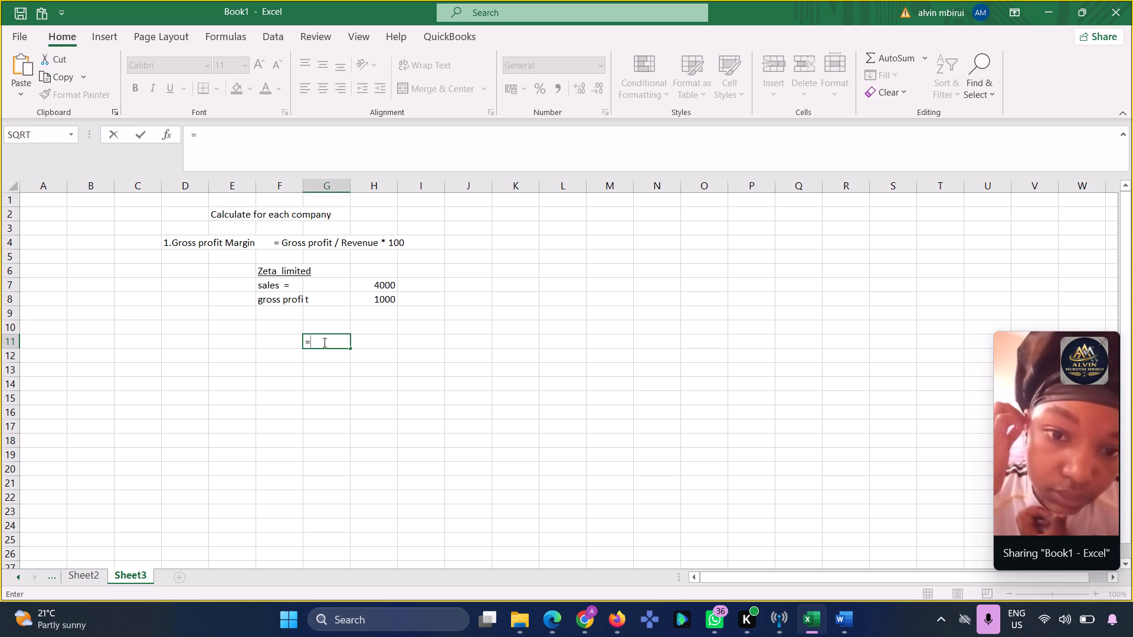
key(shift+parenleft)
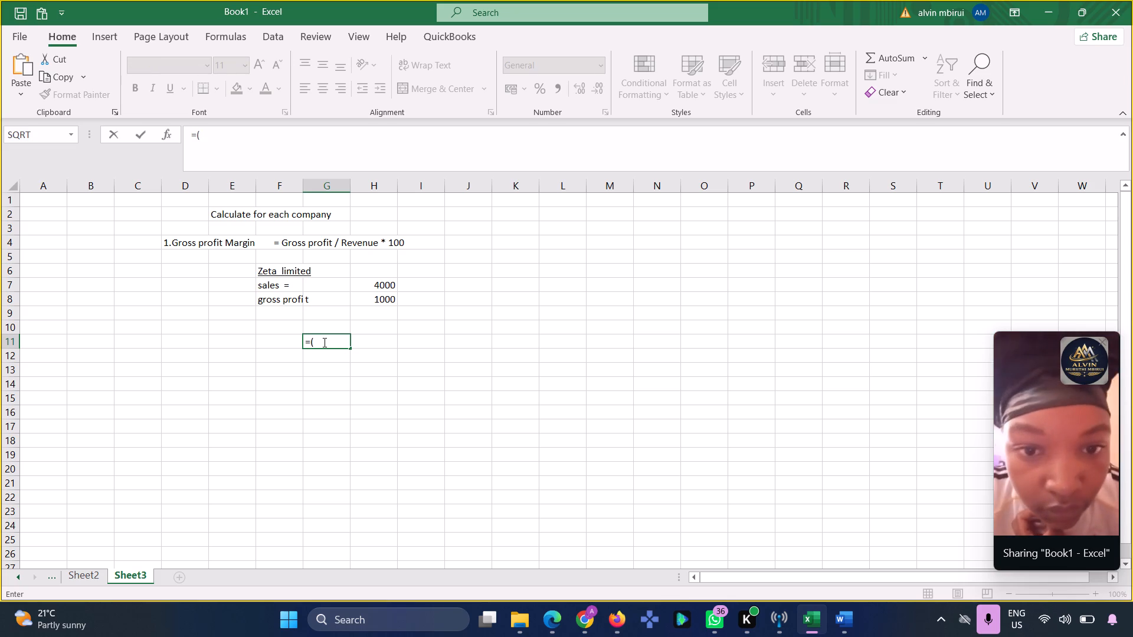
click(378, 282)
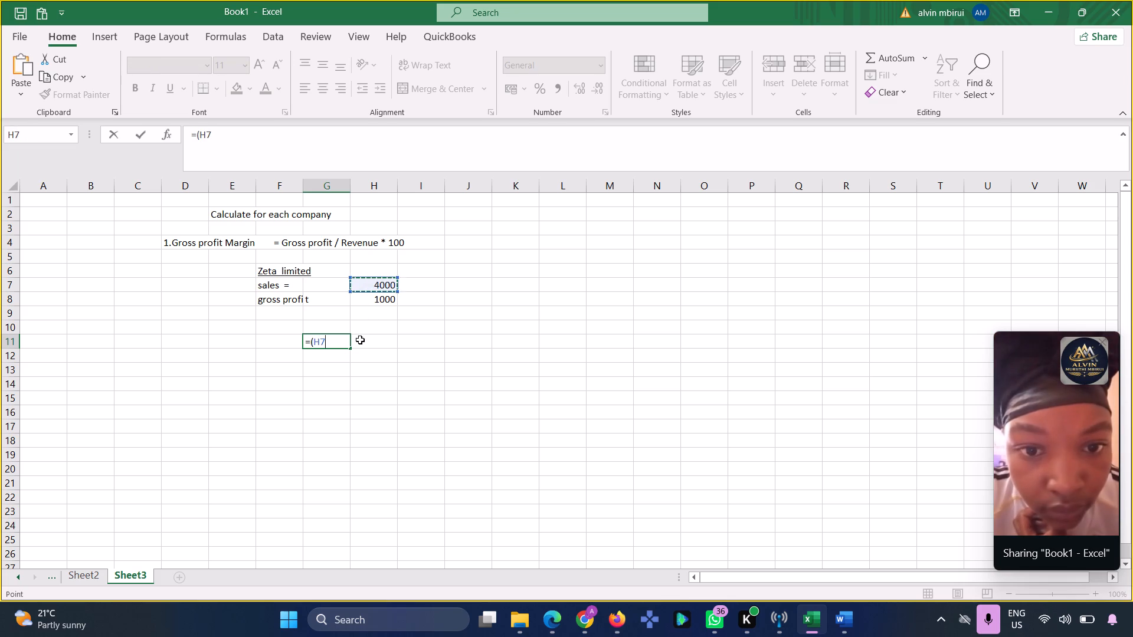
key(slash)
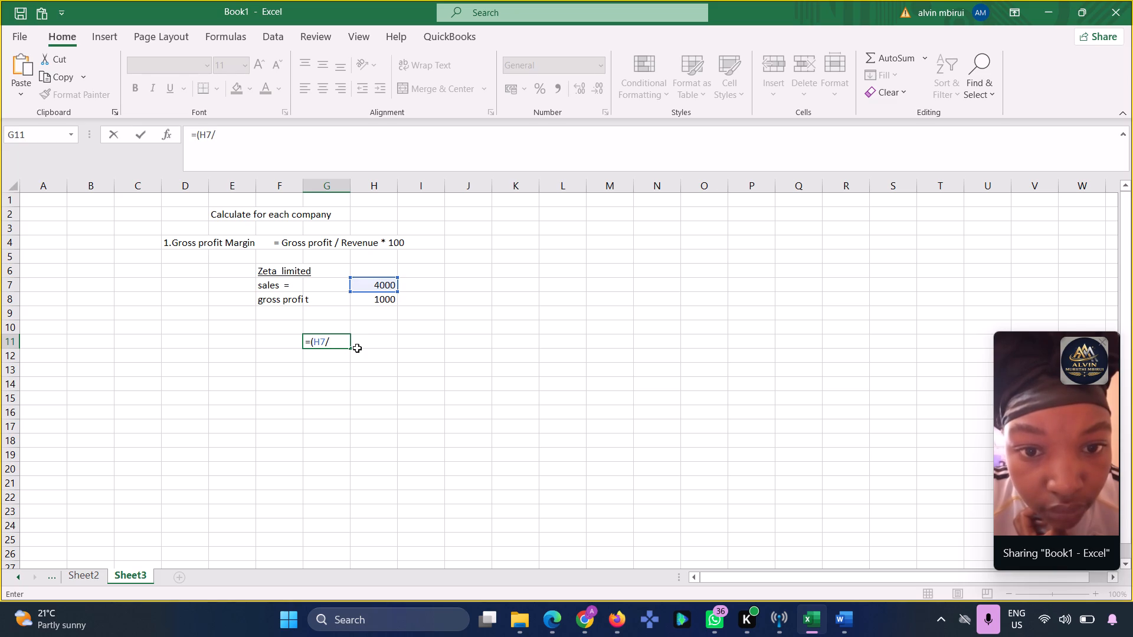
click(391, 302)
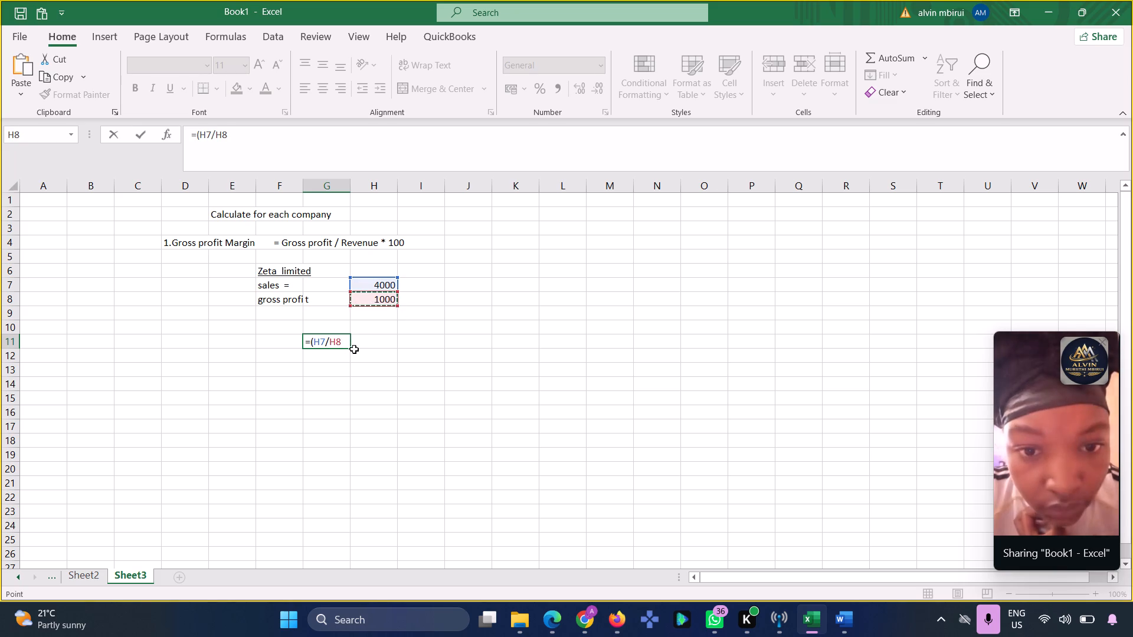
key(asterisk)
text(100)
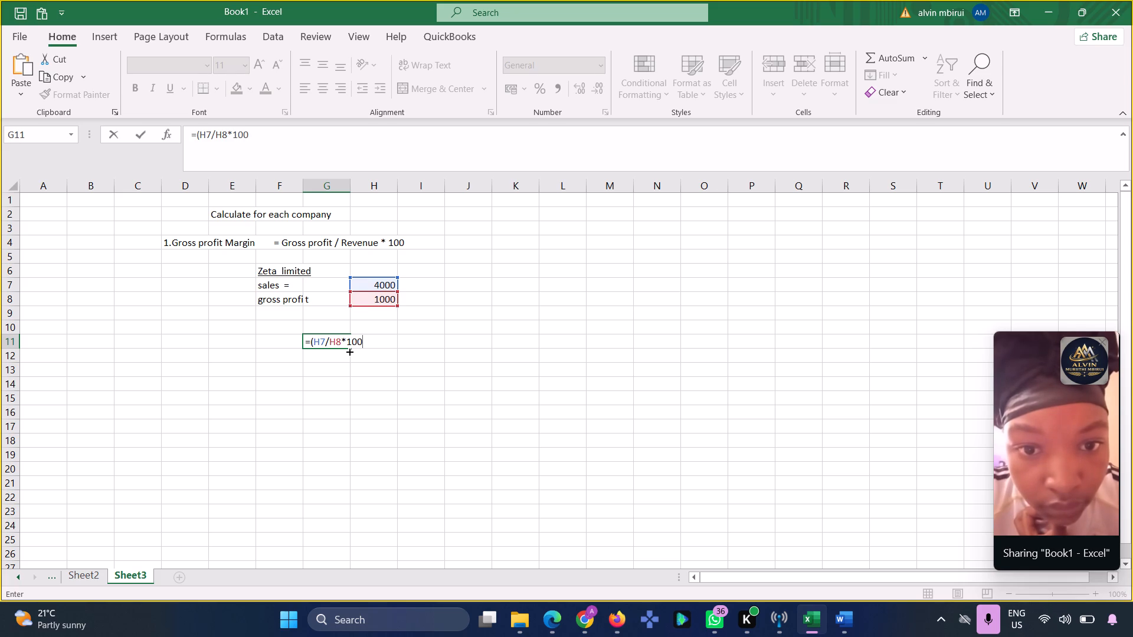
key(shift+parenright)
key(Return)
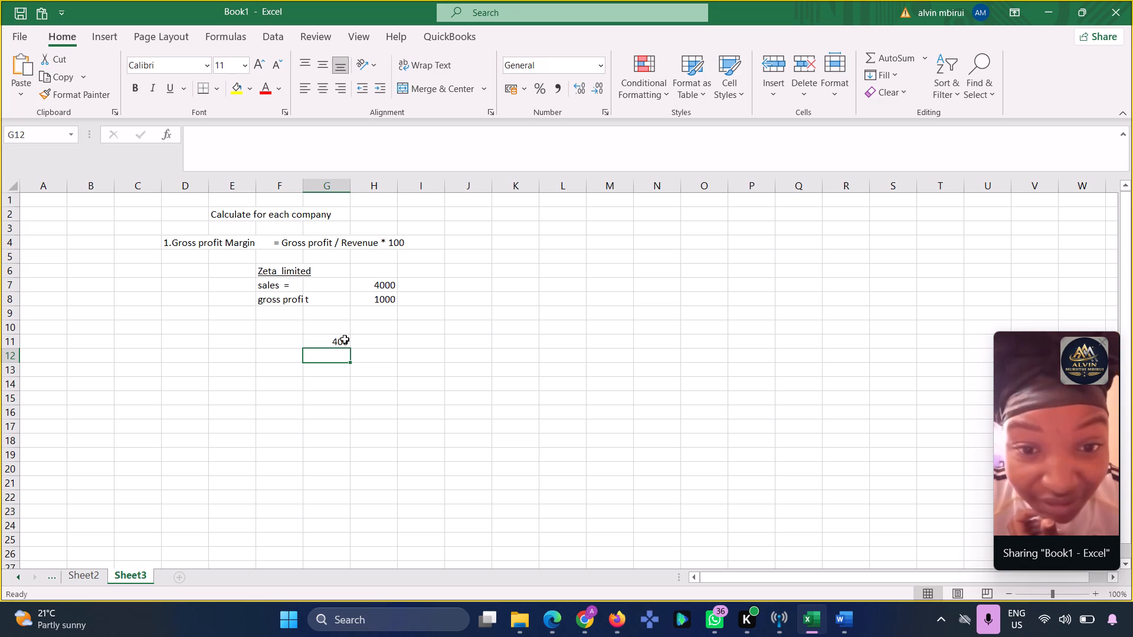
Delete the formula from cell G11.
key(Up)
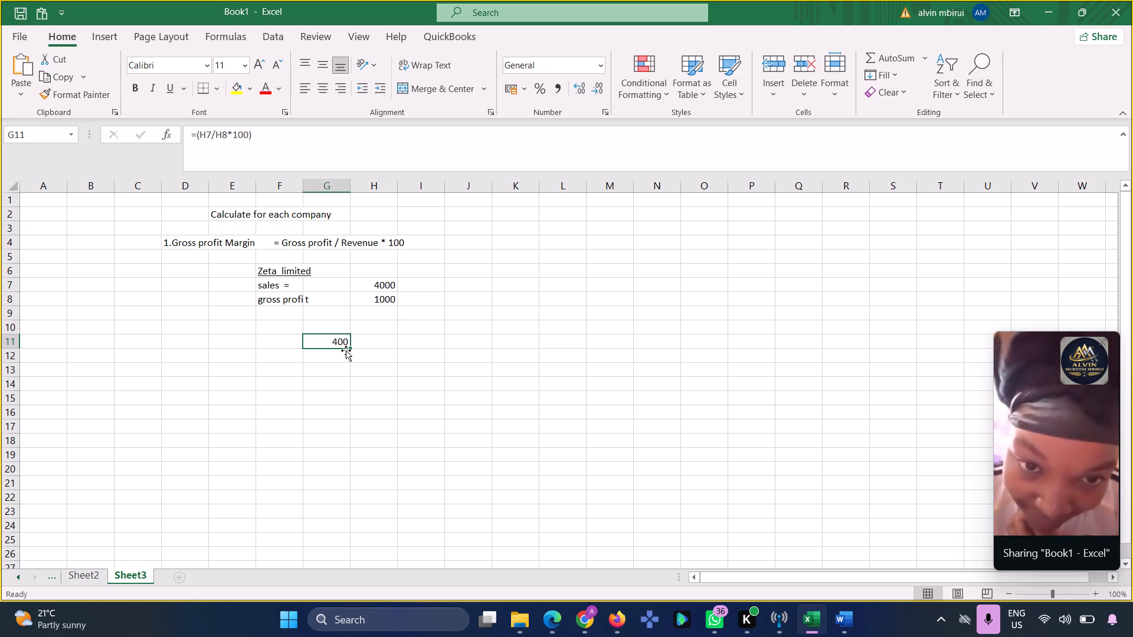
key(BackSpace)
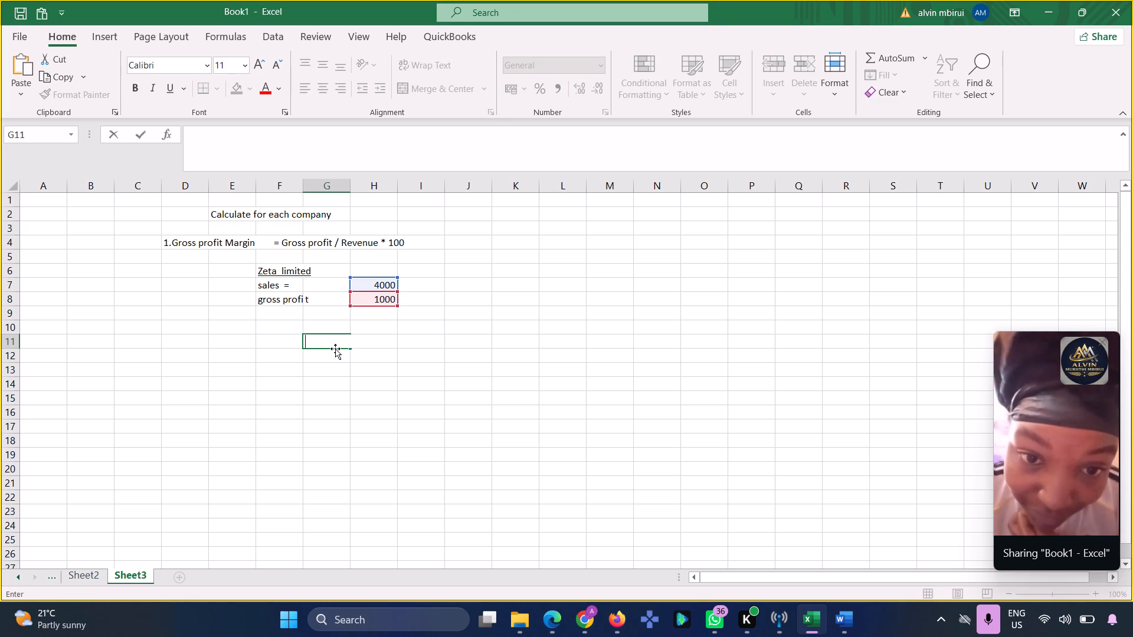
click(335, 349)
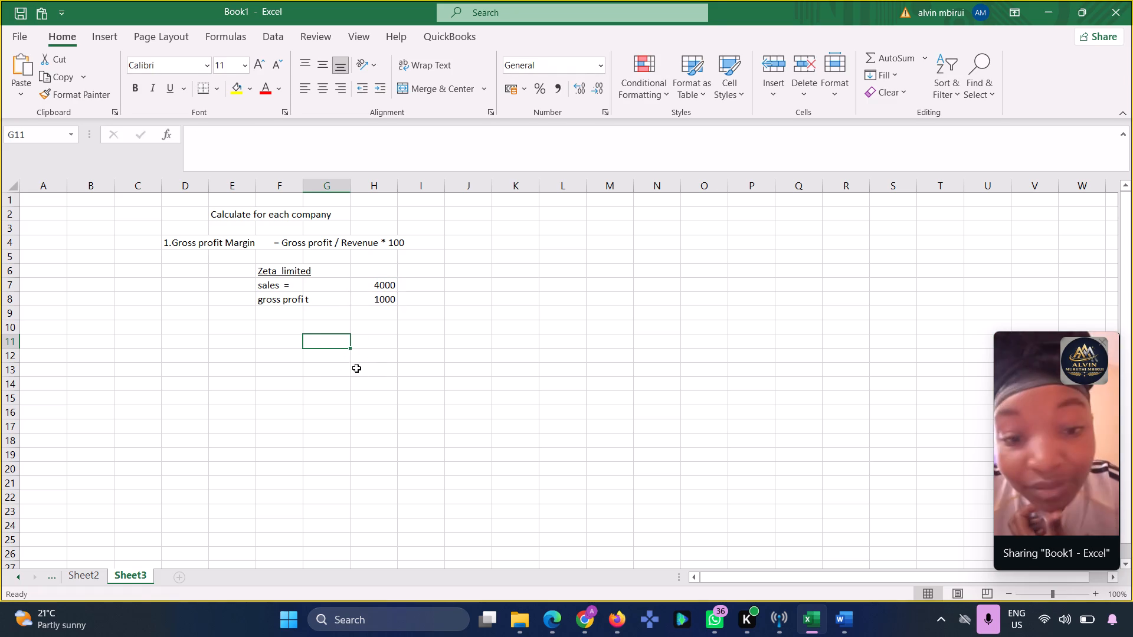
Enter the label "Gross profit margin of zeta limited" in cell D11.
click(202, 339)
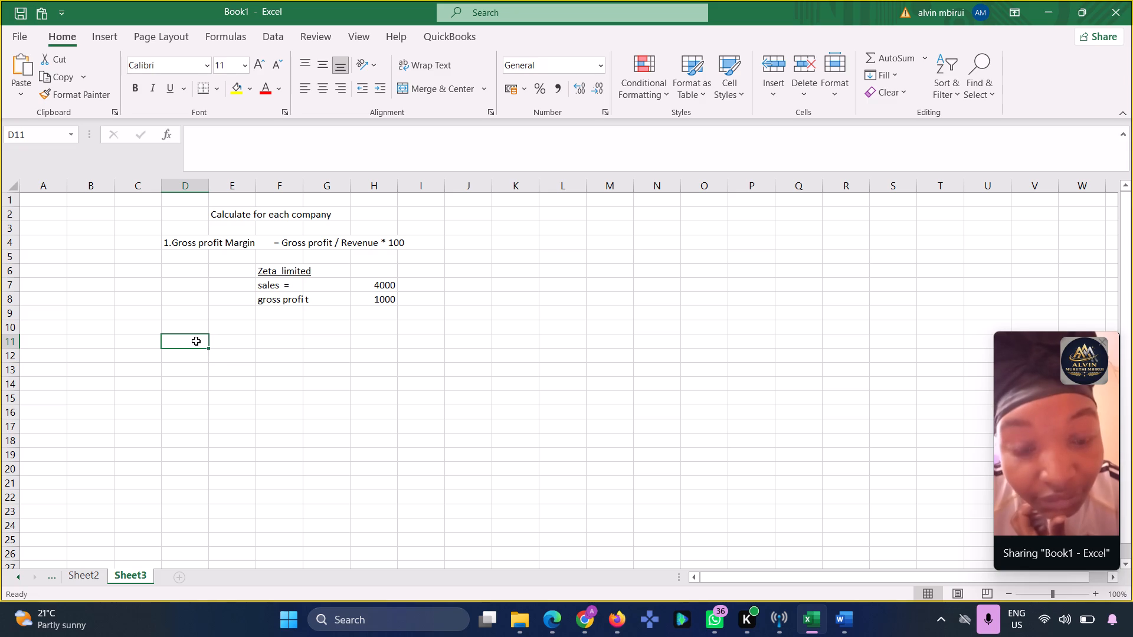
key(o)
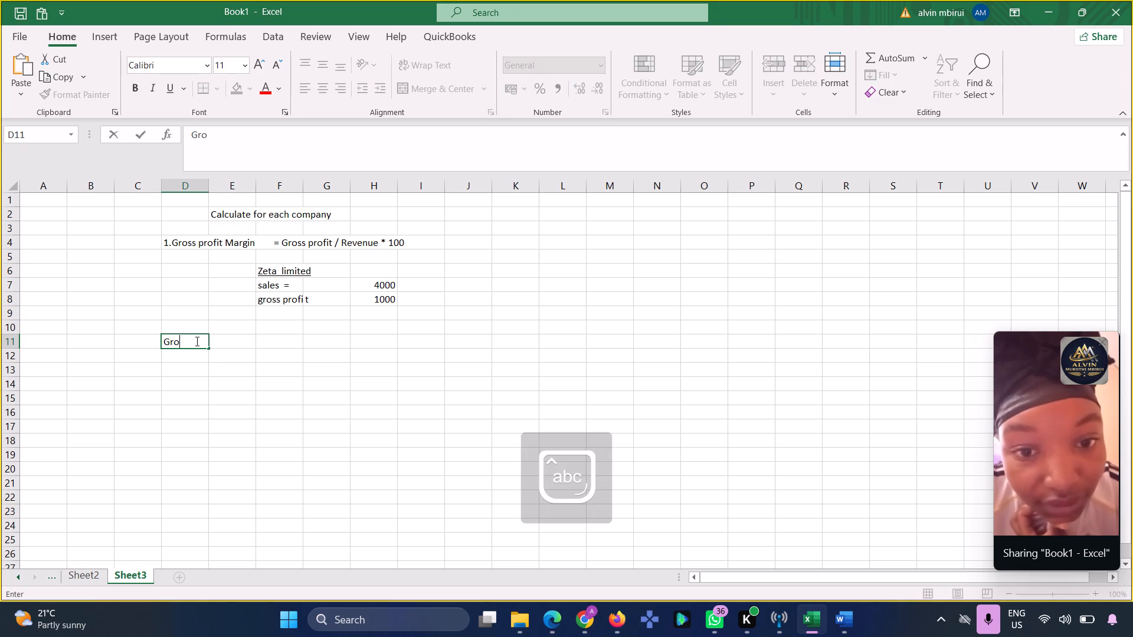
click(176, 338)
key(BackSpace)
key(BackSpace)
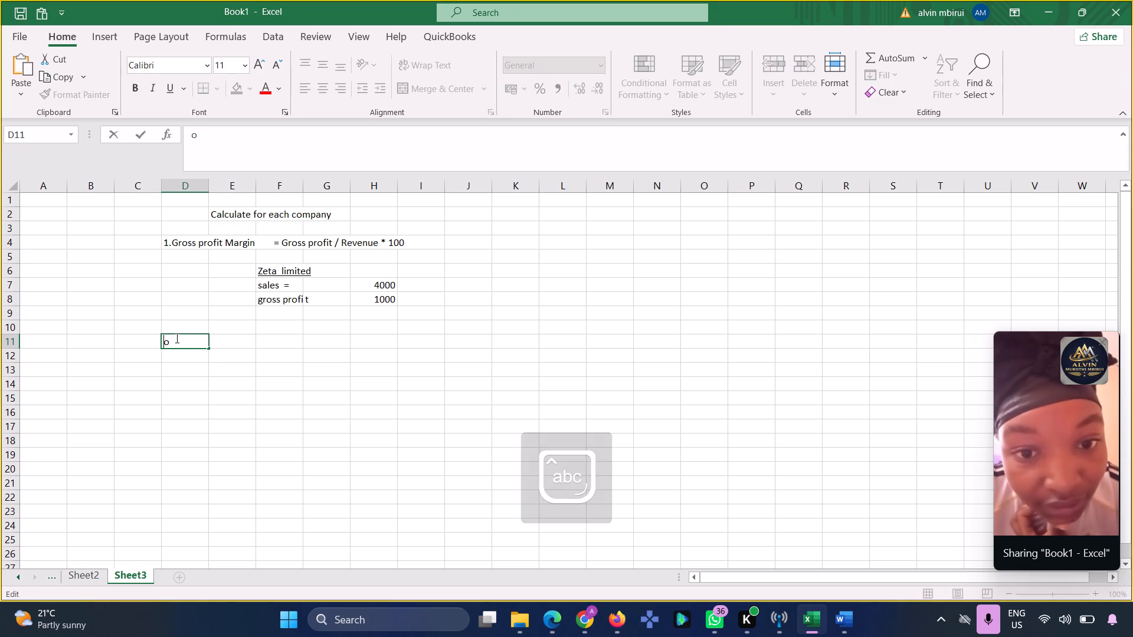
key(BackSpace)
key(Delete)
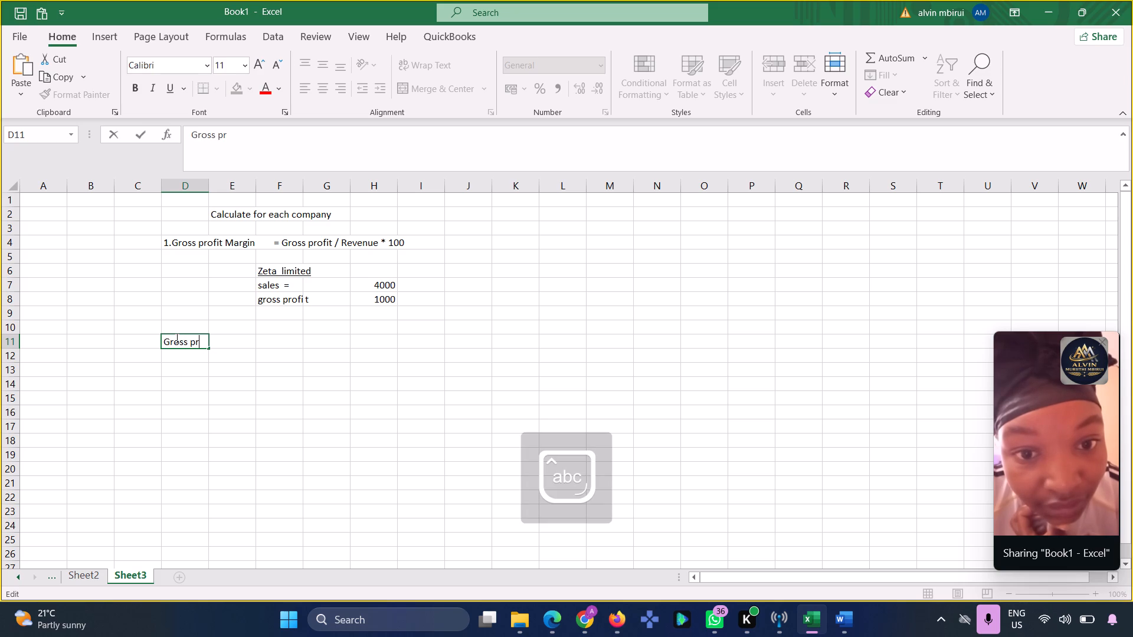
text(fit margin of)
key(space)
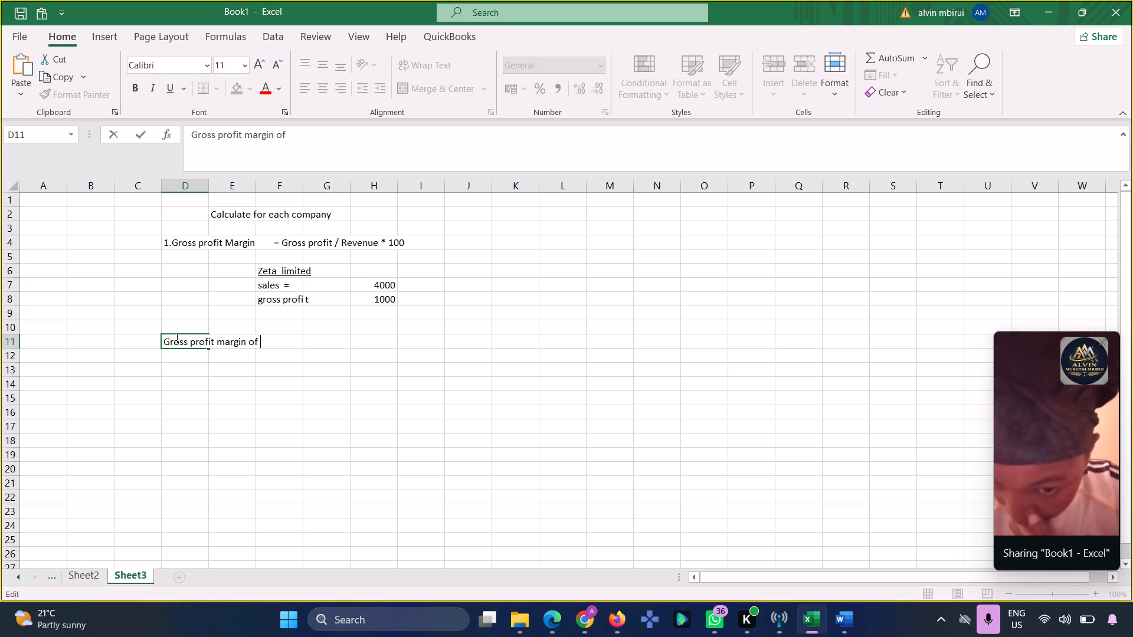
text(zeta)
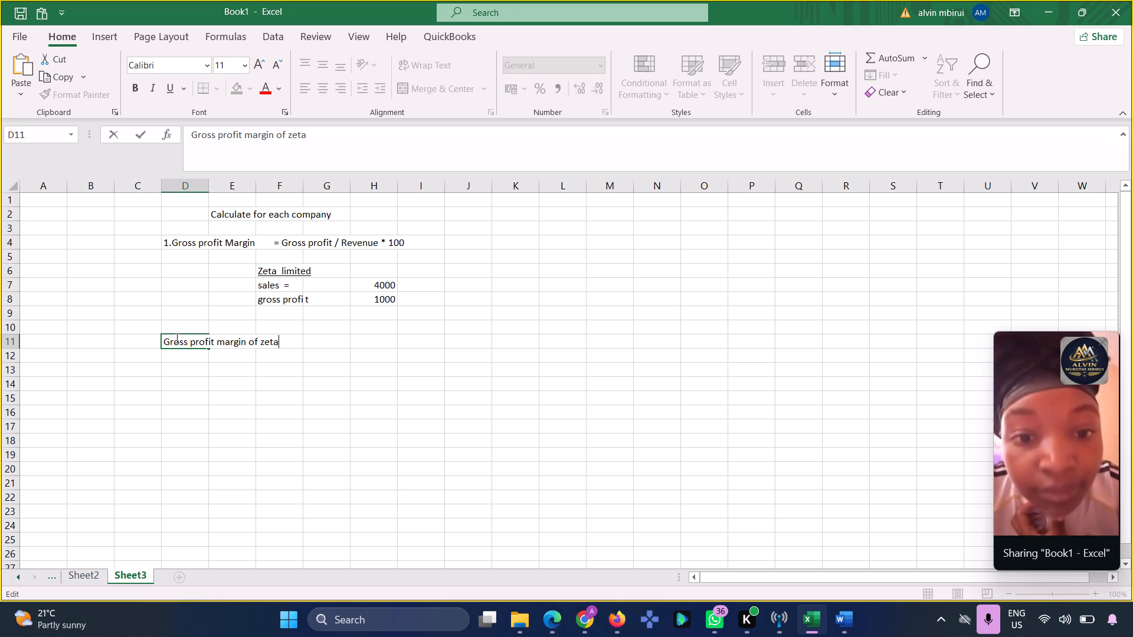
key(space)
text(lime)
key(BackSpace)
text(ited)
key(space)
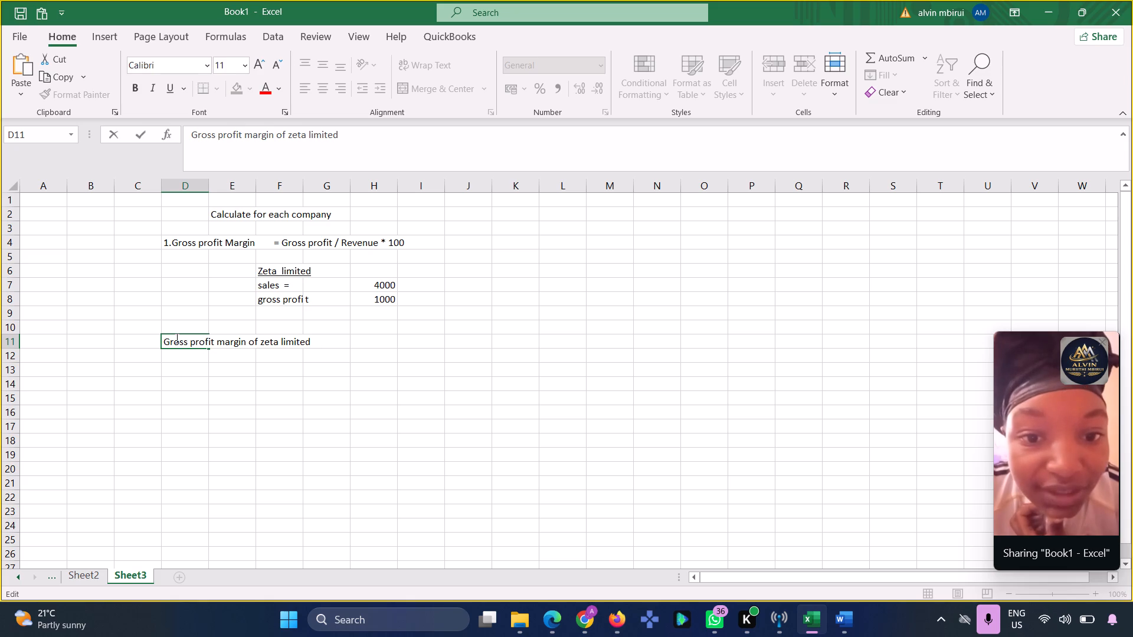
click(357, 342)
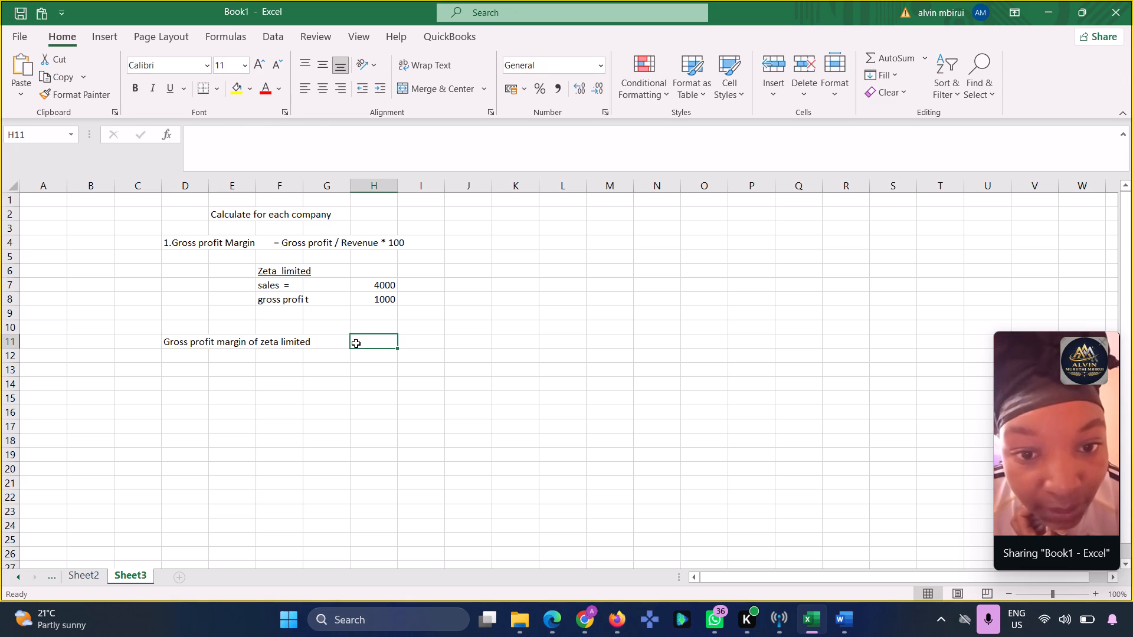
Enter the formula =(H8/H7*100) in cell H11 to calculate the gross profit margin from gross profit and sales.
click(336, 344)
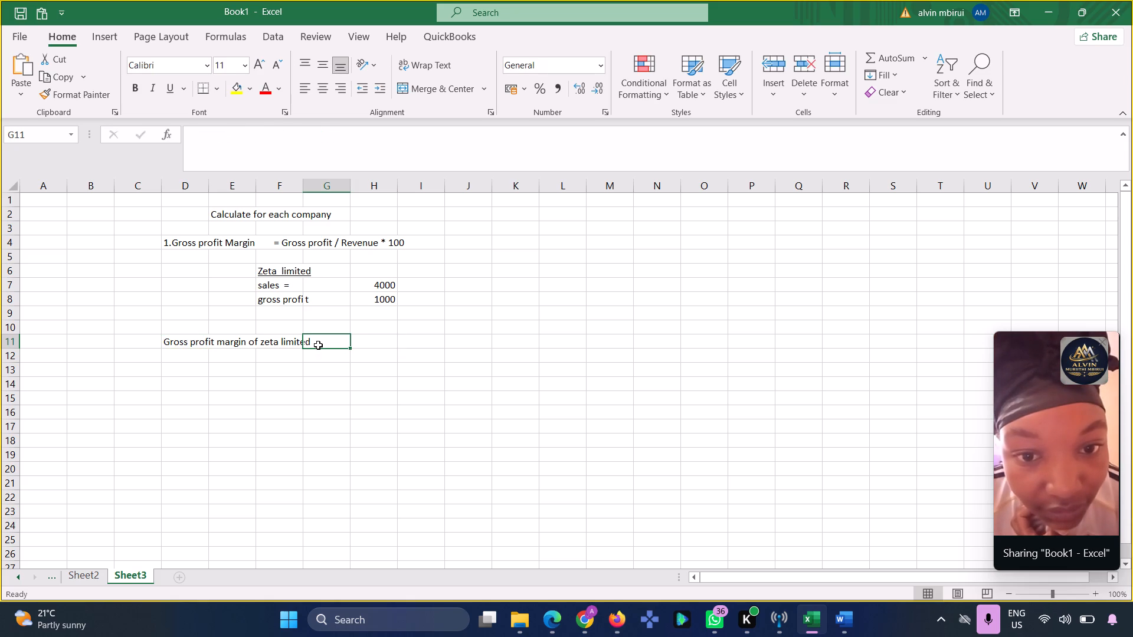
click(372, 337)
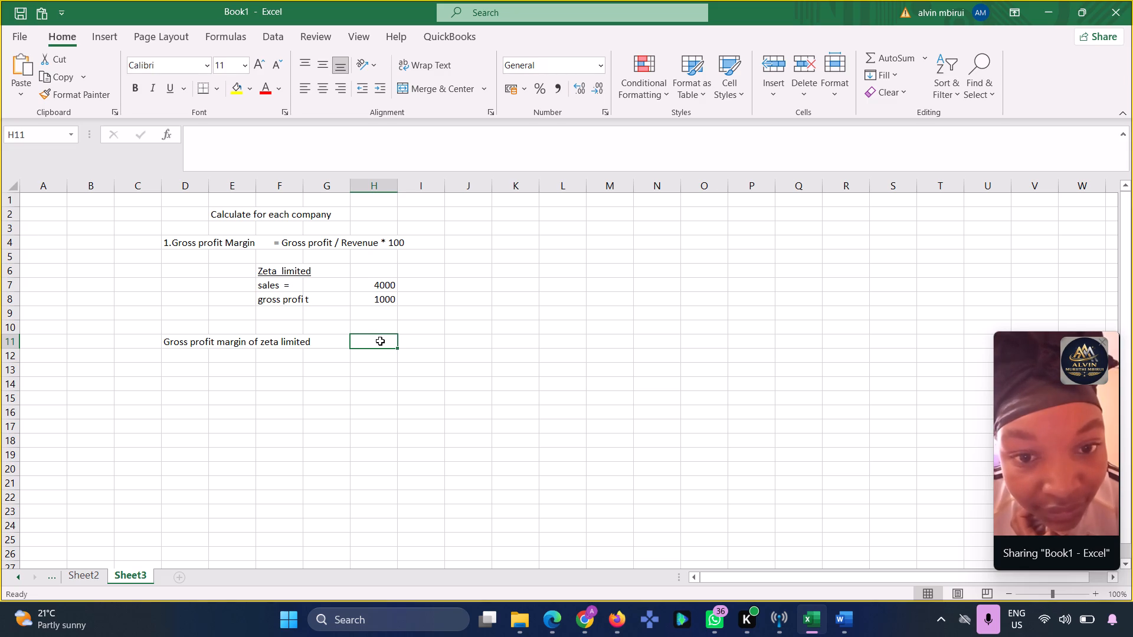
click(379, 341)
key(equal)
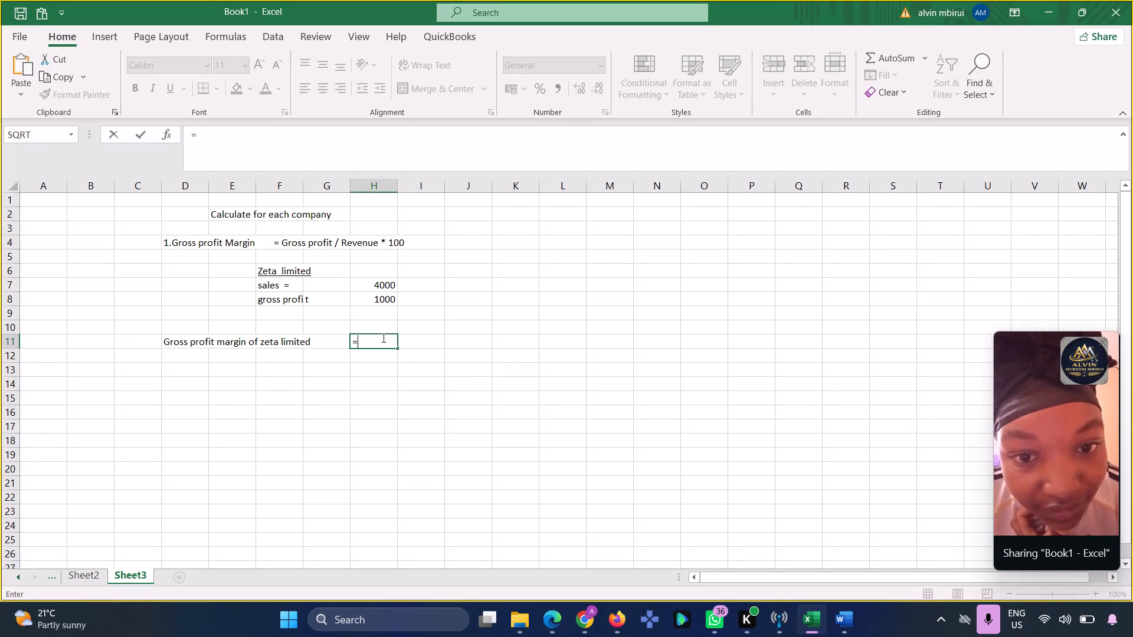
key(shift+parenleft)
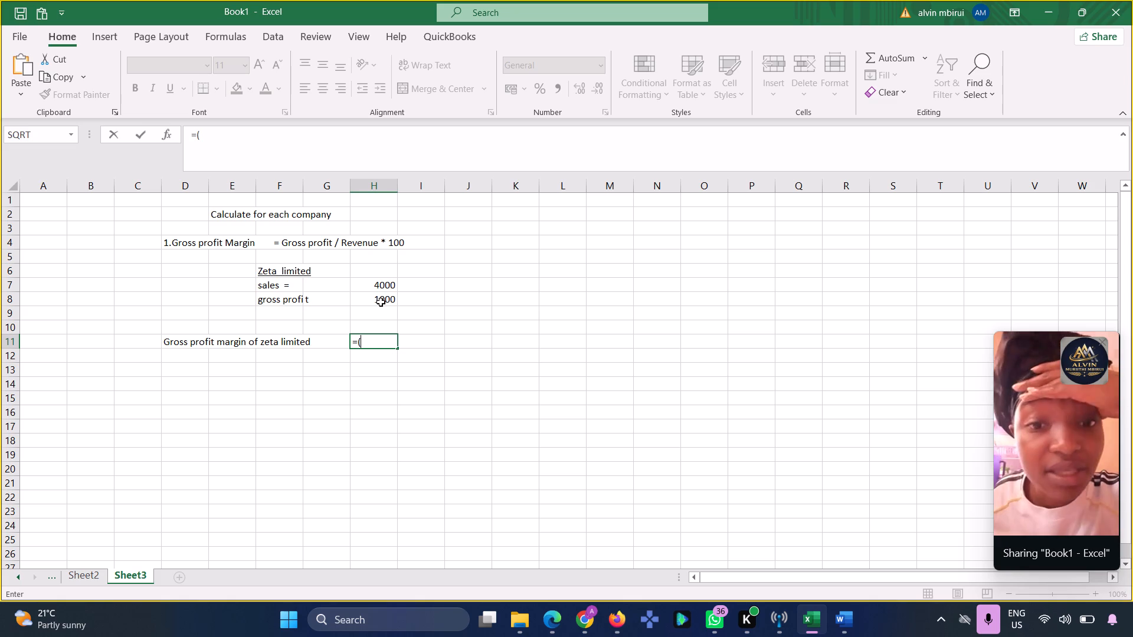
click(381, 302)
key(slash)
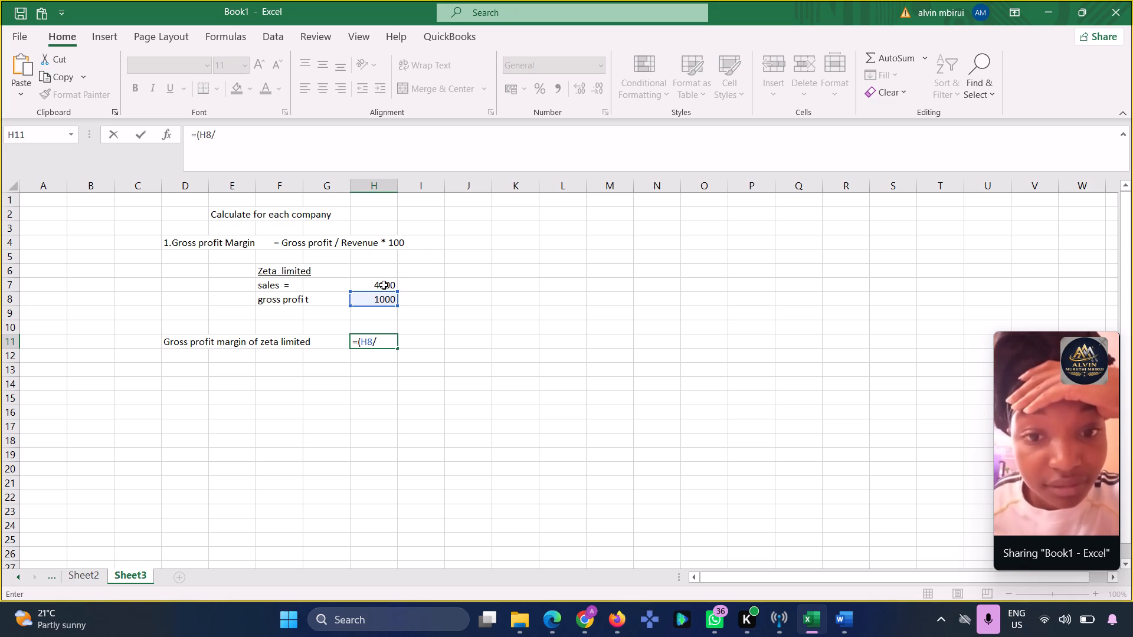
click(384, 283)
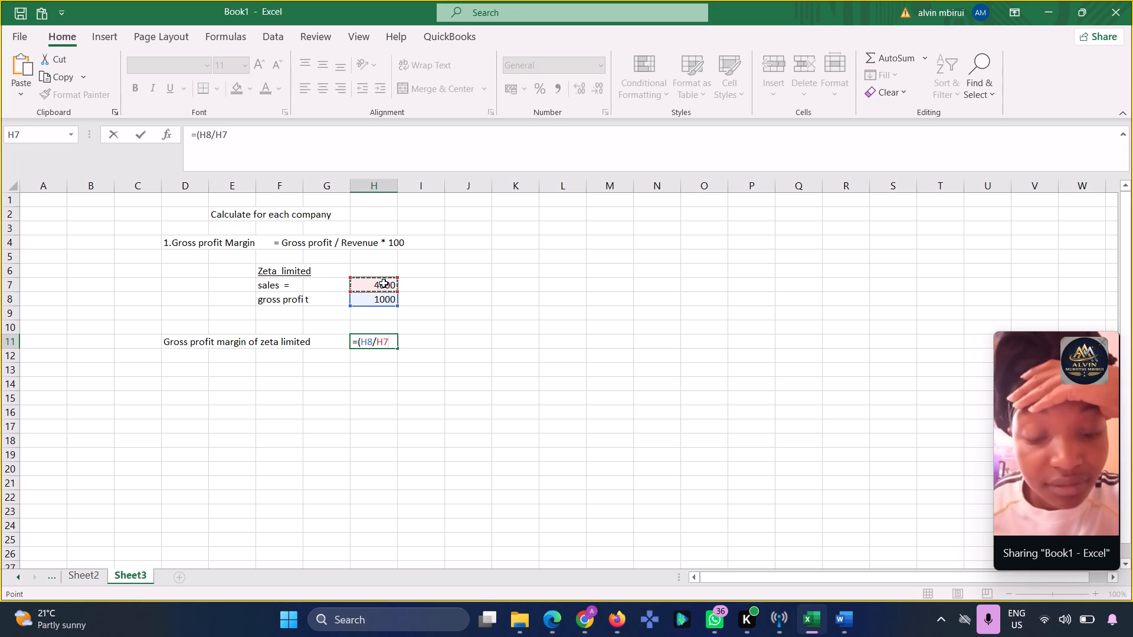
key(asterisk)
text(100)
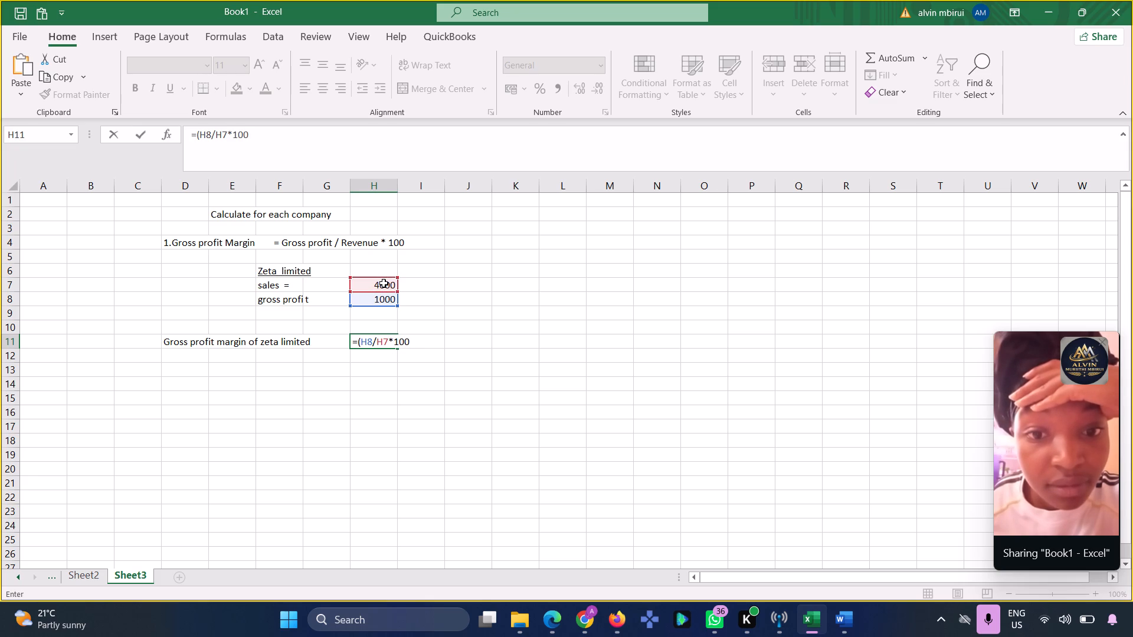
key(shift+parenright)
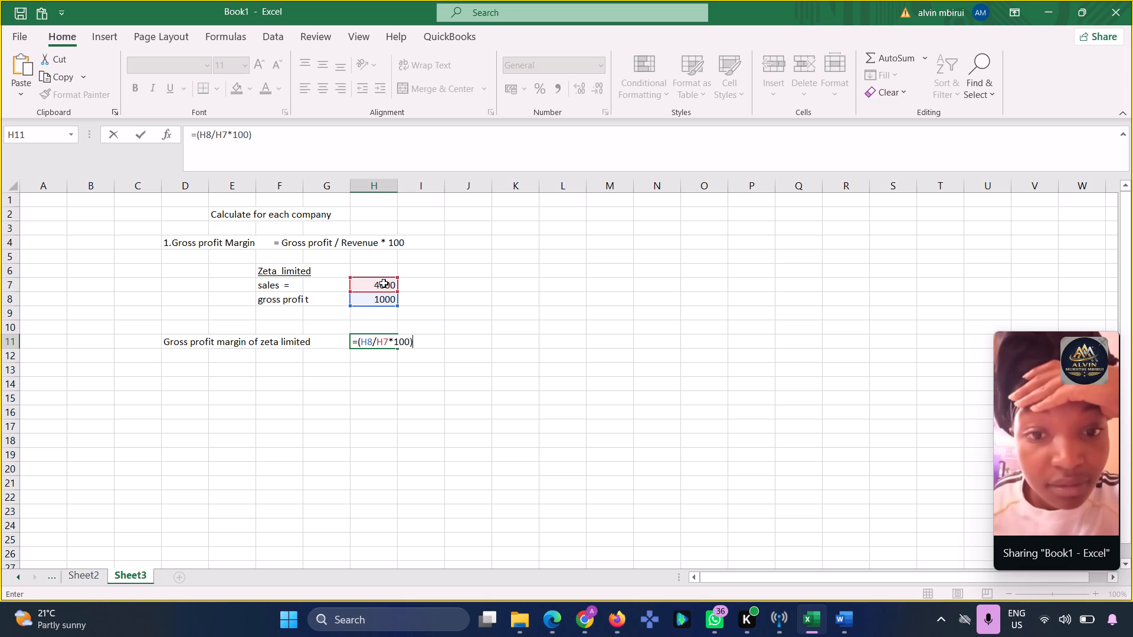
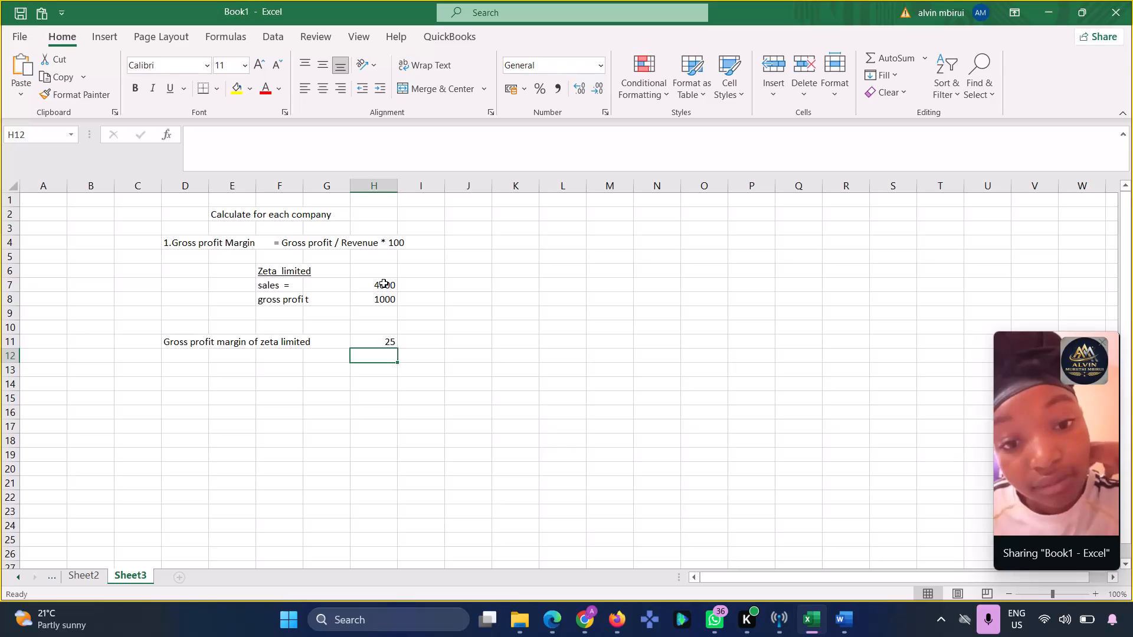
Apply a double underline to Zeta Limited's gross profit margin result in cell H11.
click(355, 342)
click(362, 345)
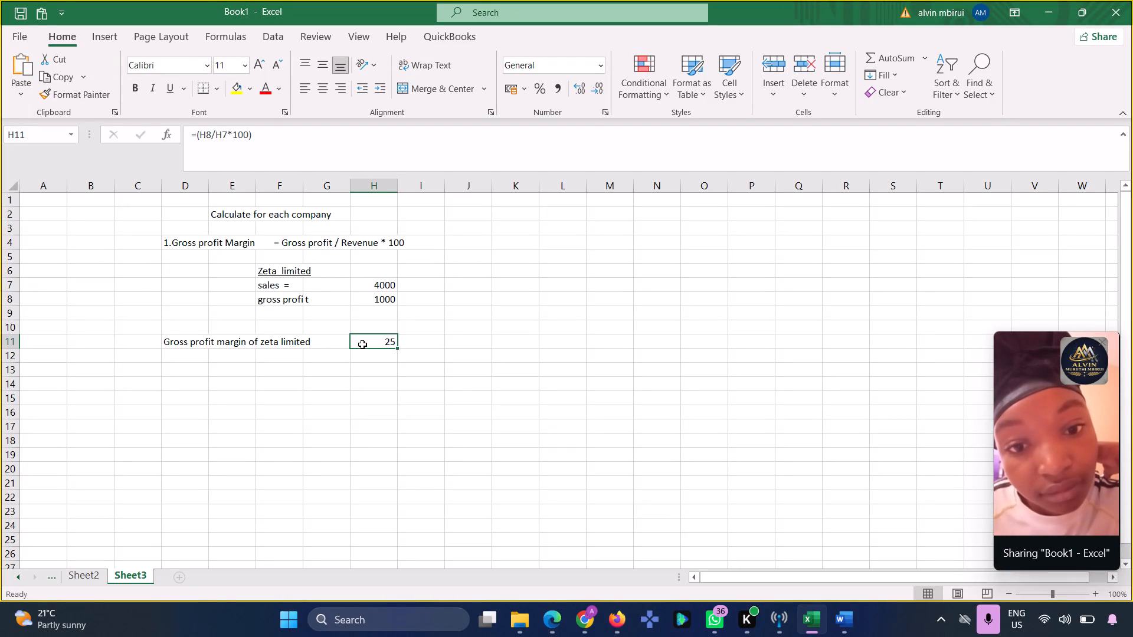
click(348, 395)
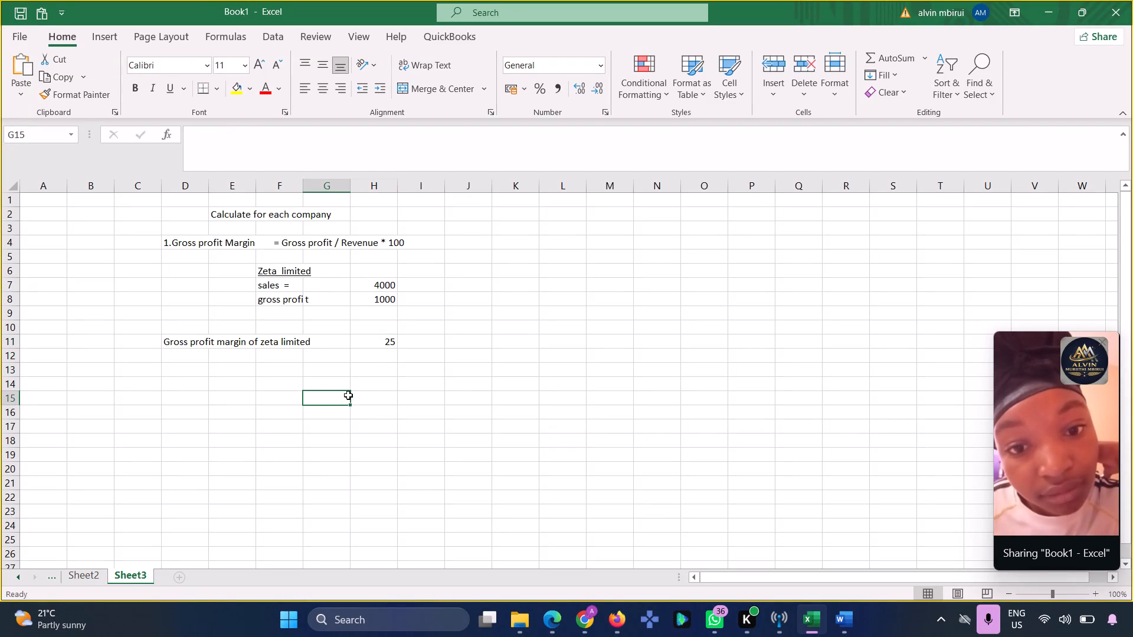
click(384, 343)
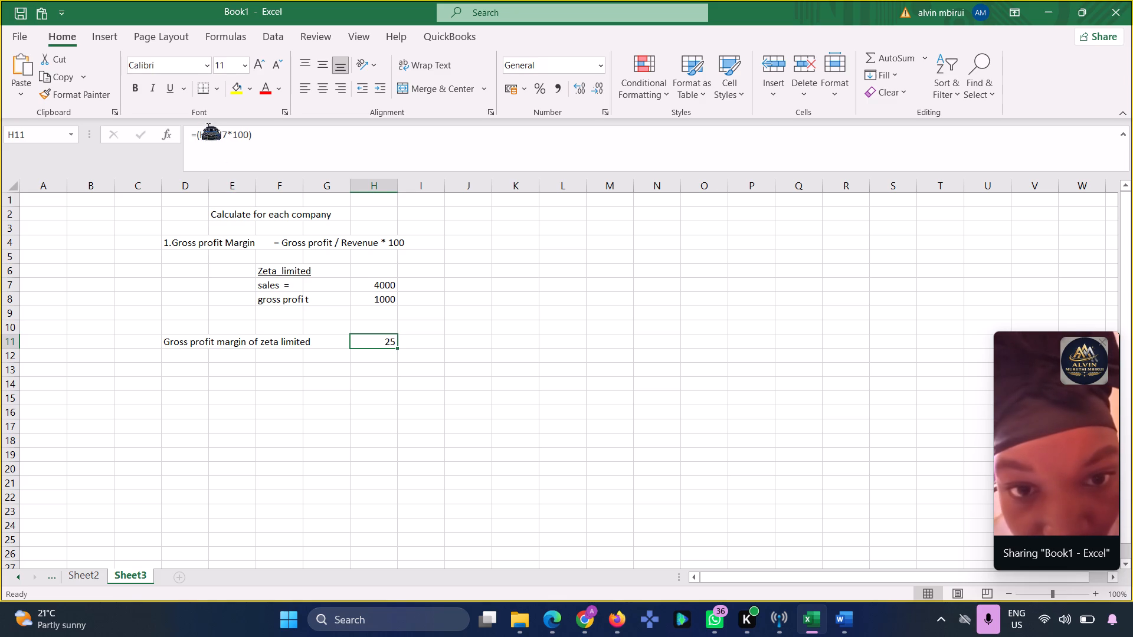
click(184, 83)
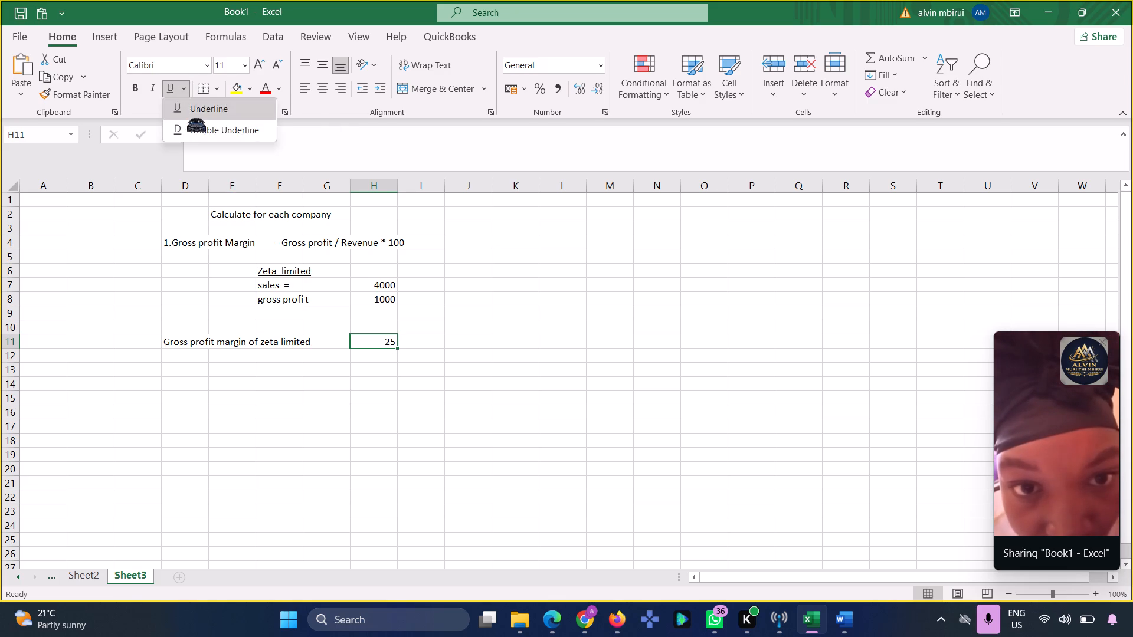
click(193, 125)
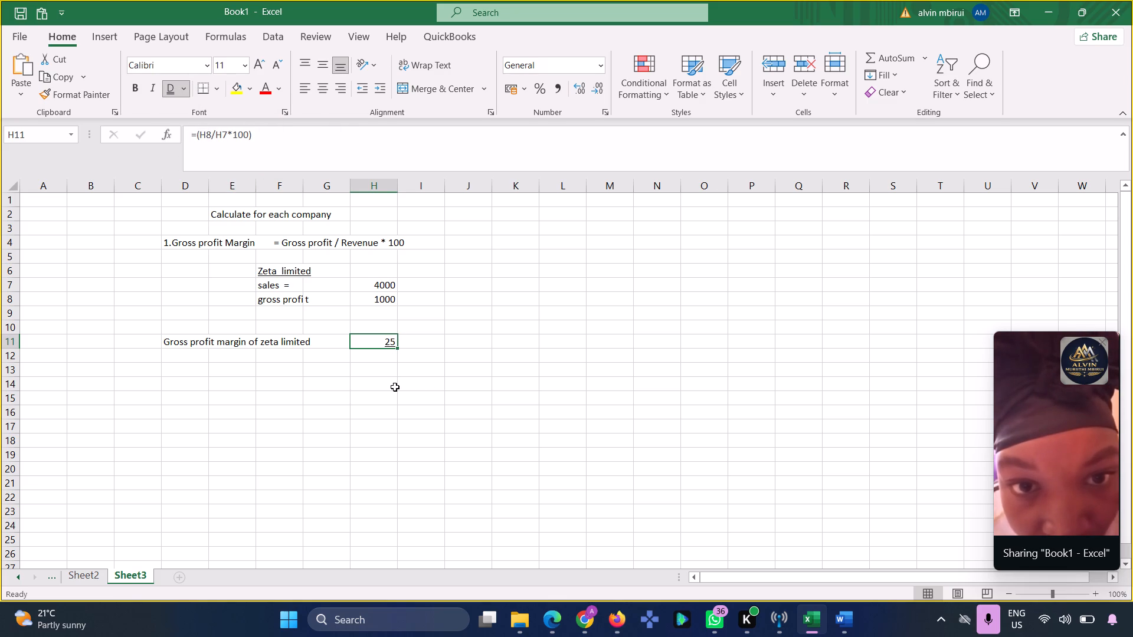
click(393, 386)
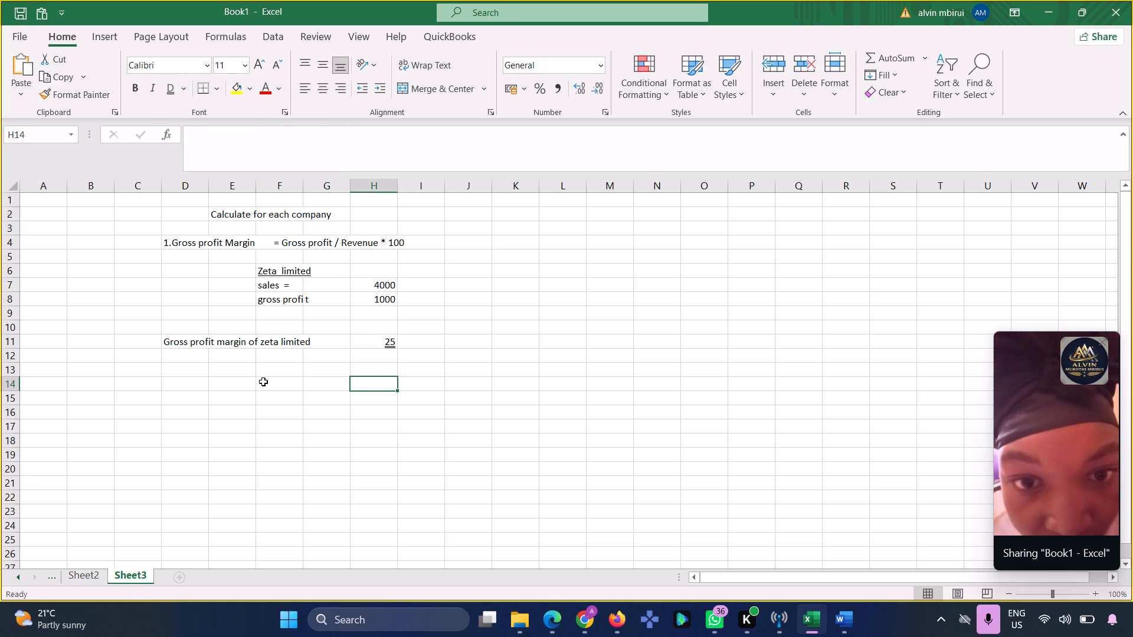
Enter the company heading "Omega ltd" in cell F14.
click(268, 383)
click(266, 382)
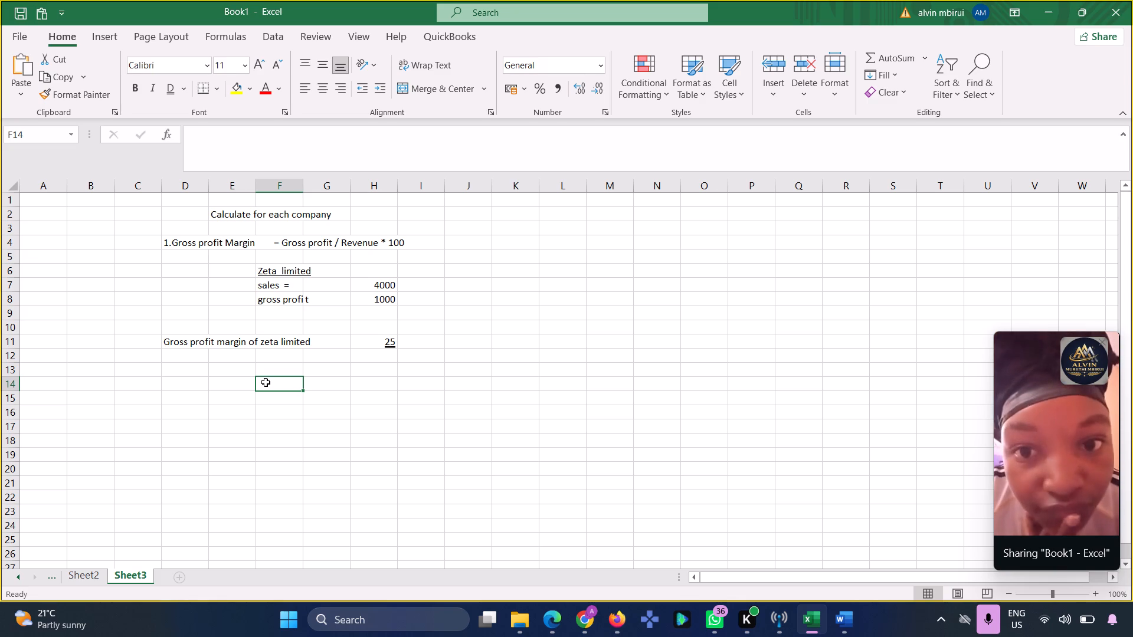
key(Tab)
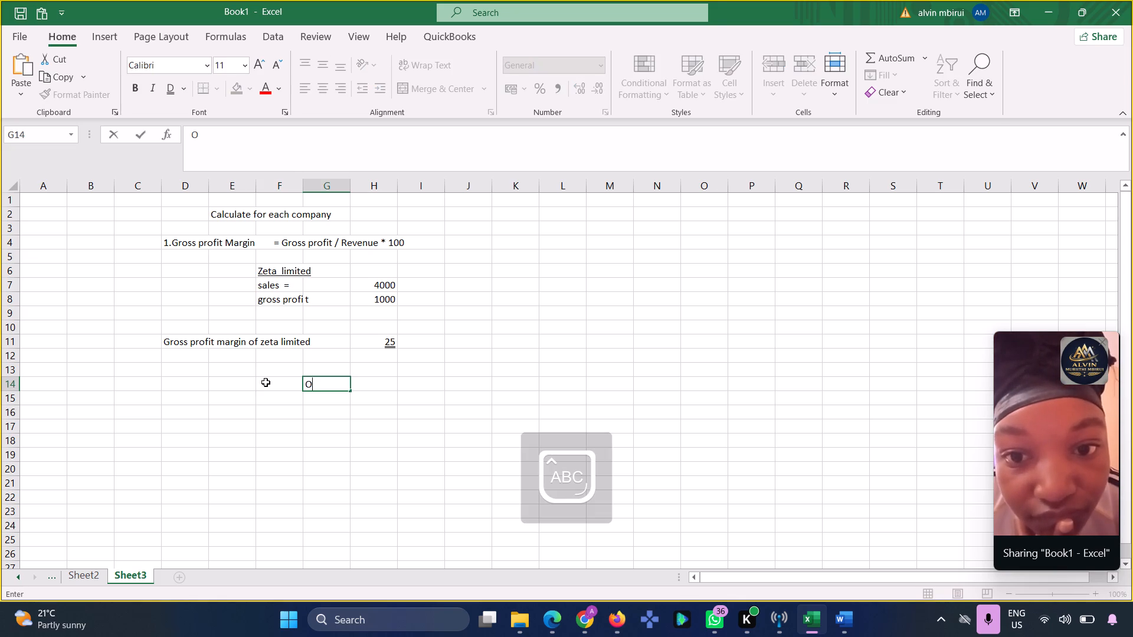
key(BackSpace)
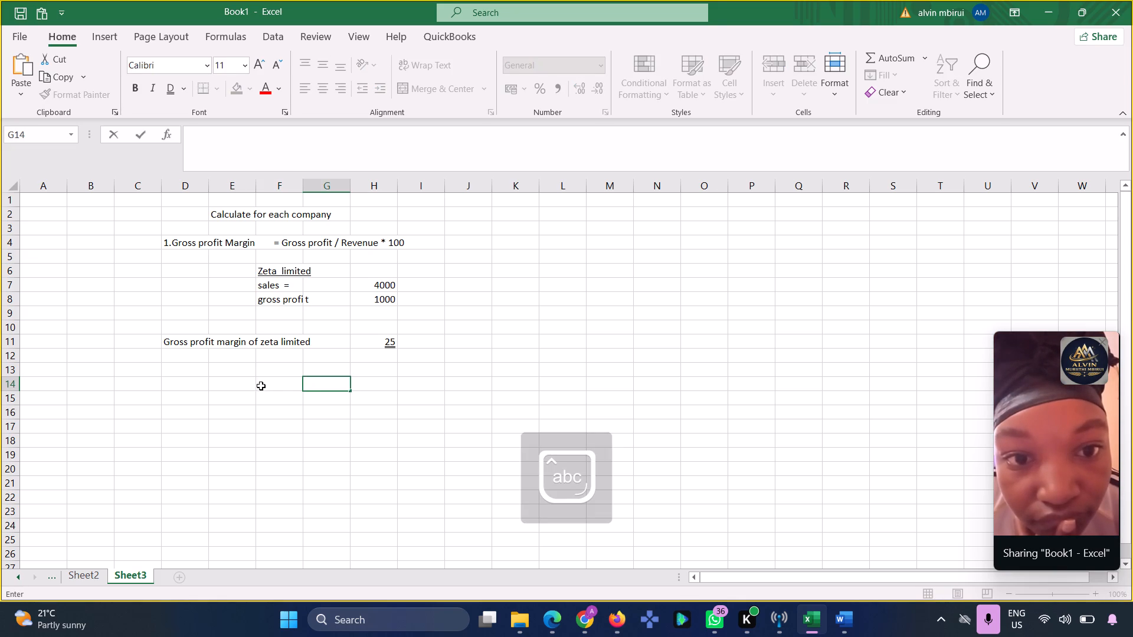
click(260, 387)
text(mega)
key(space)
text(ll)
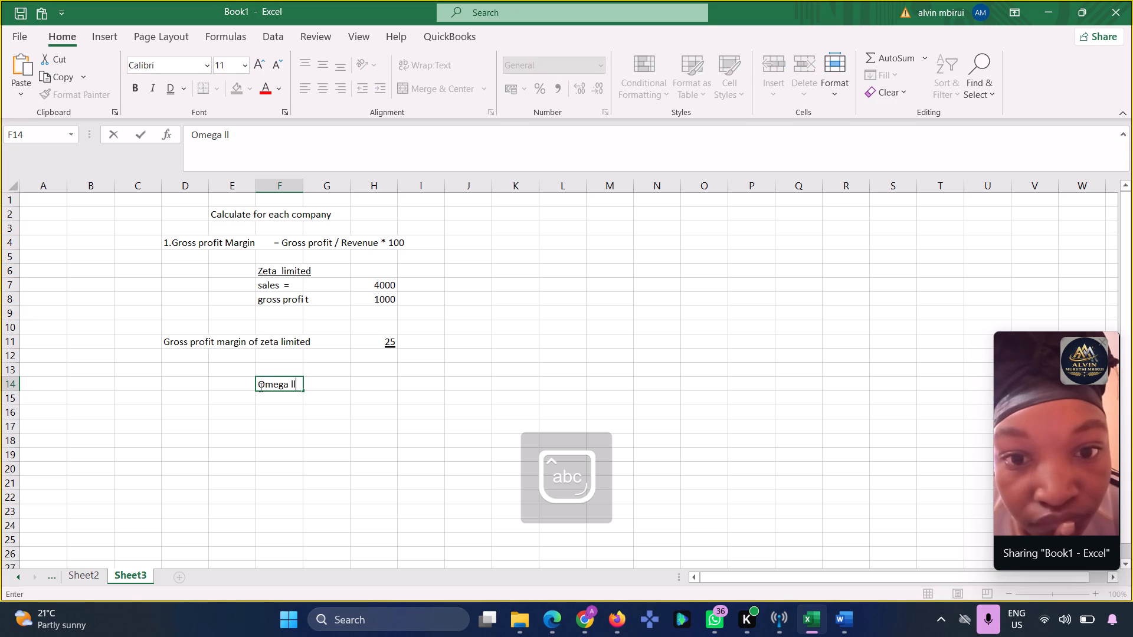
key(BackSpace)
key(t)
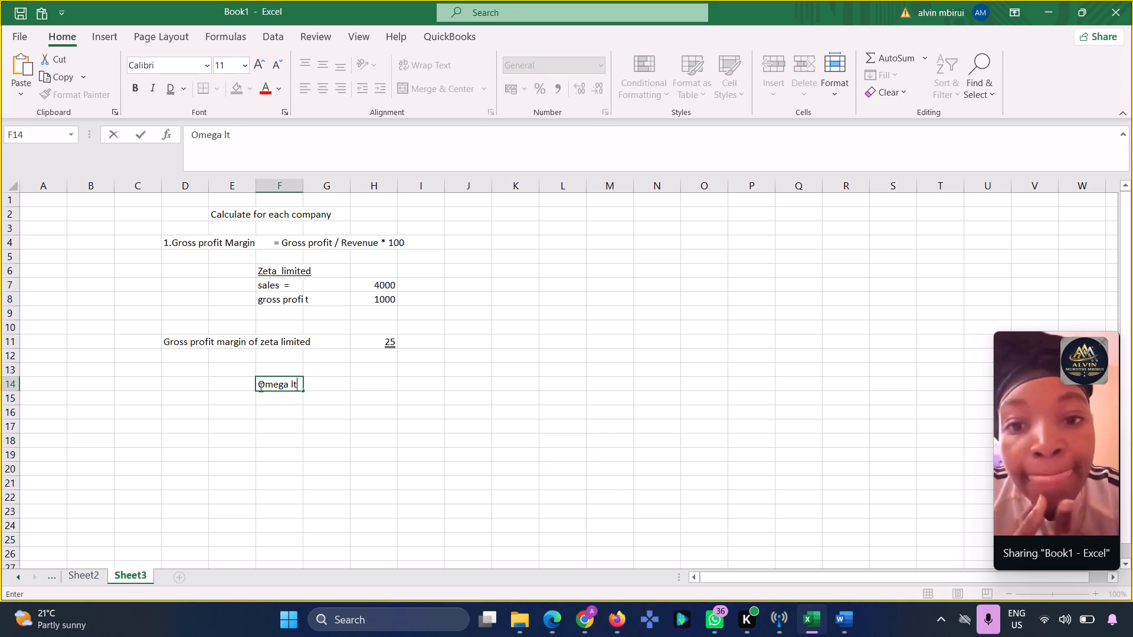
key(d)
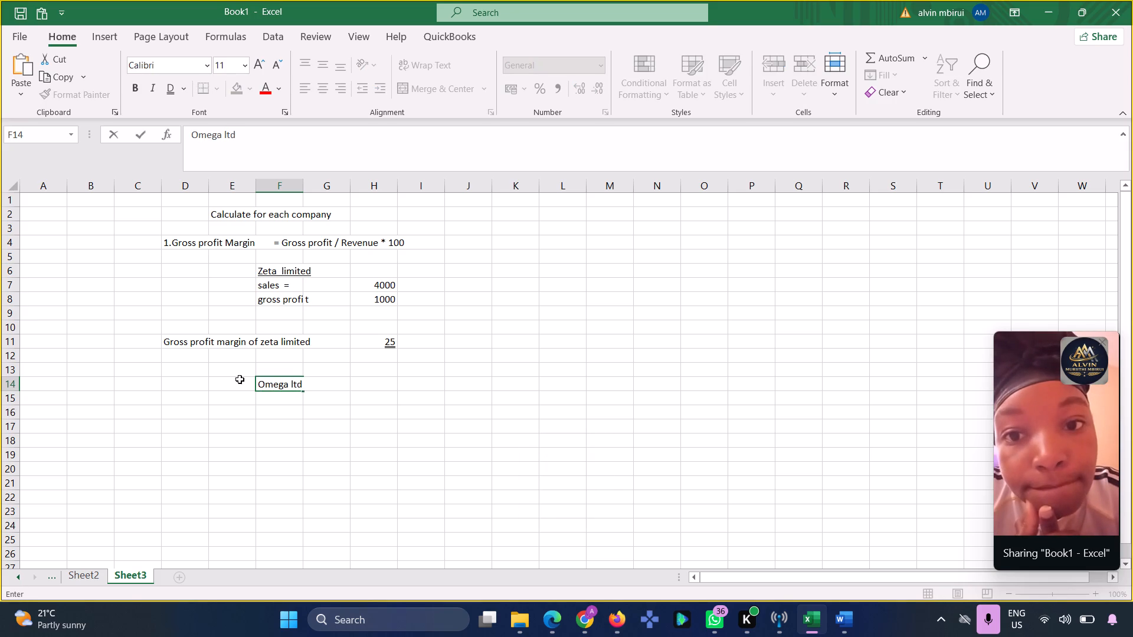
Apply a single underline to the "Omega ltd" heading in cell F14.
click(179, 94)
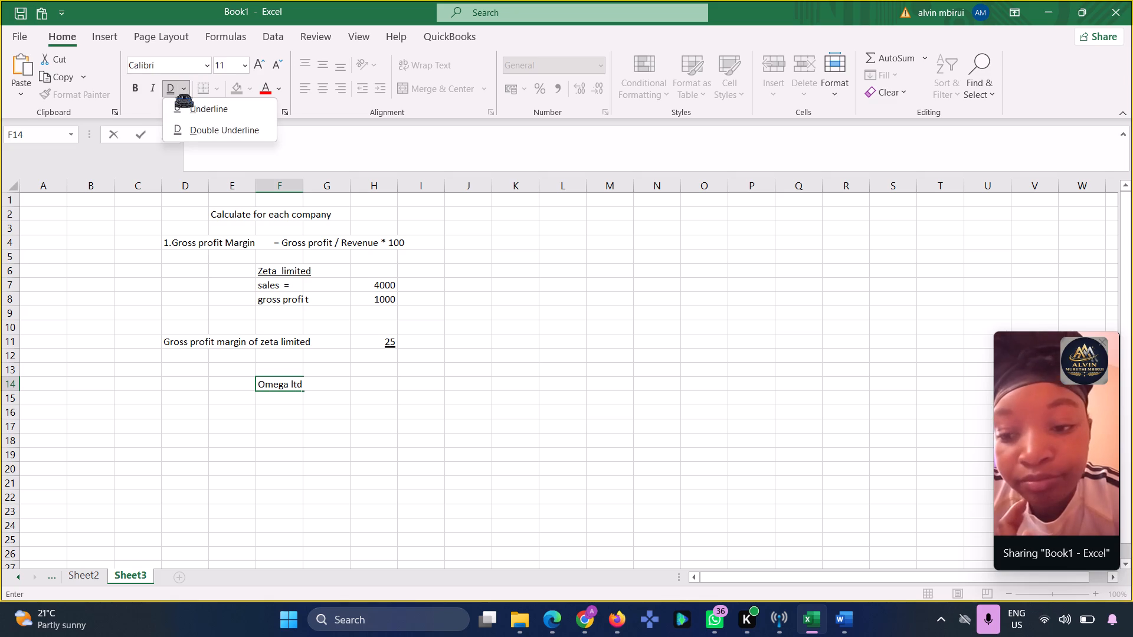
click(185, 100)
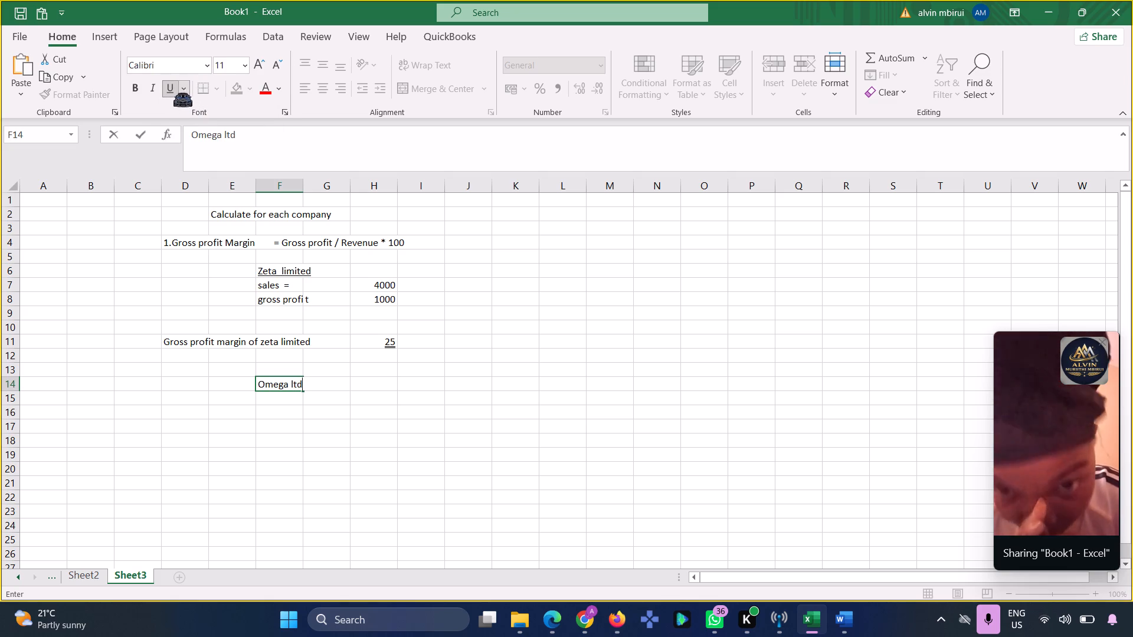
click(171, 90)
click(171, 90)
click(171, 90)
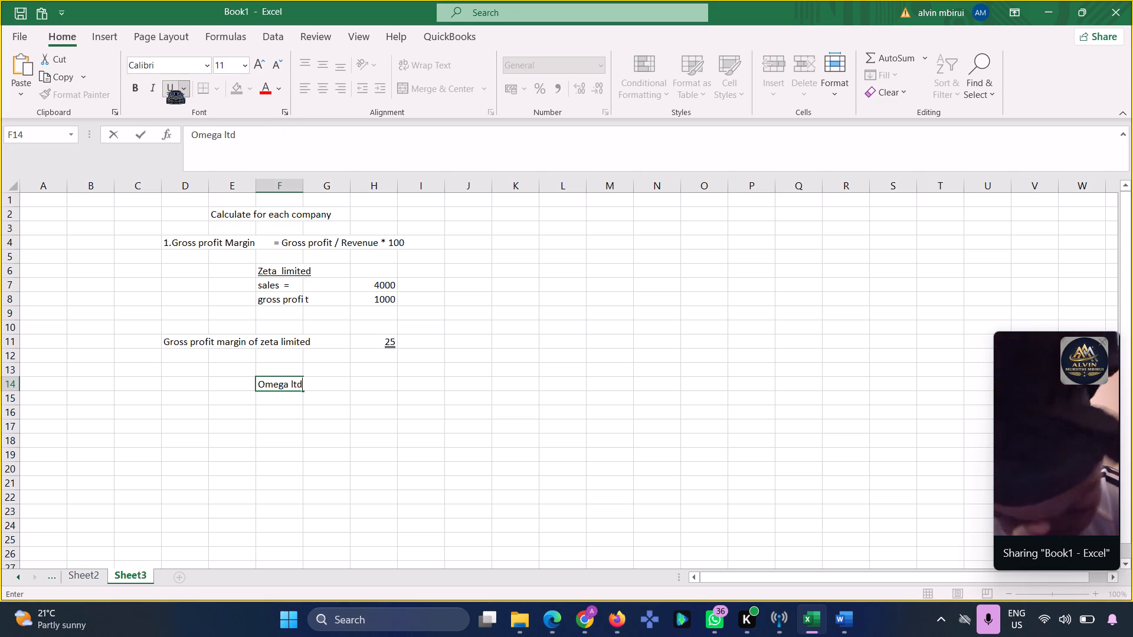
click(340, 434)
click(289, 388)
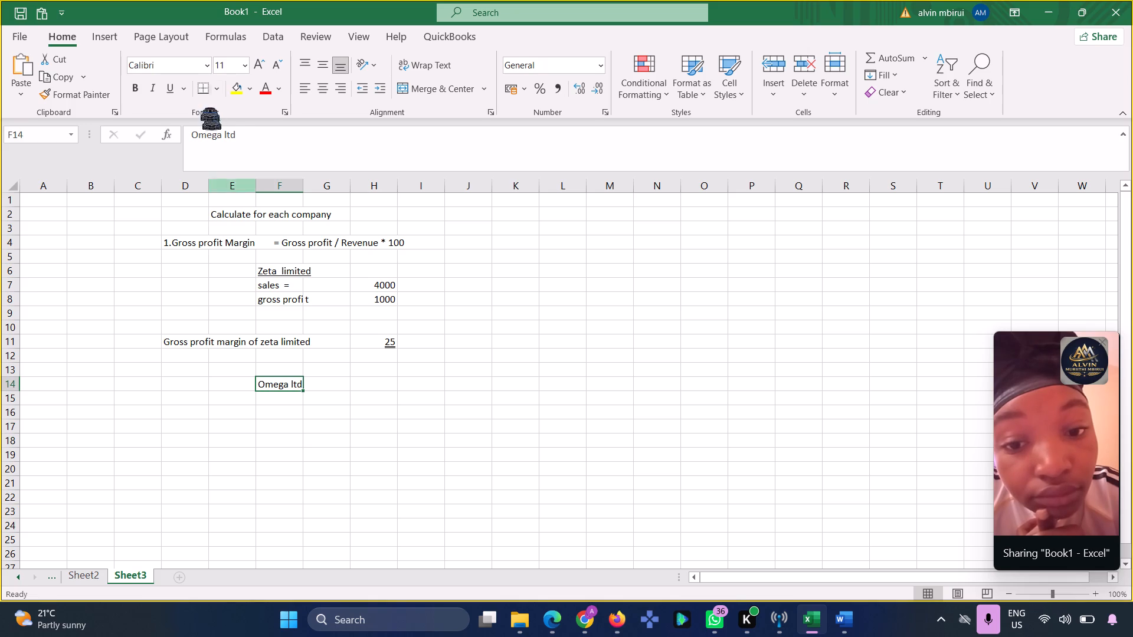
click(170, 84)
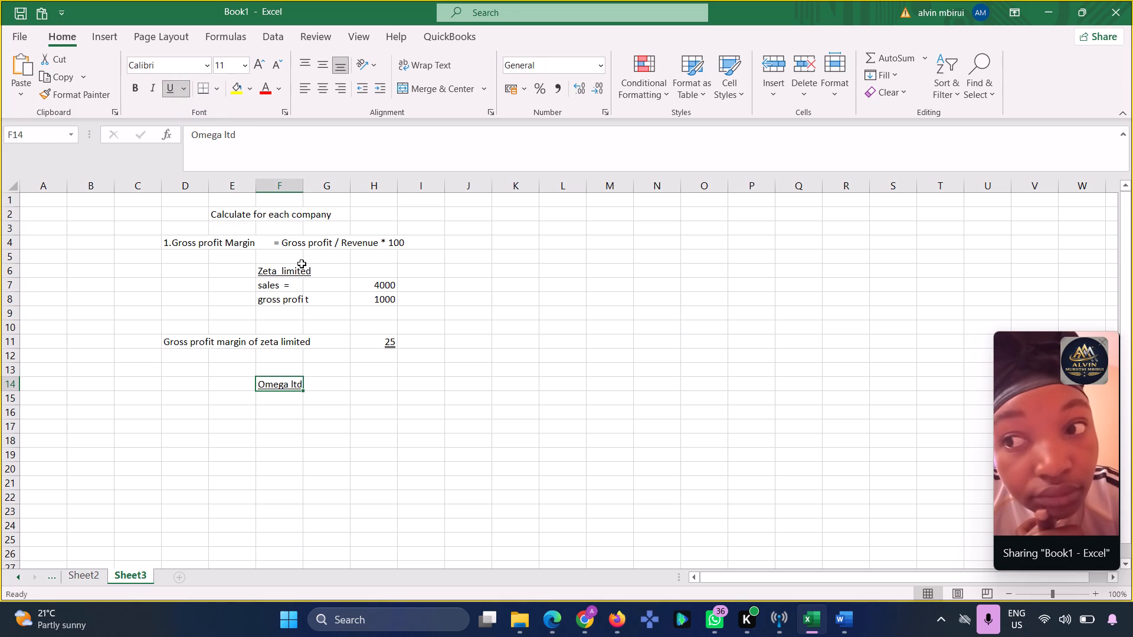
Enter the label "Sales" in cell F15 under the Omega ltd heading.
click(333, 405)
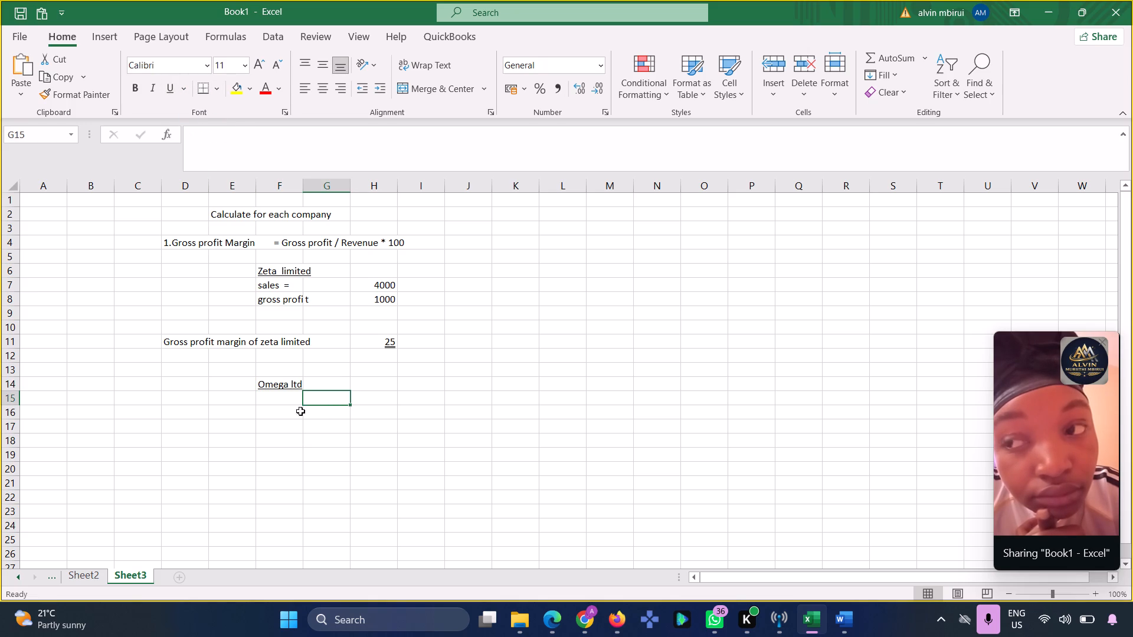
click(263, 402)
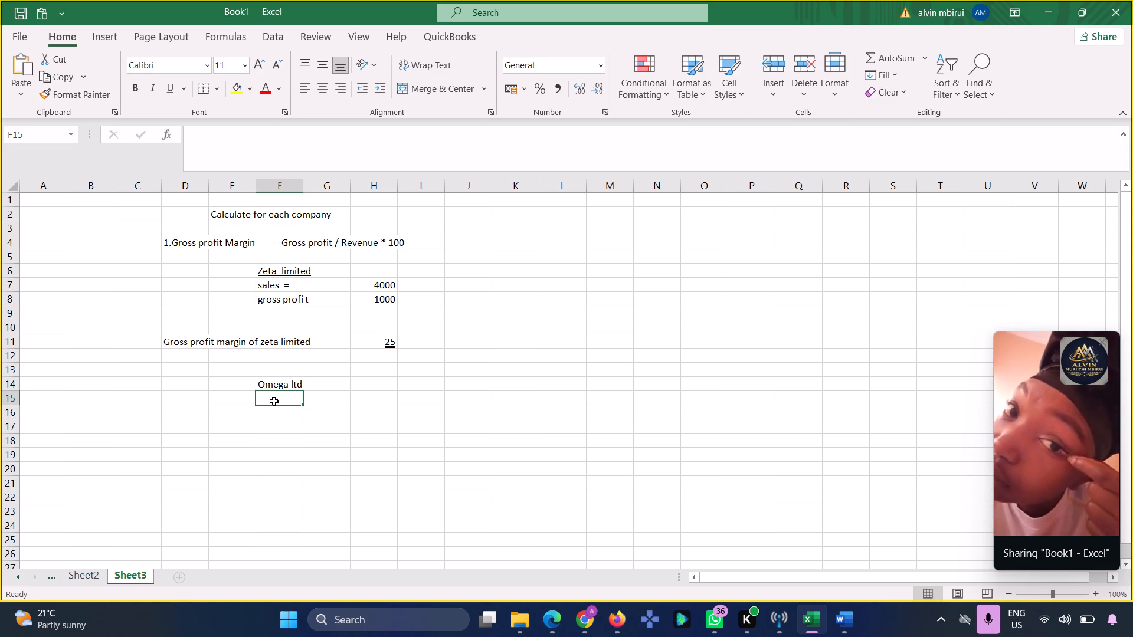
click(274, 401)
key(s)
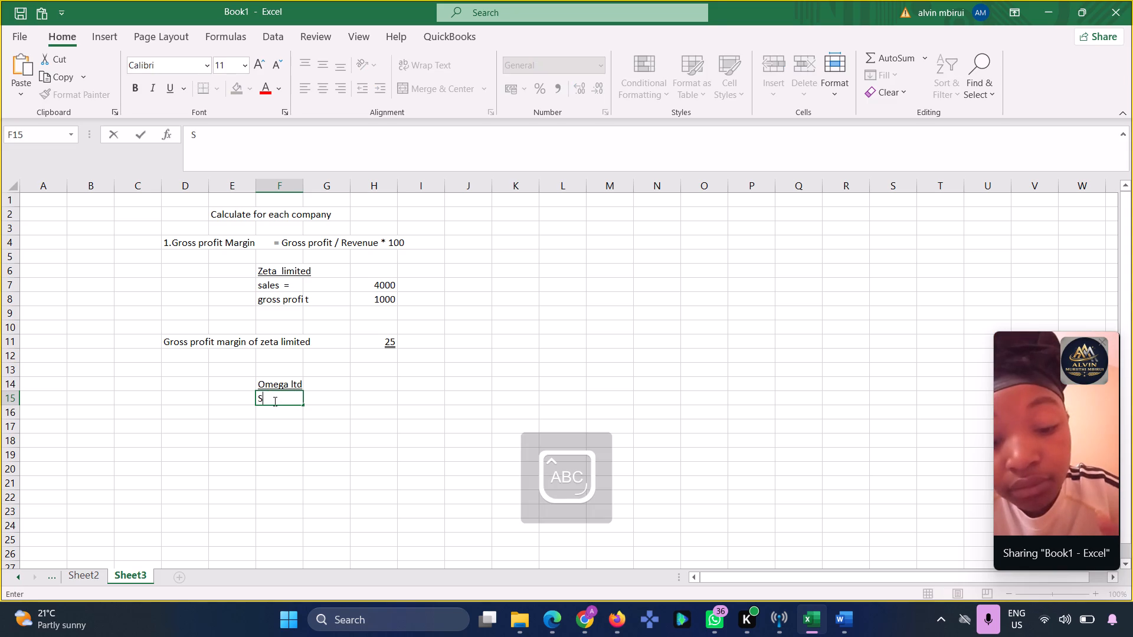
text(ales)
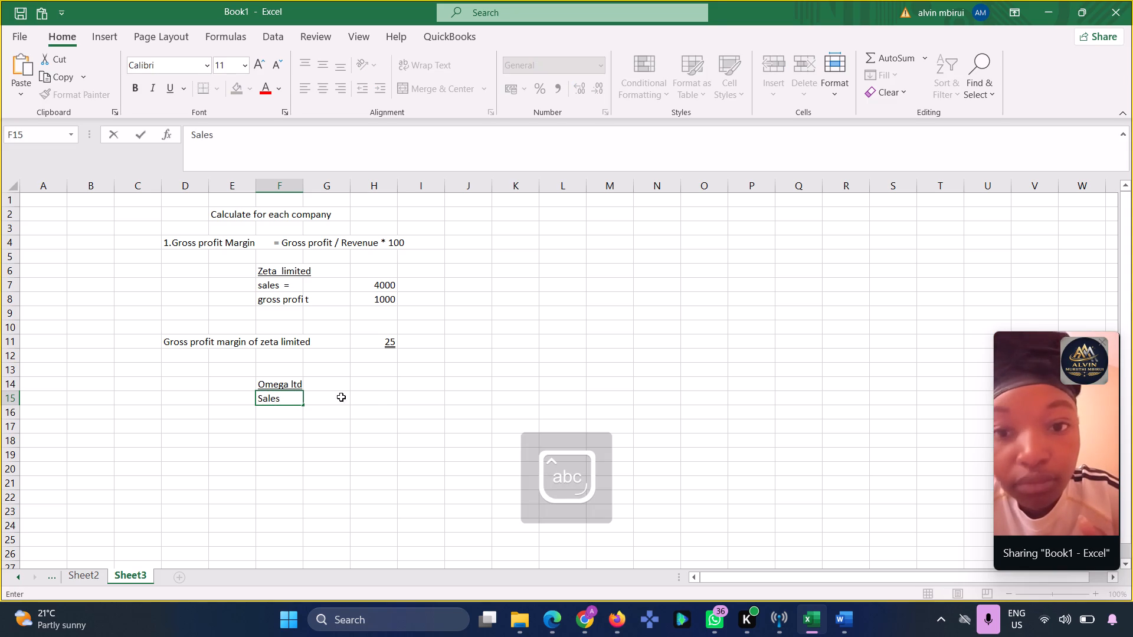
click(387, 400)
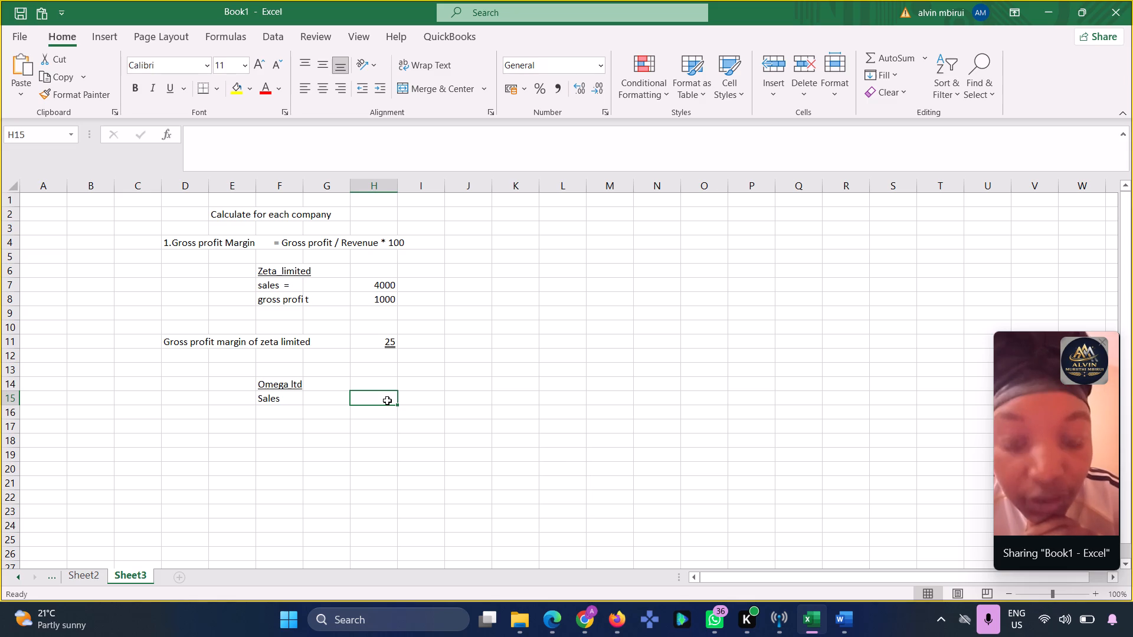
Replace the label in cell F15 with "Gross profit" and enter 1200 as Omega ltd's amount in cell H15.
click(284, 403)
key(Delete)
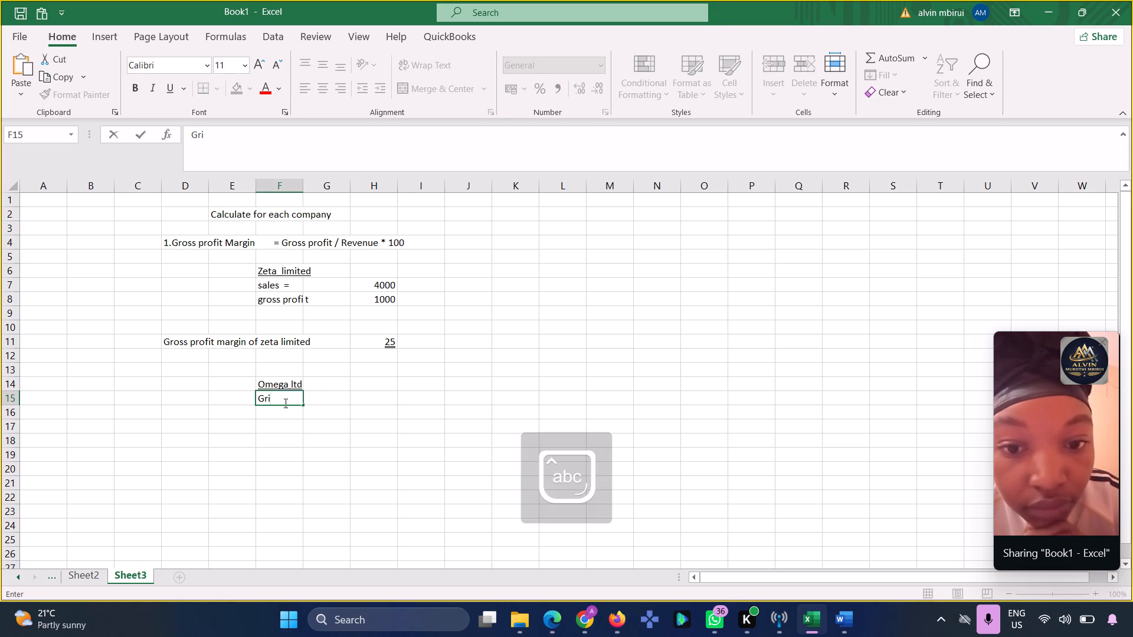
key(Delete)
key(BackSpace)
text(oss profit)
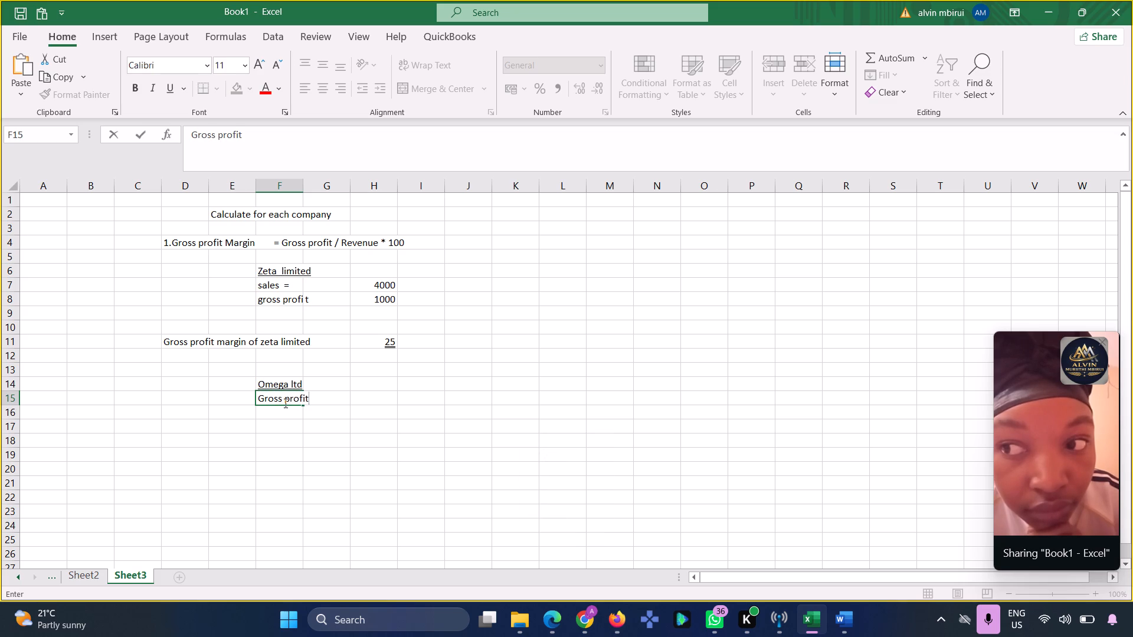
click(385, 400)
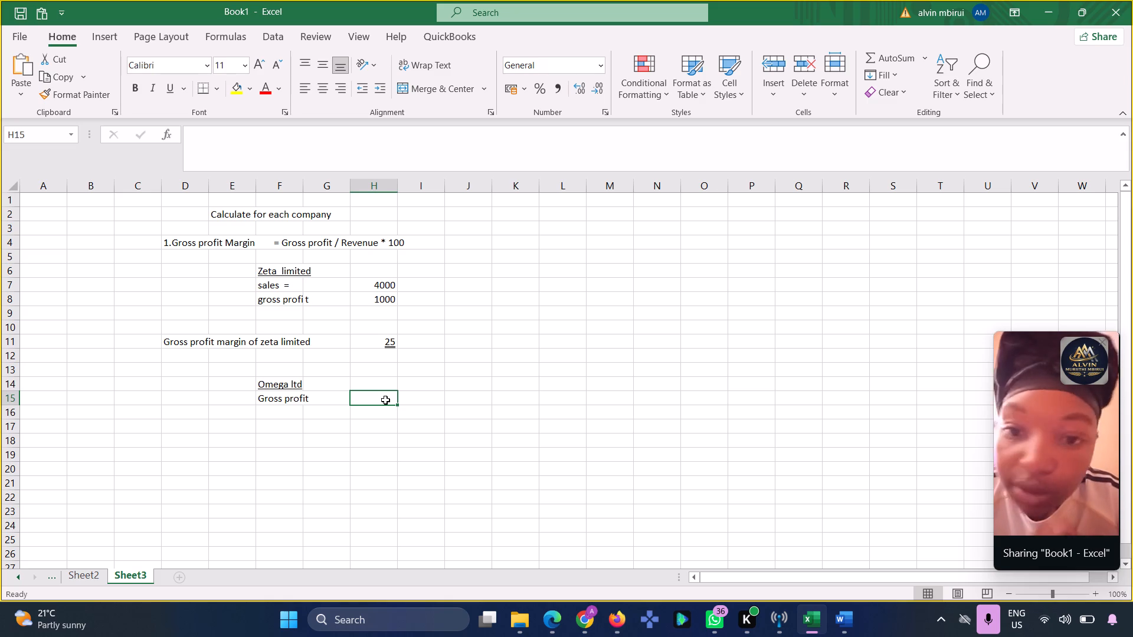
key(1)
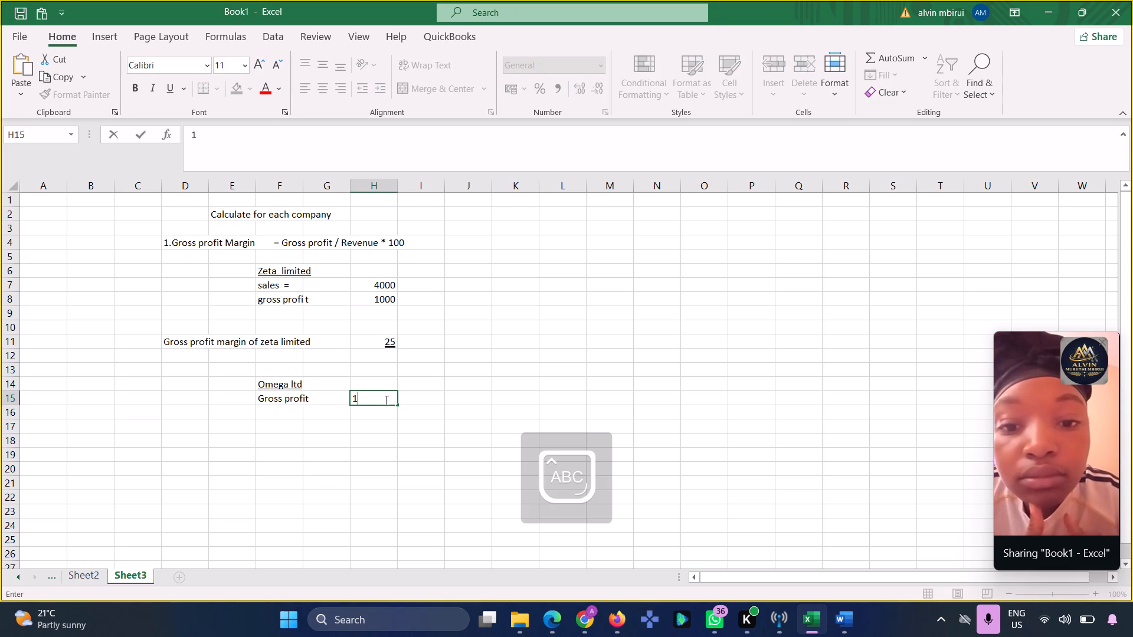
text(200)
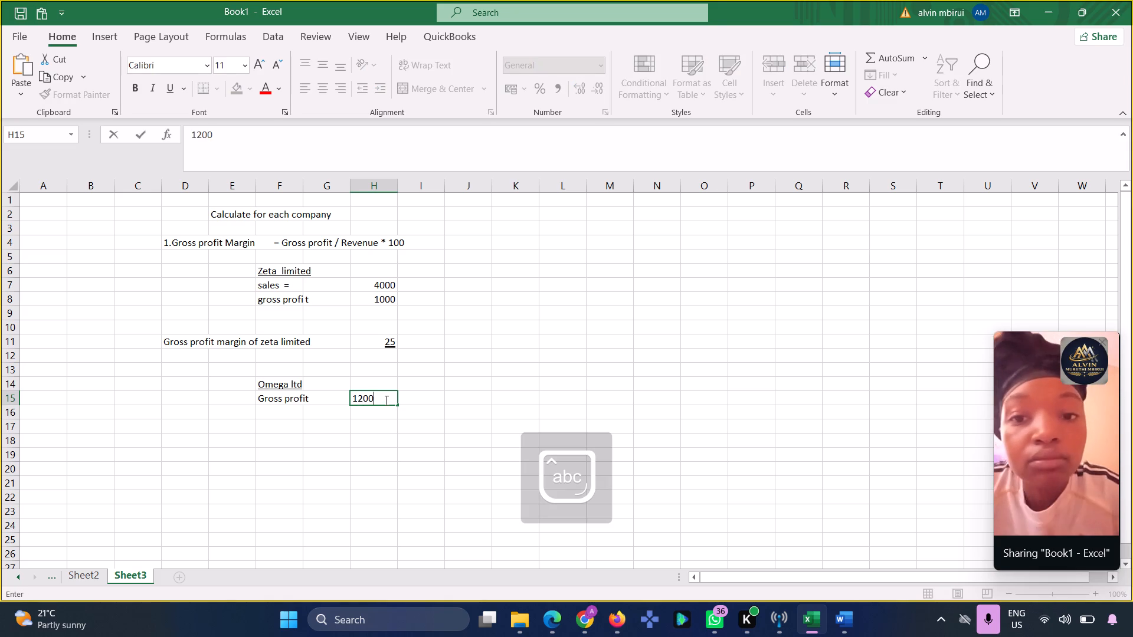
Enter the label "Sales" in cell F16 and 6000 as Omega ltd's amount in cell H16.
click(278, 415)
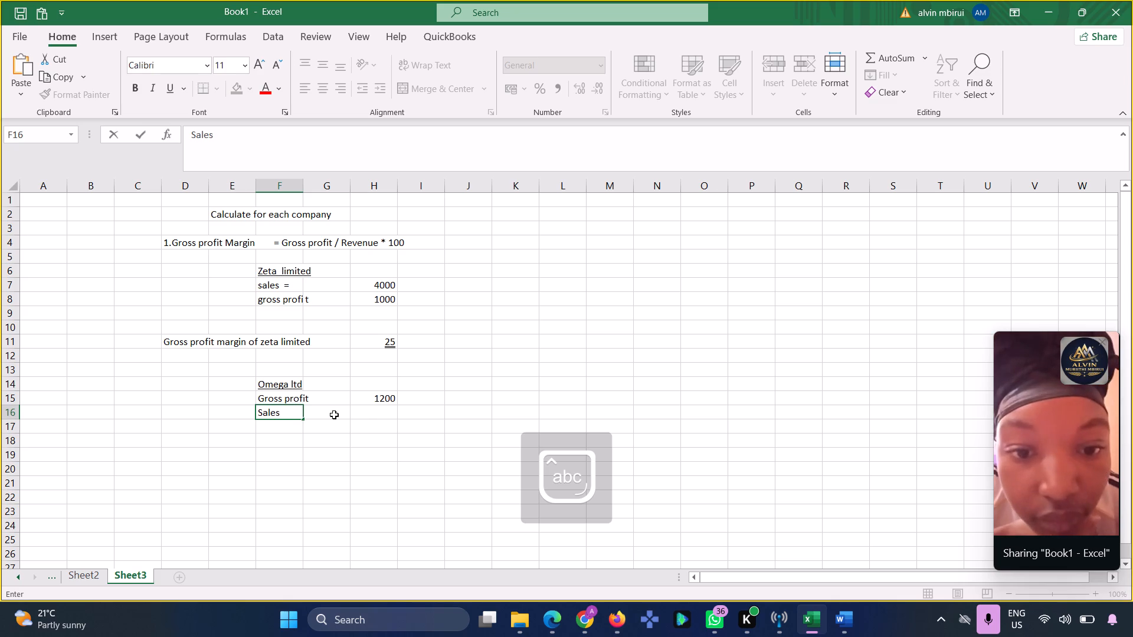
click(372, 413)
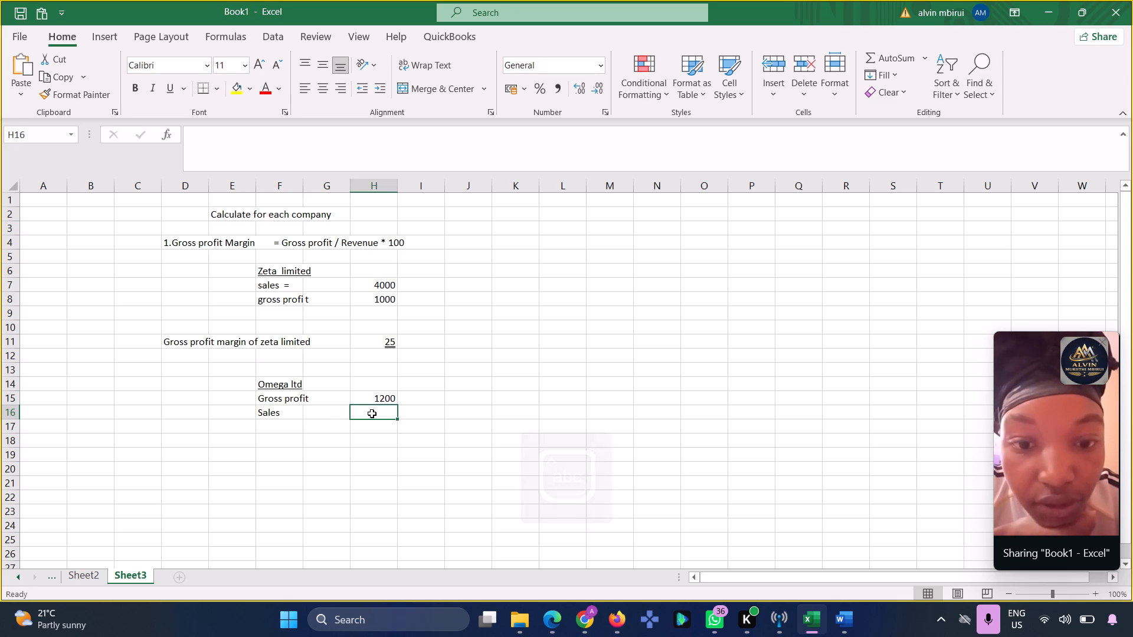
text(6000)
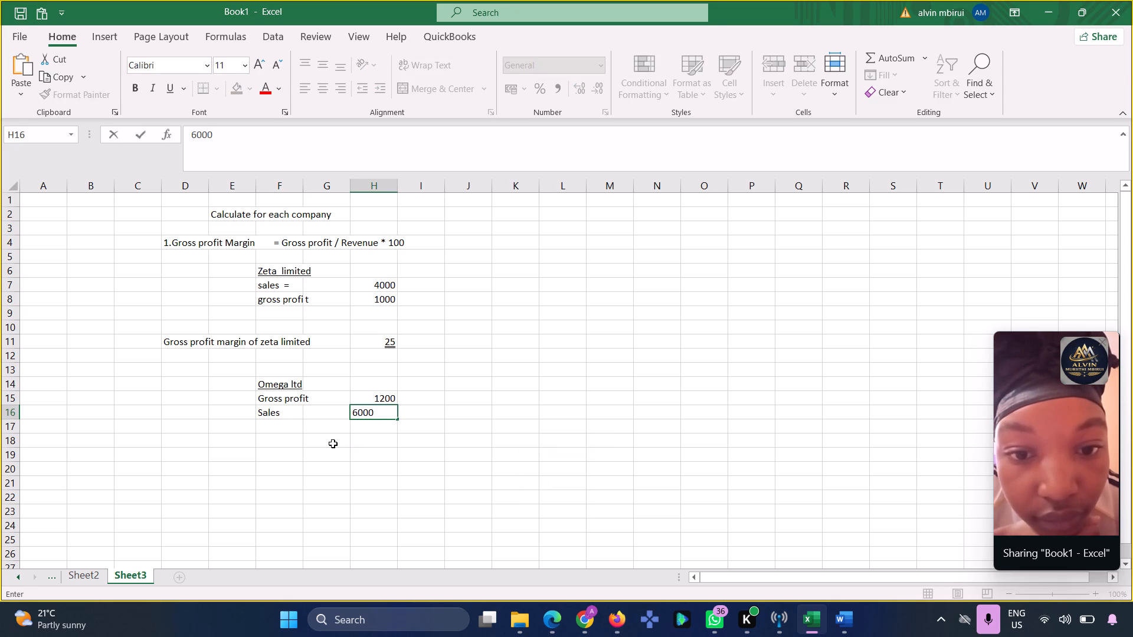
click(287, 456)
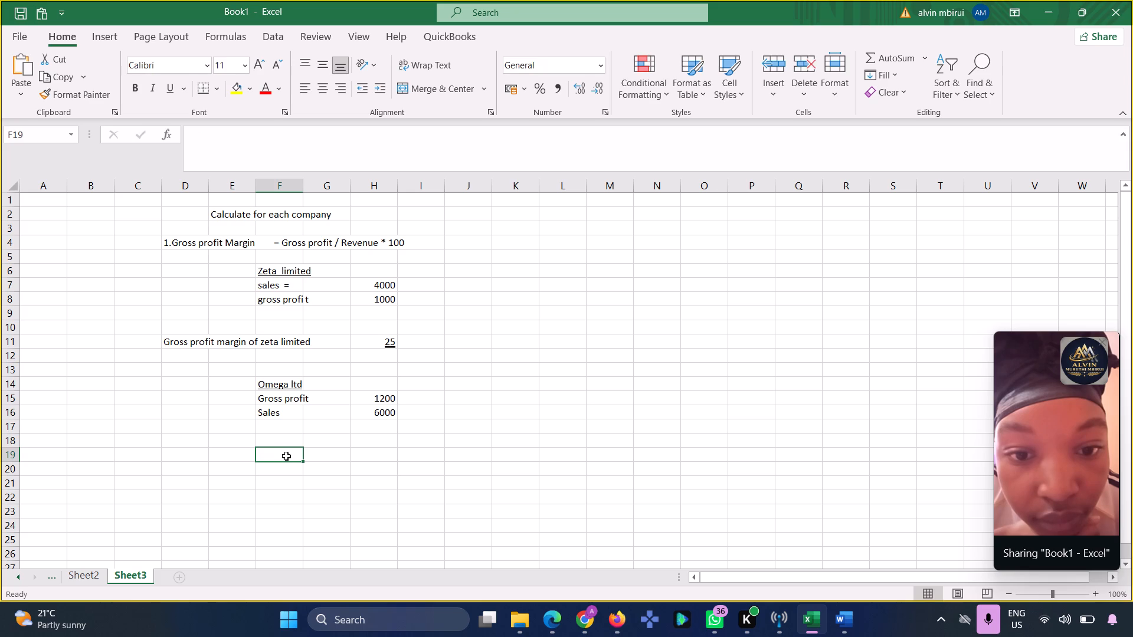
Enter the label "Gross profit margin of" in cell D19 below the Omega ltd figures.
click(185, 452)
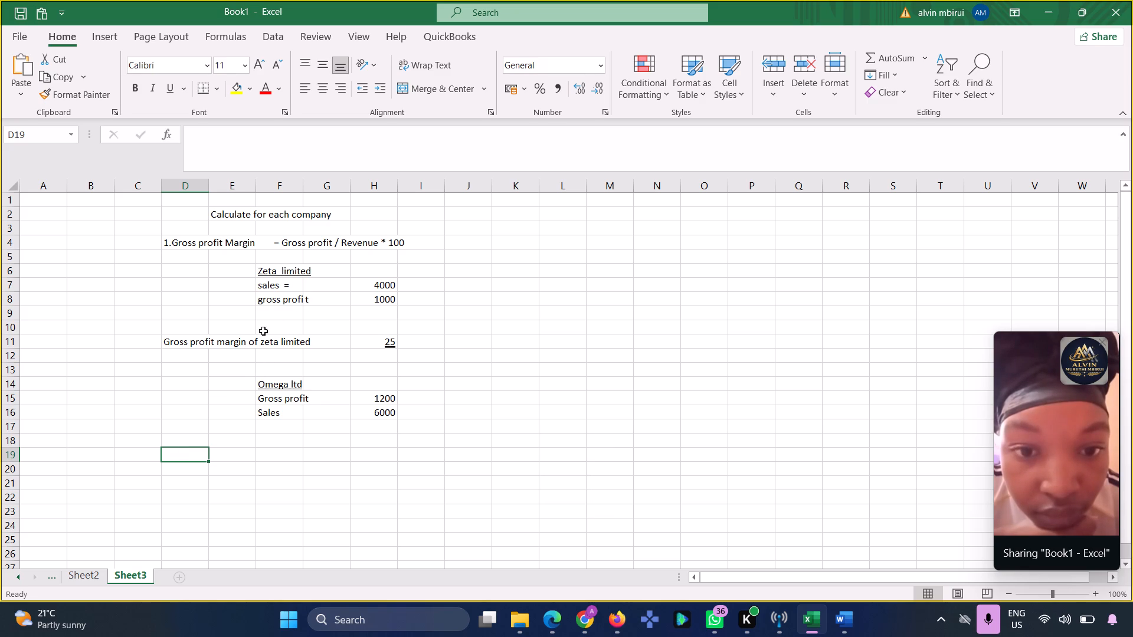
click(176, 462)
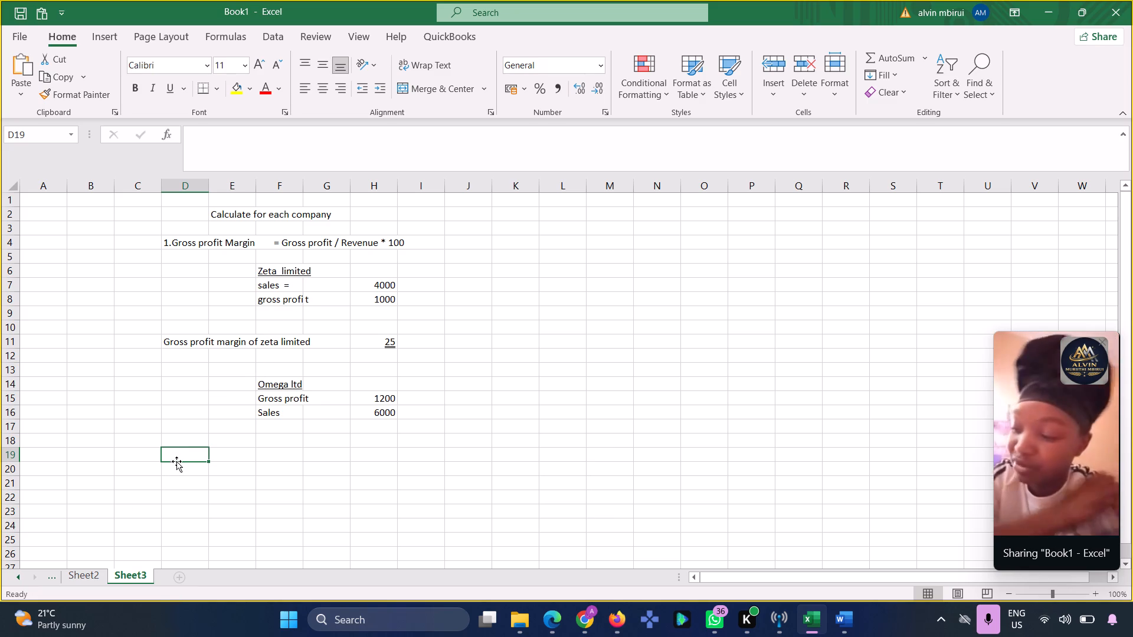
click(175, 458)
key(o)
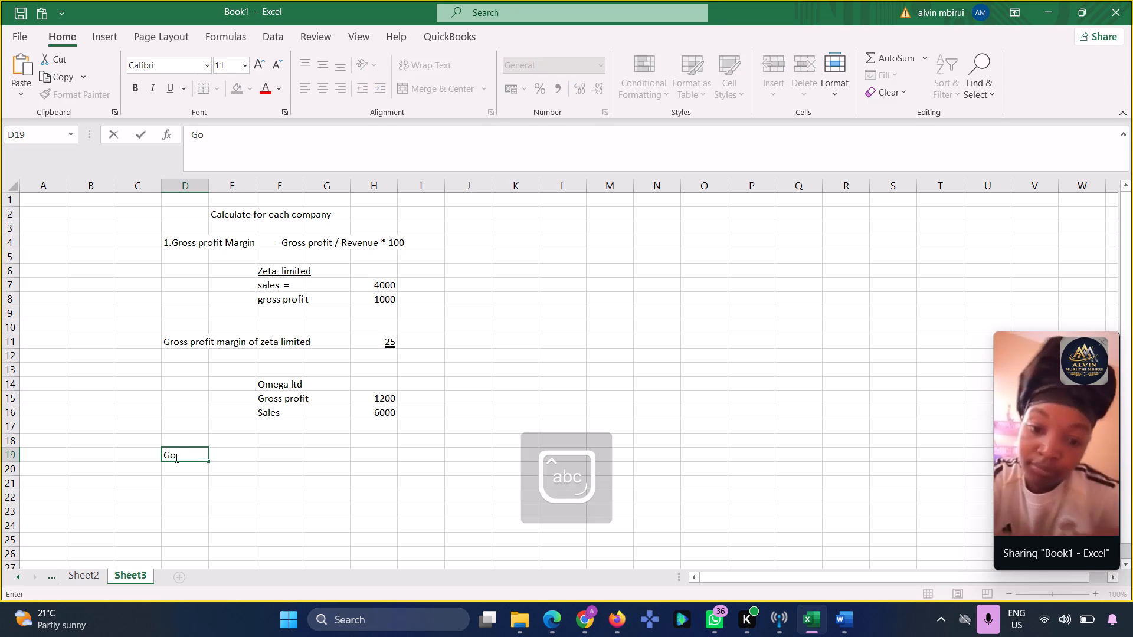
key(BackSpace)
text(ross p)
text(rofit a)
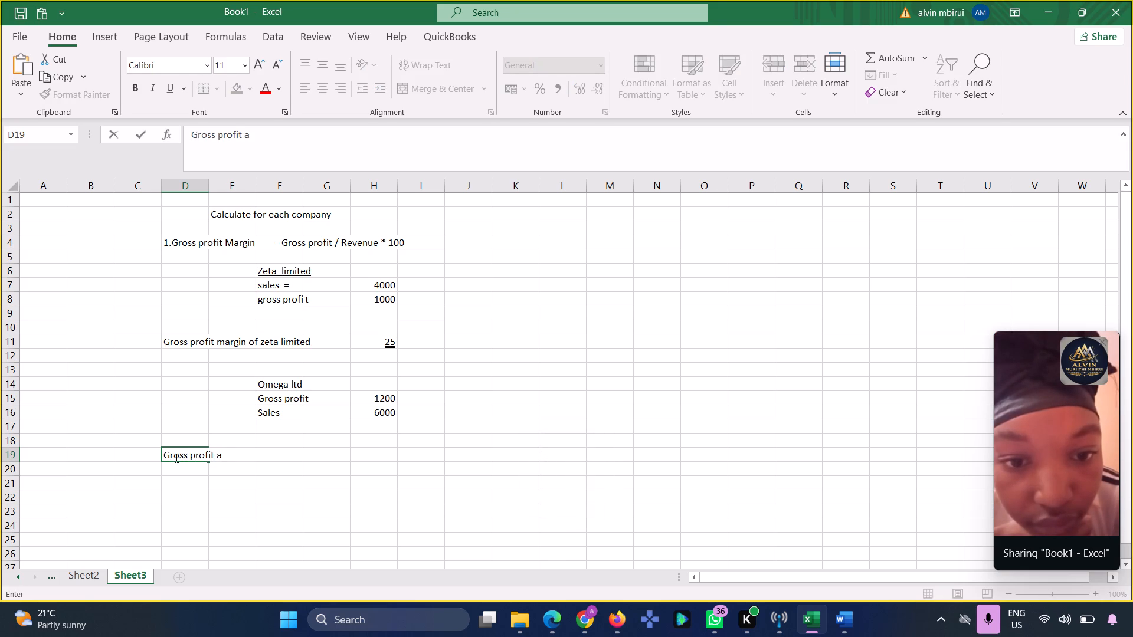
key(BackSpace)
text(margin)
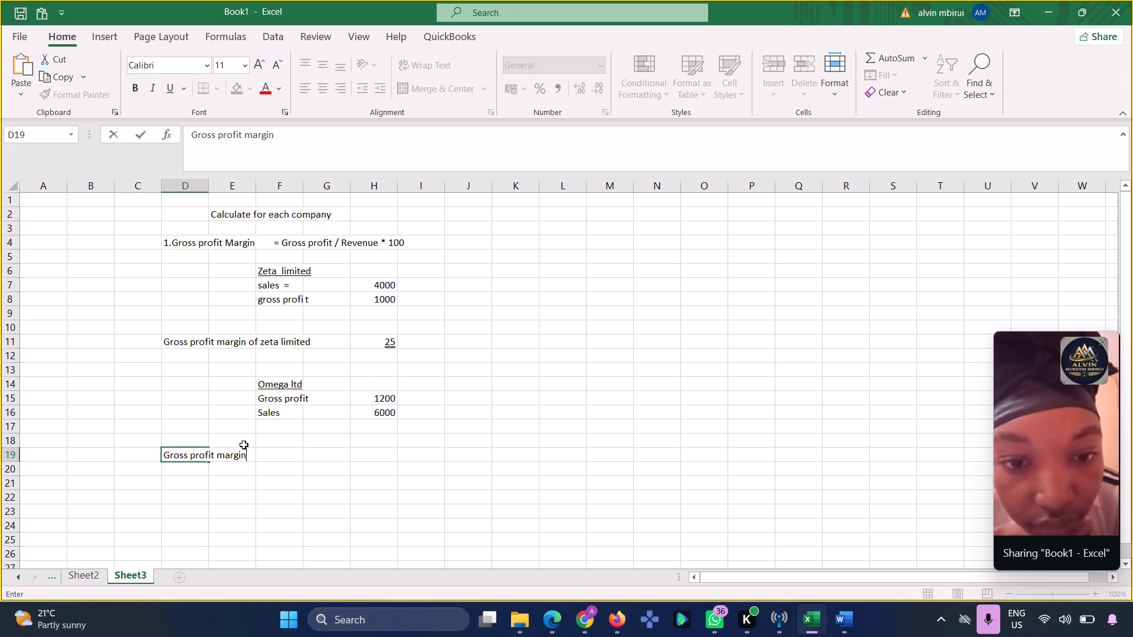
key(space)
text(of)
Calculate Omega ltd's gross profit margin in cell H19 with the formula =(H15/H16*100).
click(366, 452)
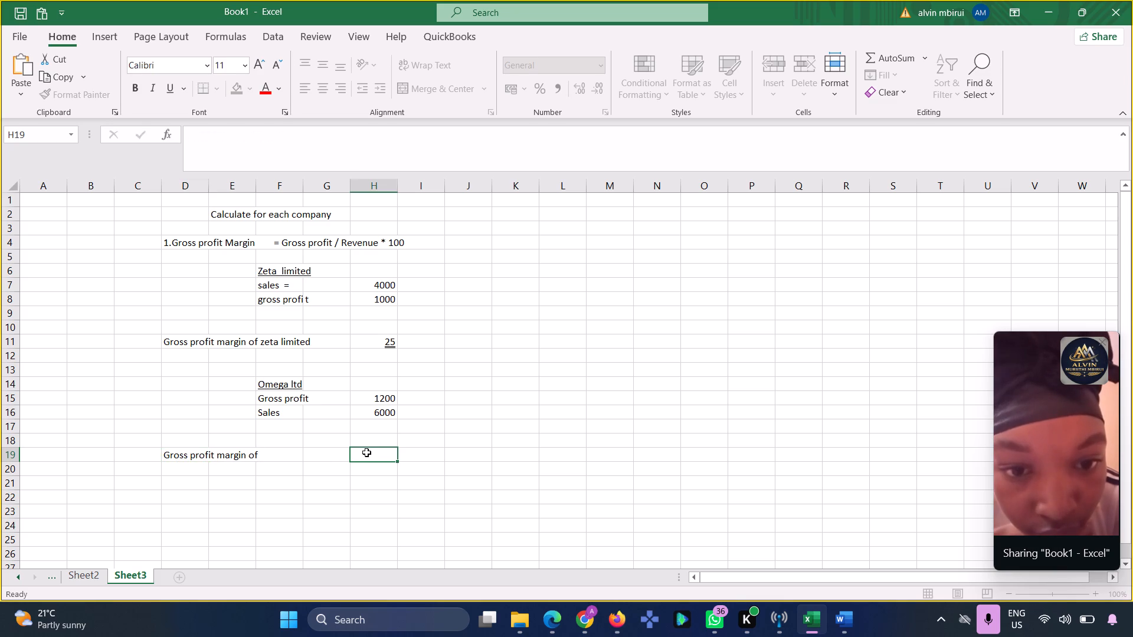
key(equal)
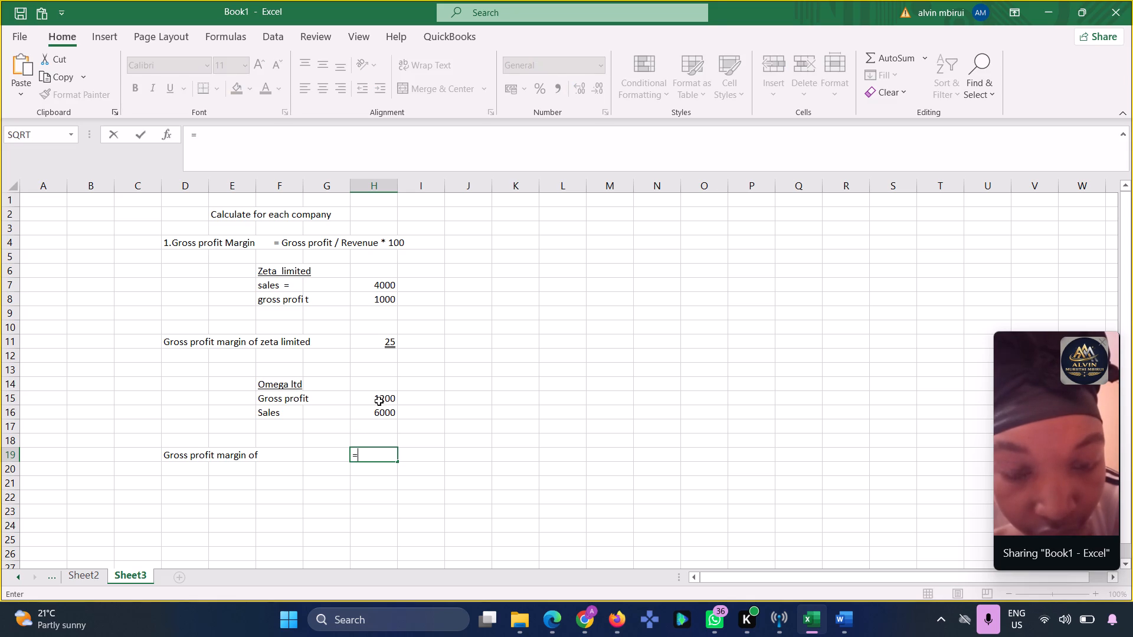
key(shift+parenleft)
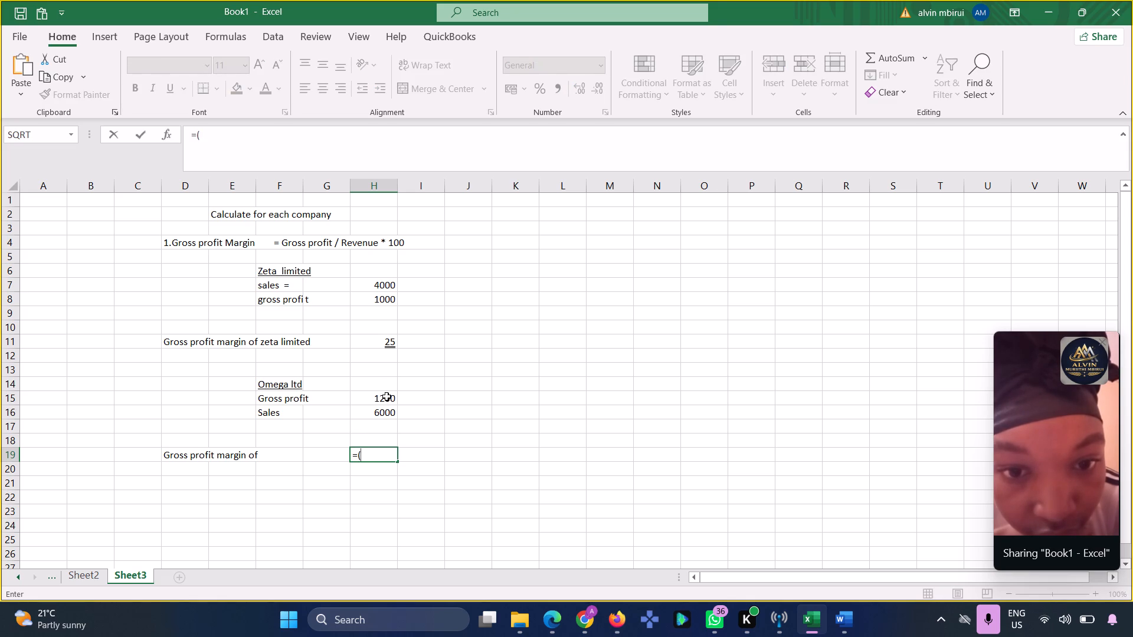
click(385, 400)
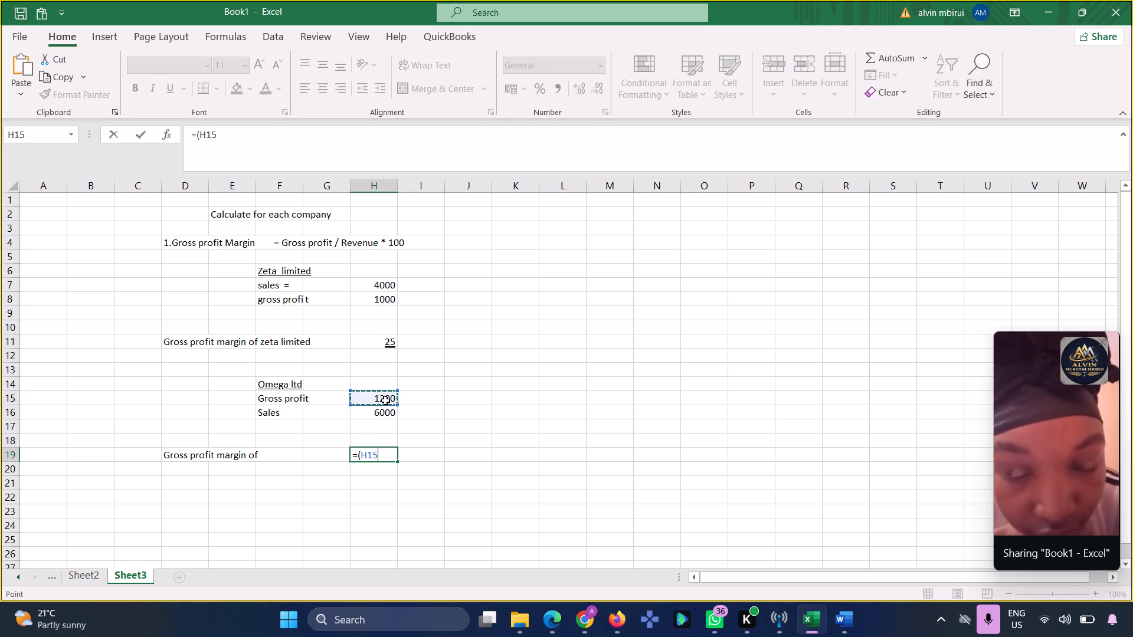
key(slash)
click(370, 414)
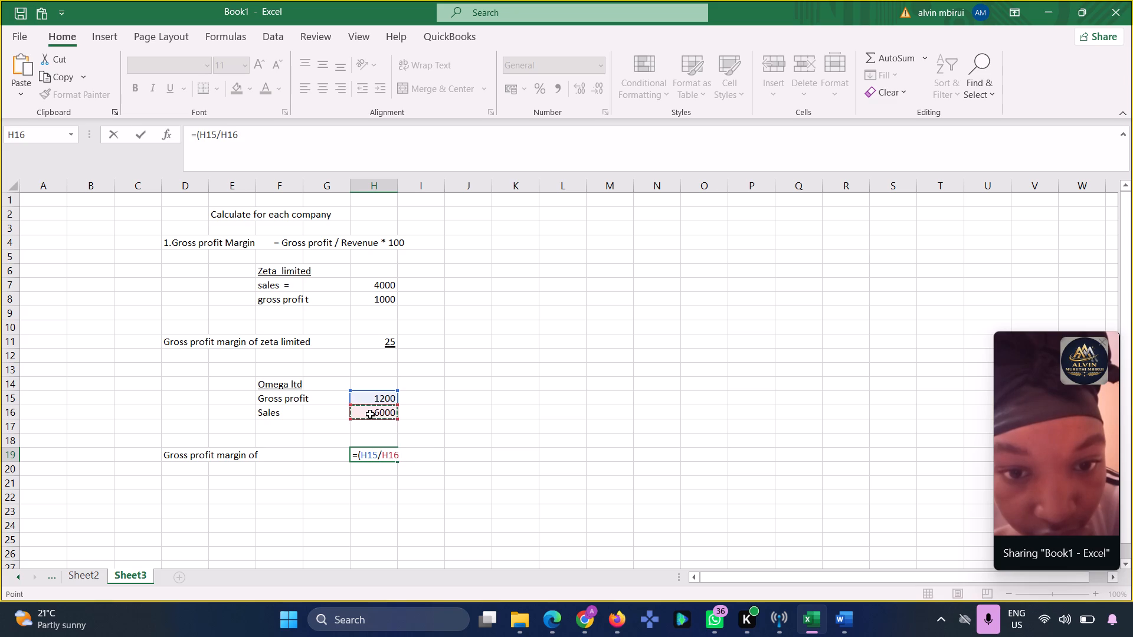
key(asterisk)
text(100)
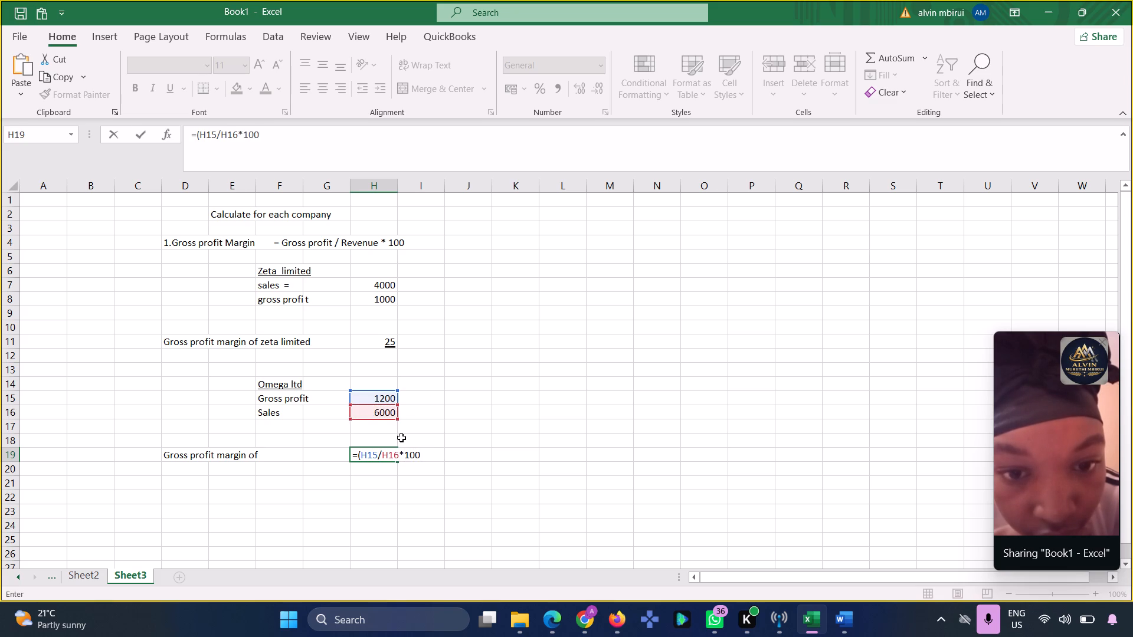
key(shift+parenright)
key(Return)
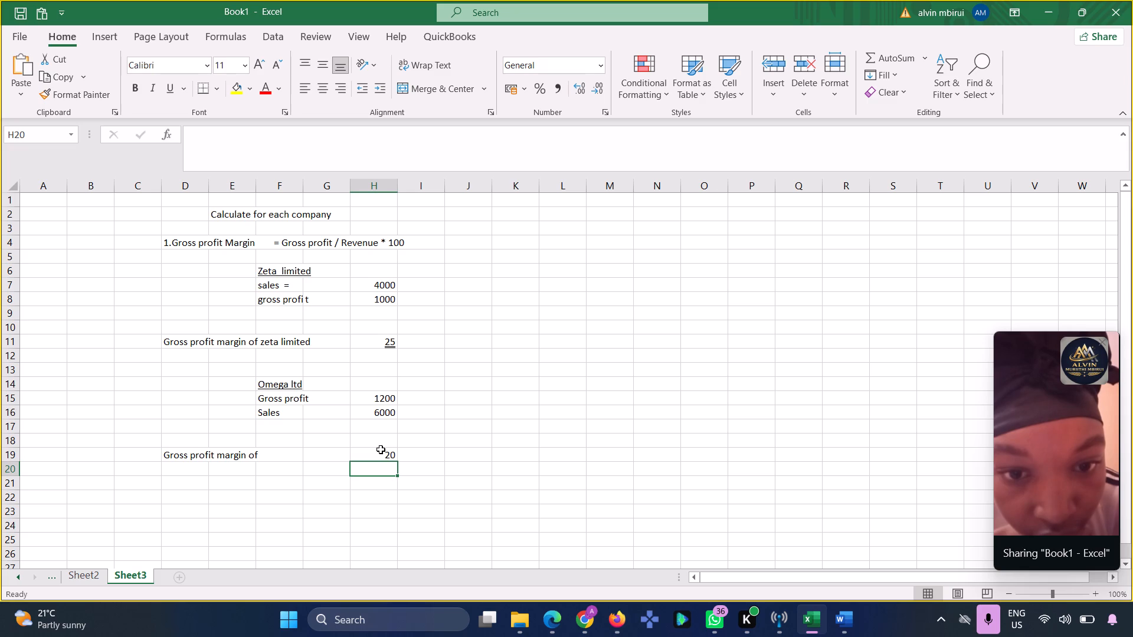
Apply a double underline to Omega ltd's gross profit margin result in cell H19.
key(Up)
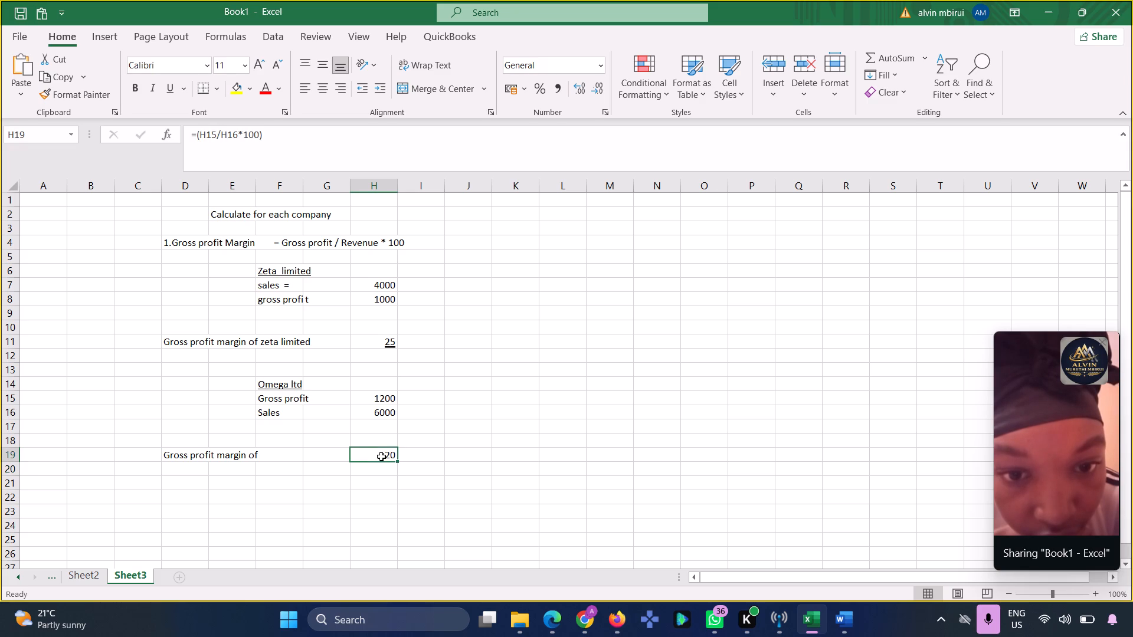
click(181, 88)
click(189, 124)
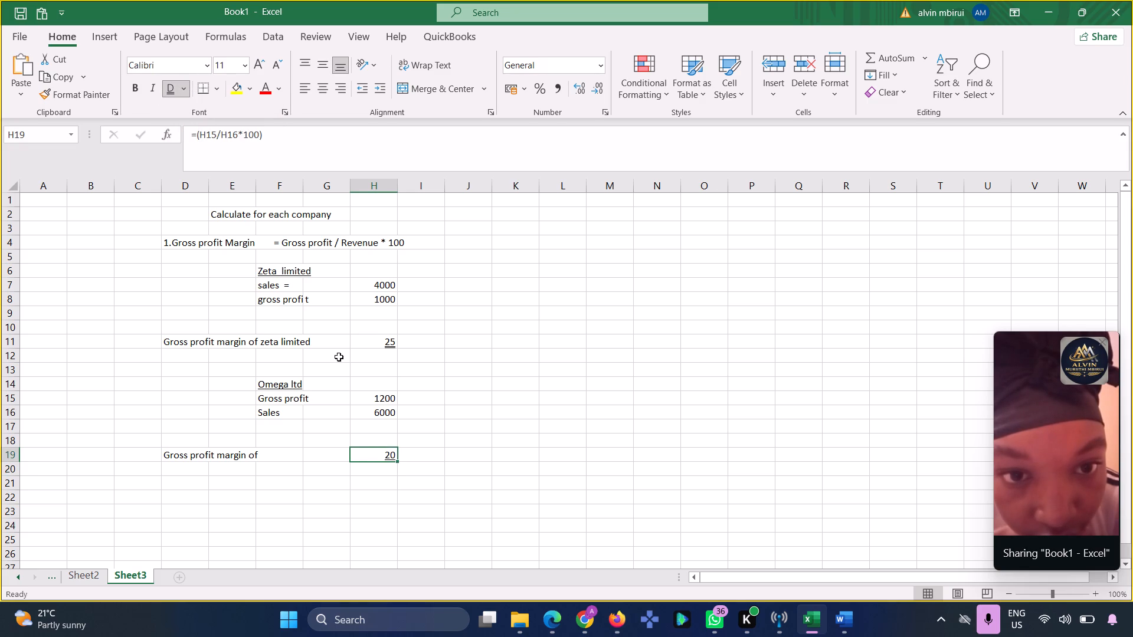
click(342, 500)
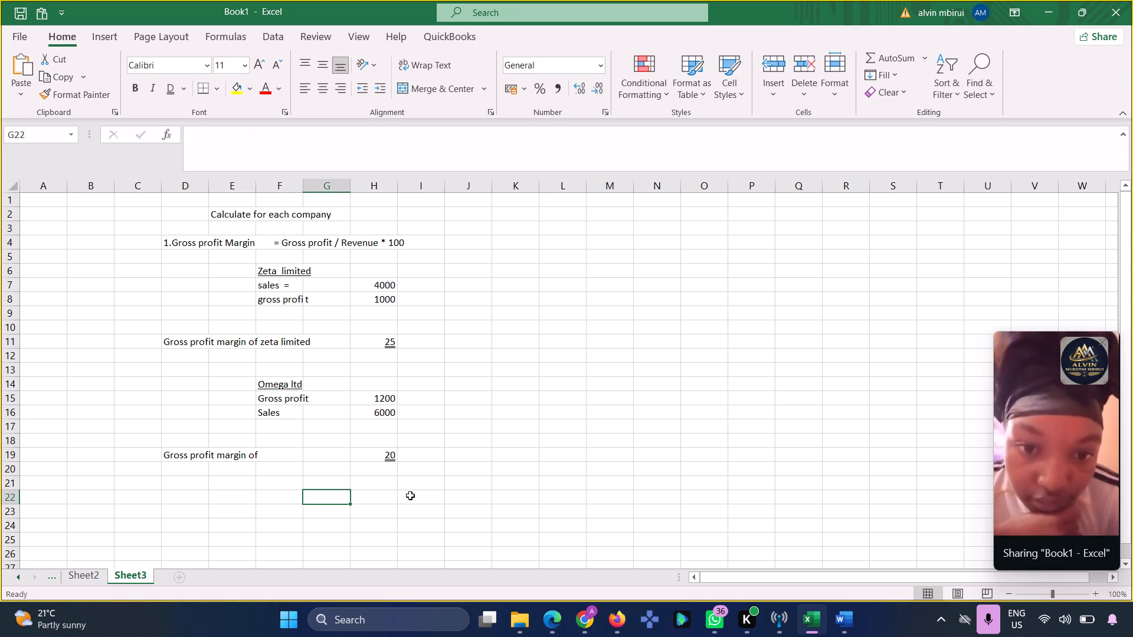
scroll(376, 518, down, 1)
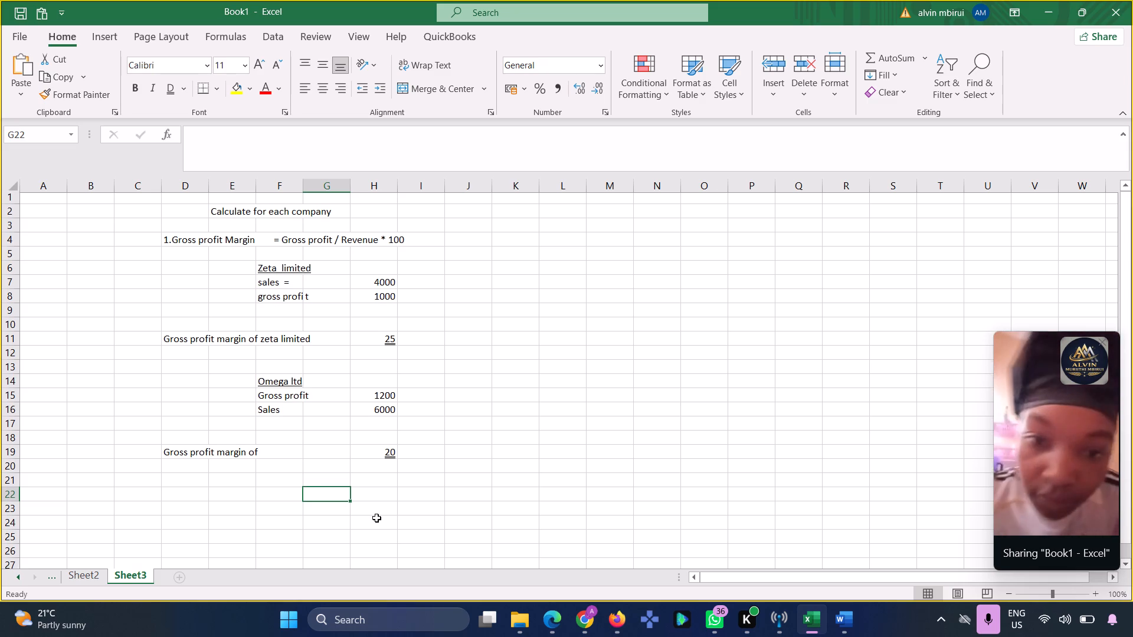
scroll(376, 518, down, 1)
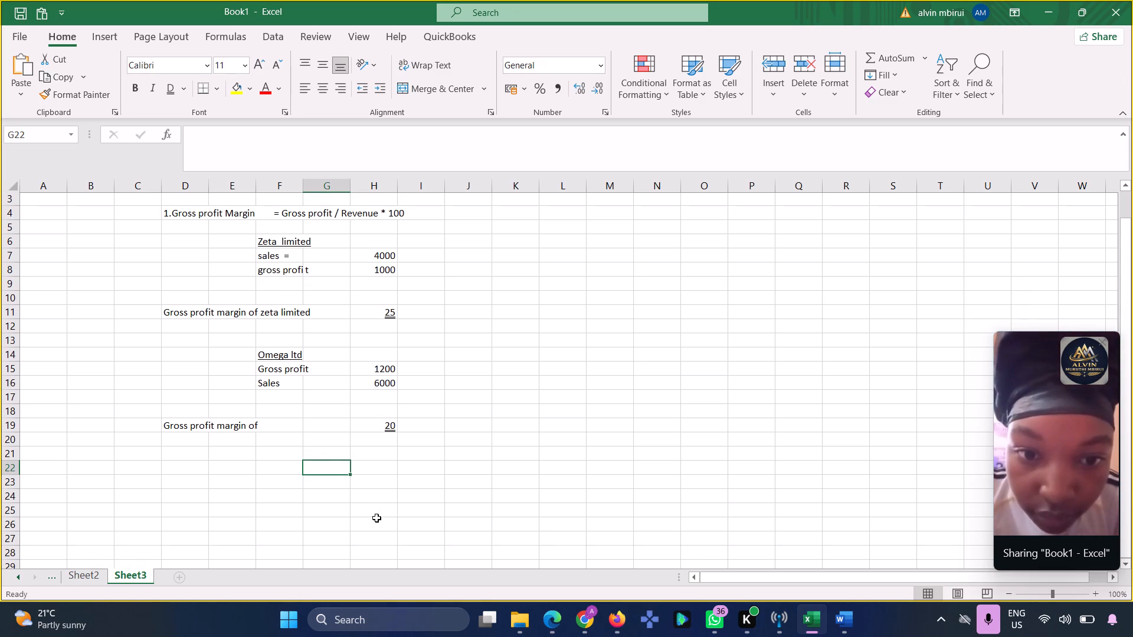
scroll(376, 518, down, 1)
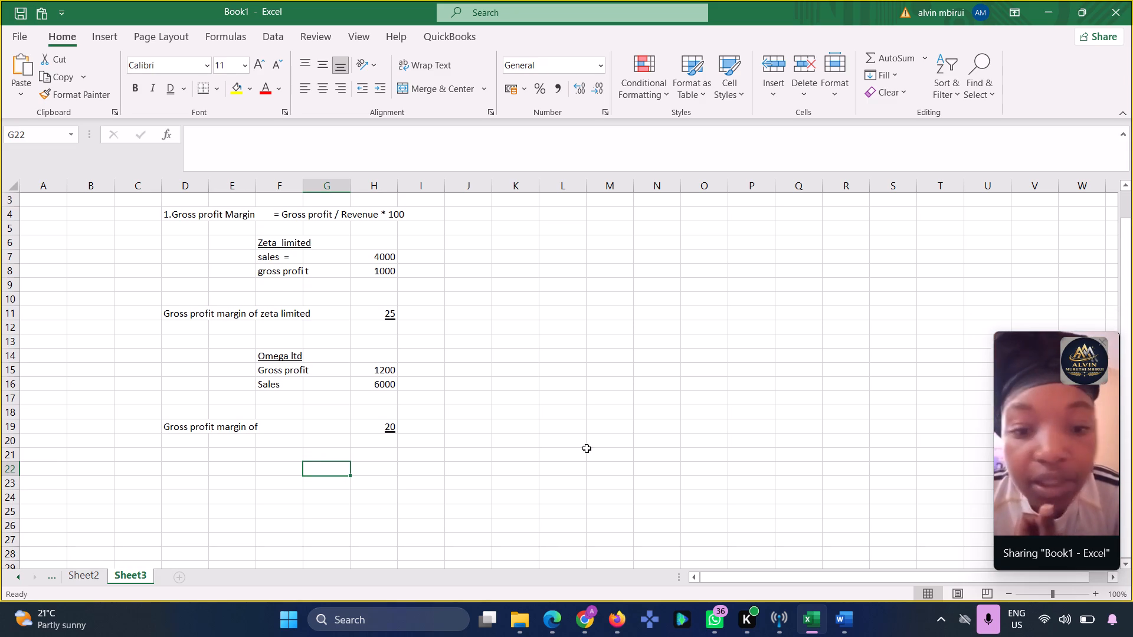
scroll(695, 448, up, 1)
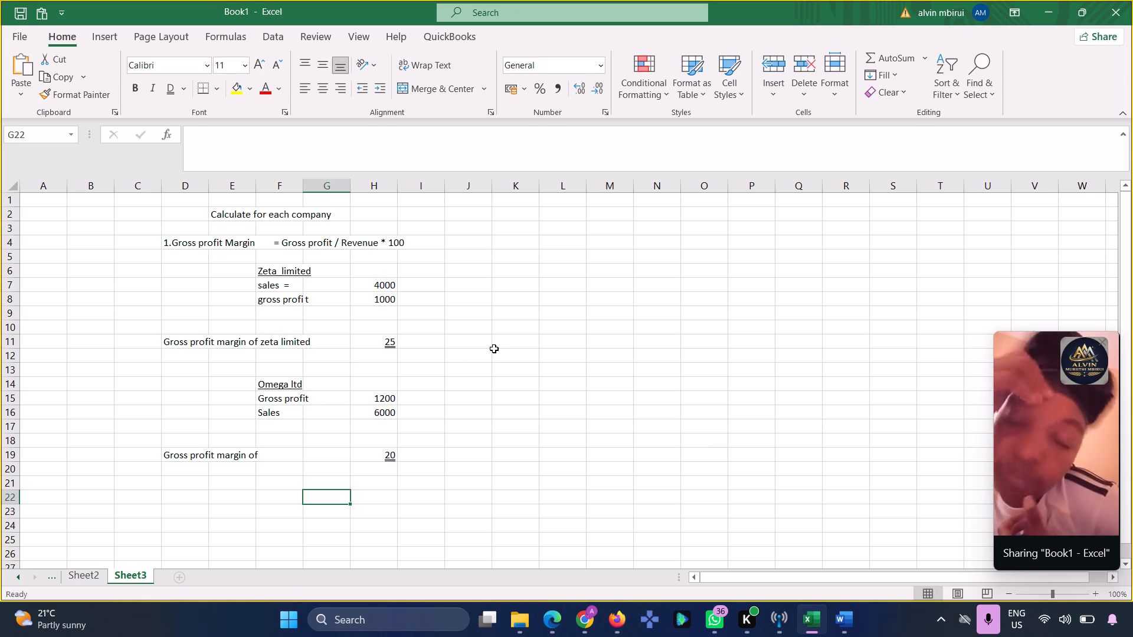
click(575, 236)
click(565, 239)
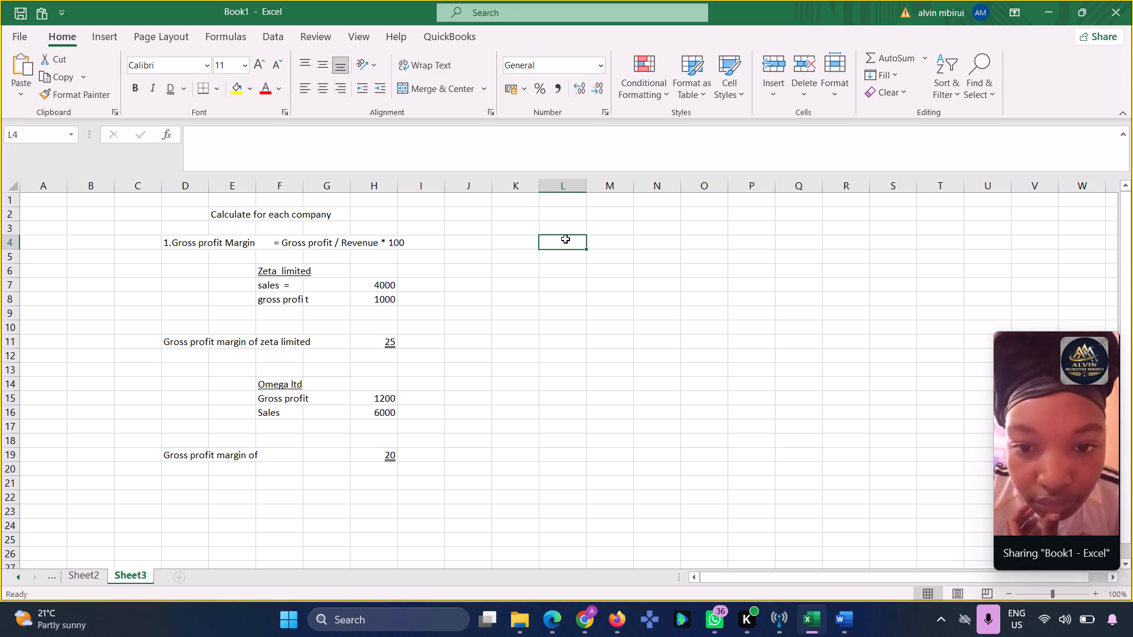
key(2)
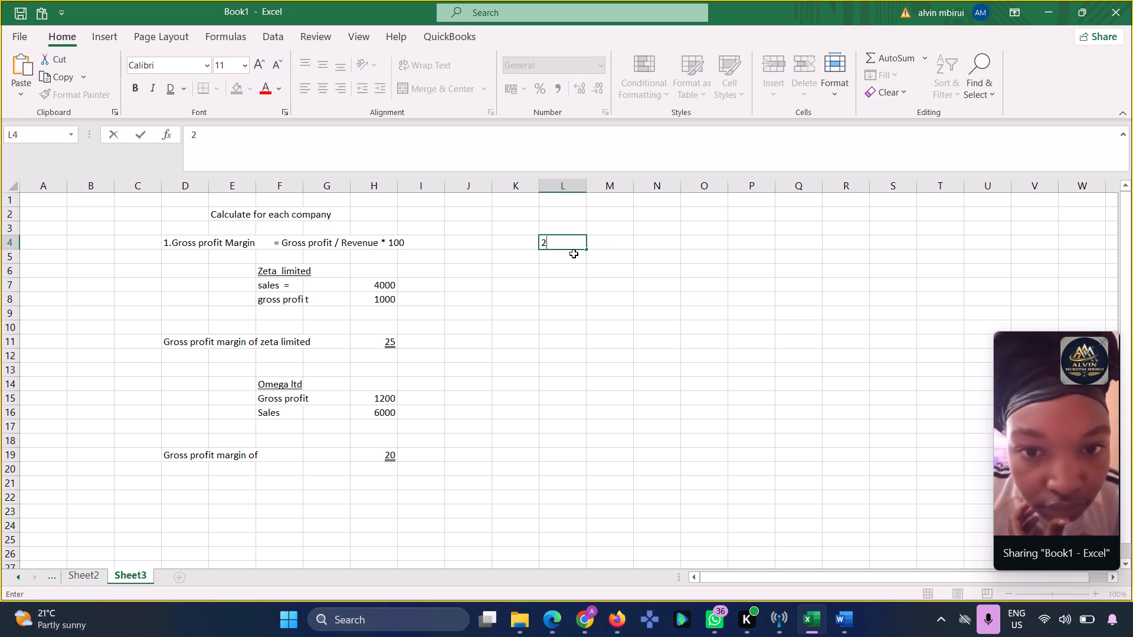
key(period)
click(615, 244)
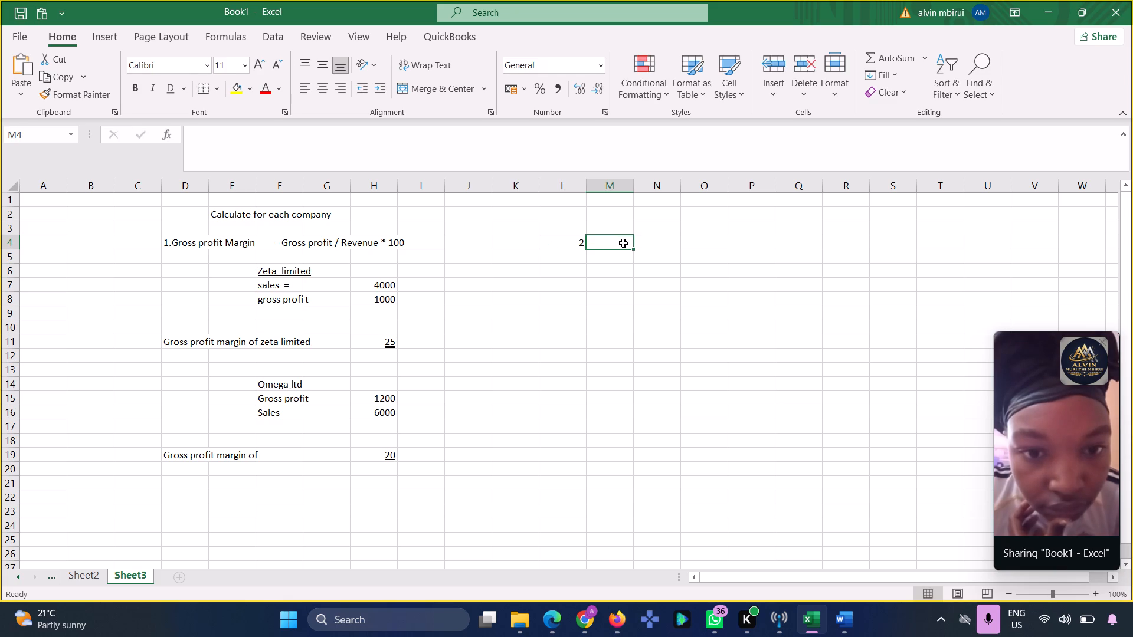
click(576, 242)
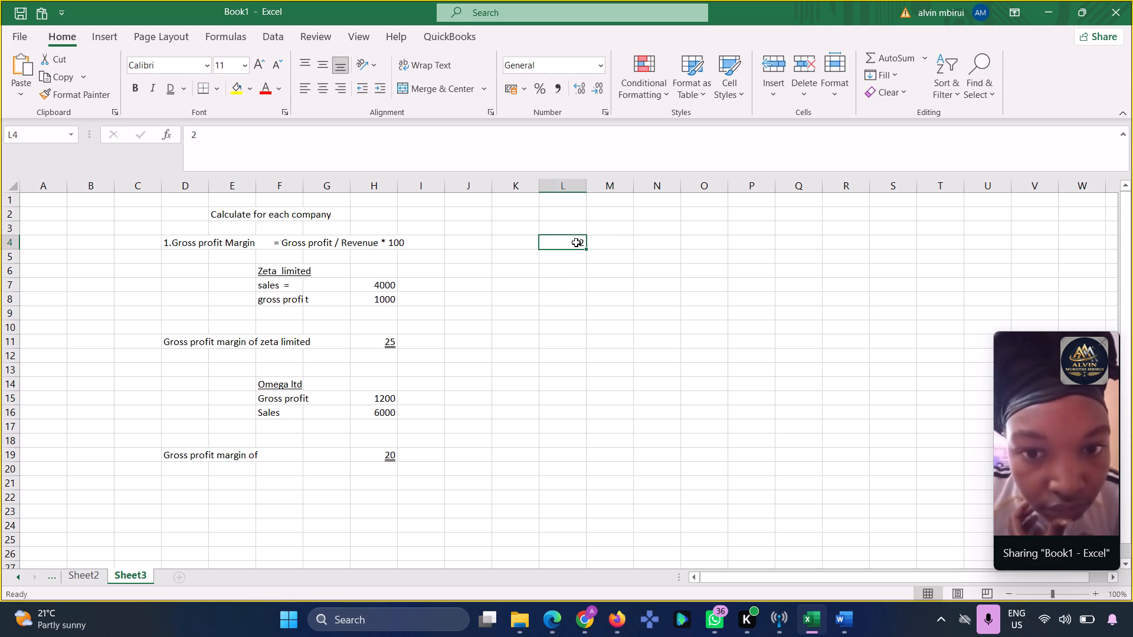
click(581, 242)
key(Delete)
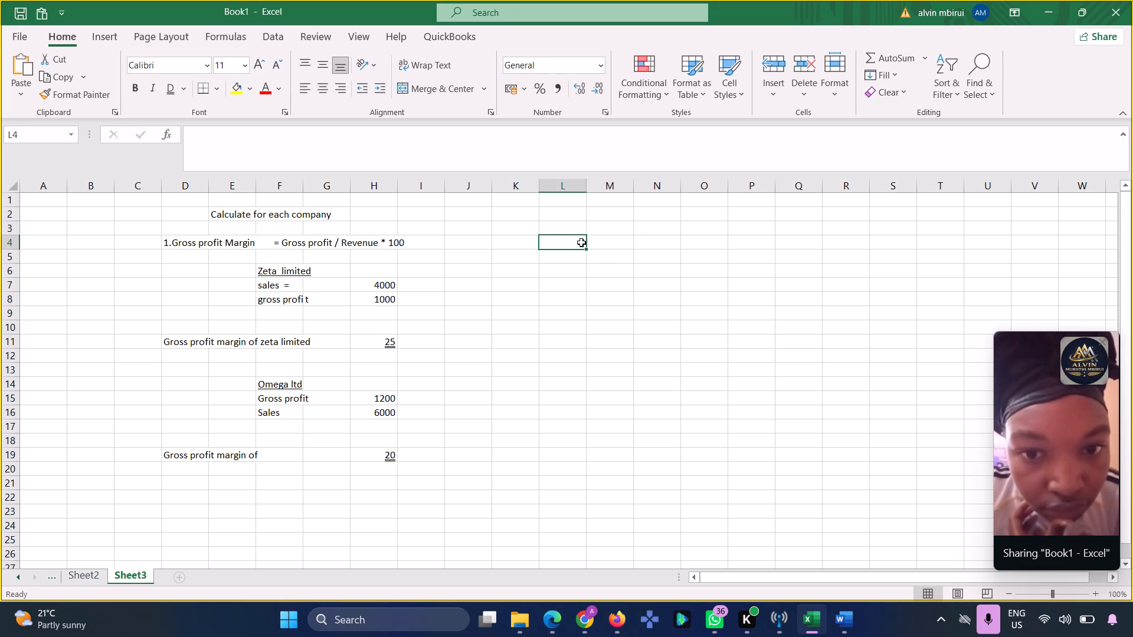
Enter the heading "2. Net profit margin = Net profit /sale *100" in cell L4.
text(2.)
key(space)
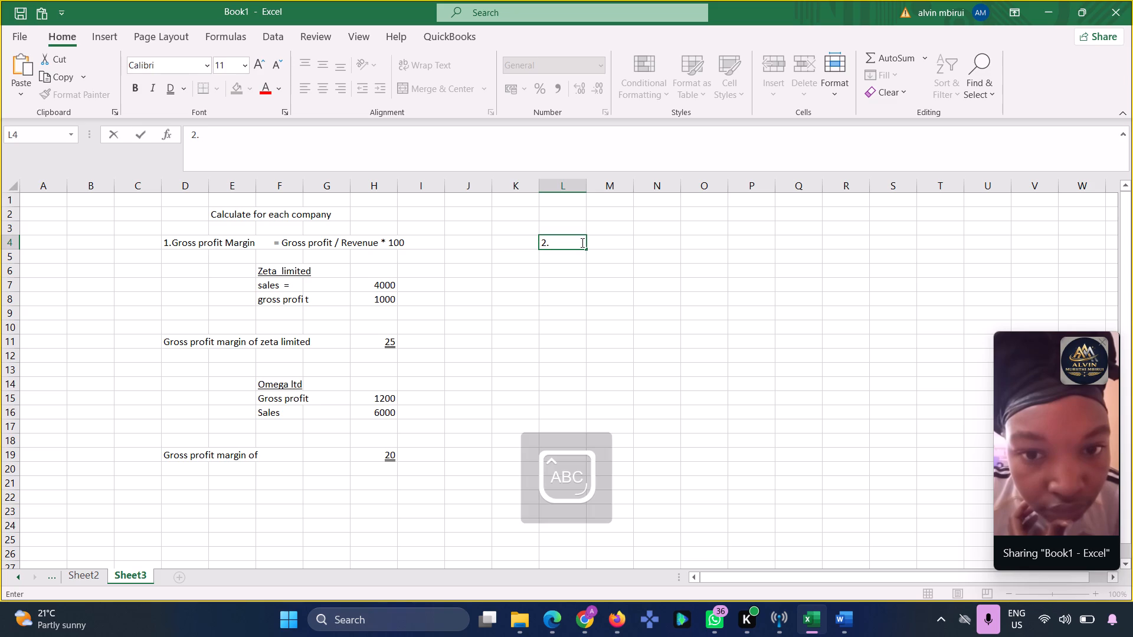
text(et profit)
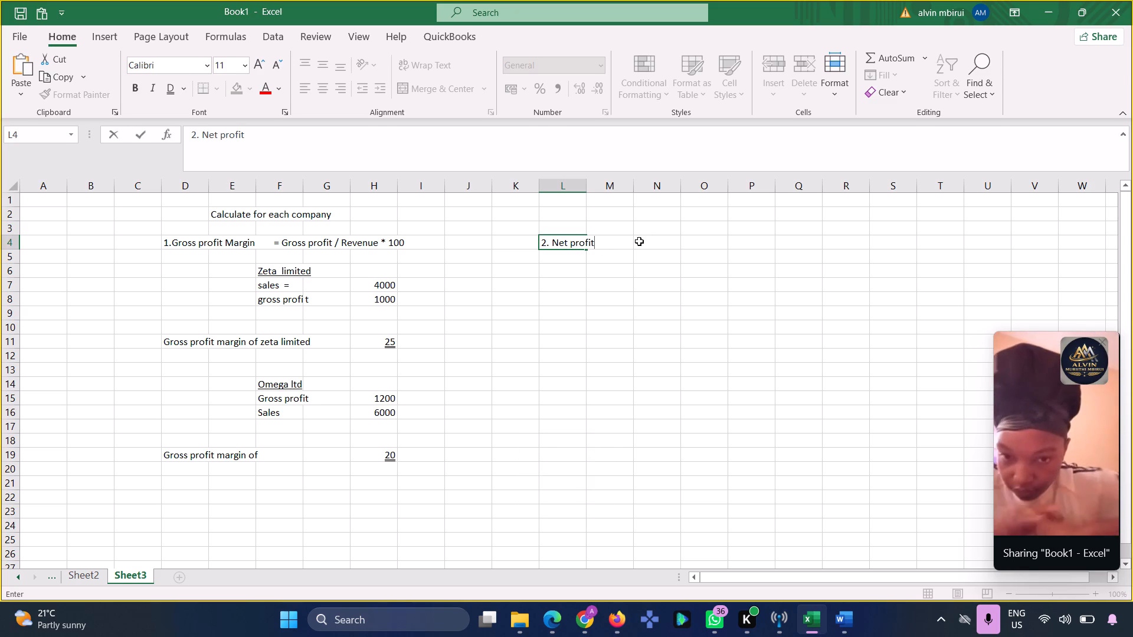
key(space)
text(m)
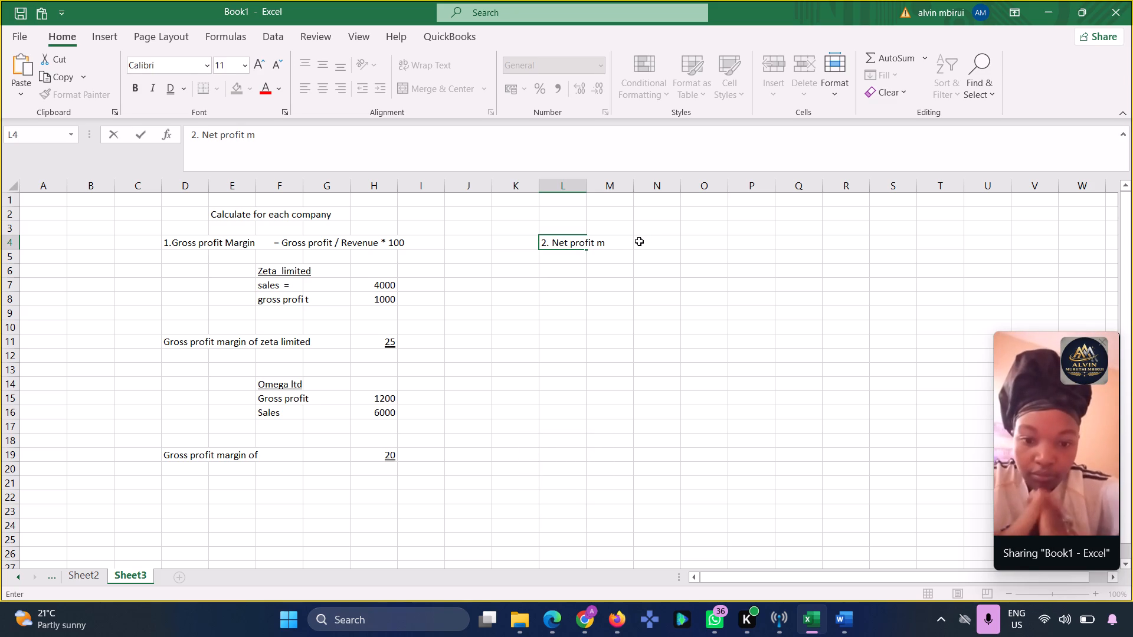
text(ar)
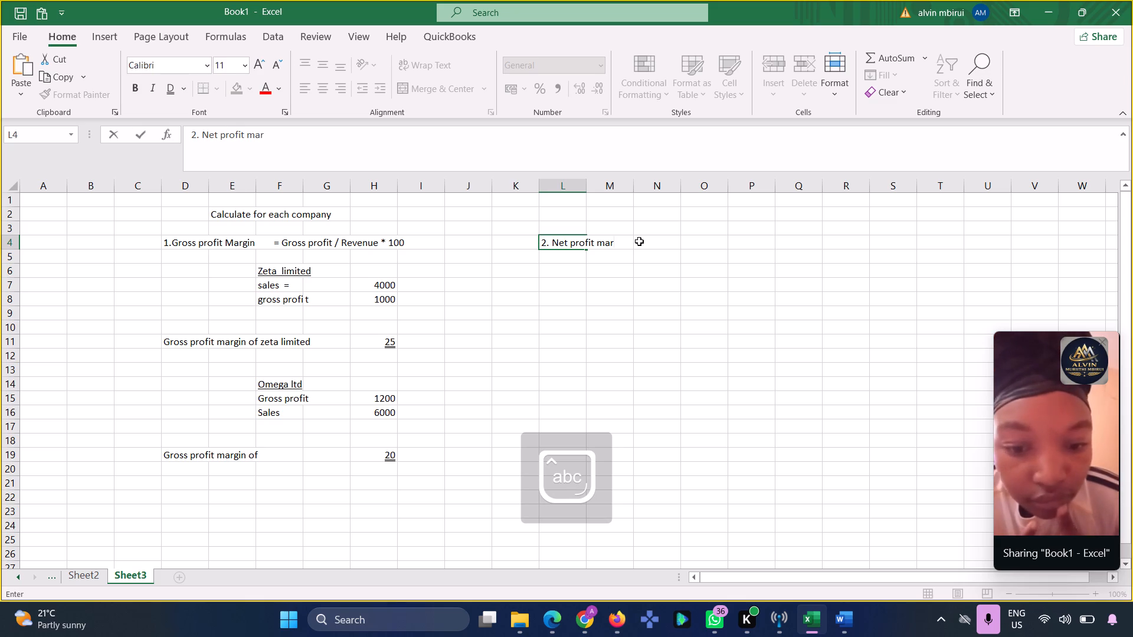
text(gin)
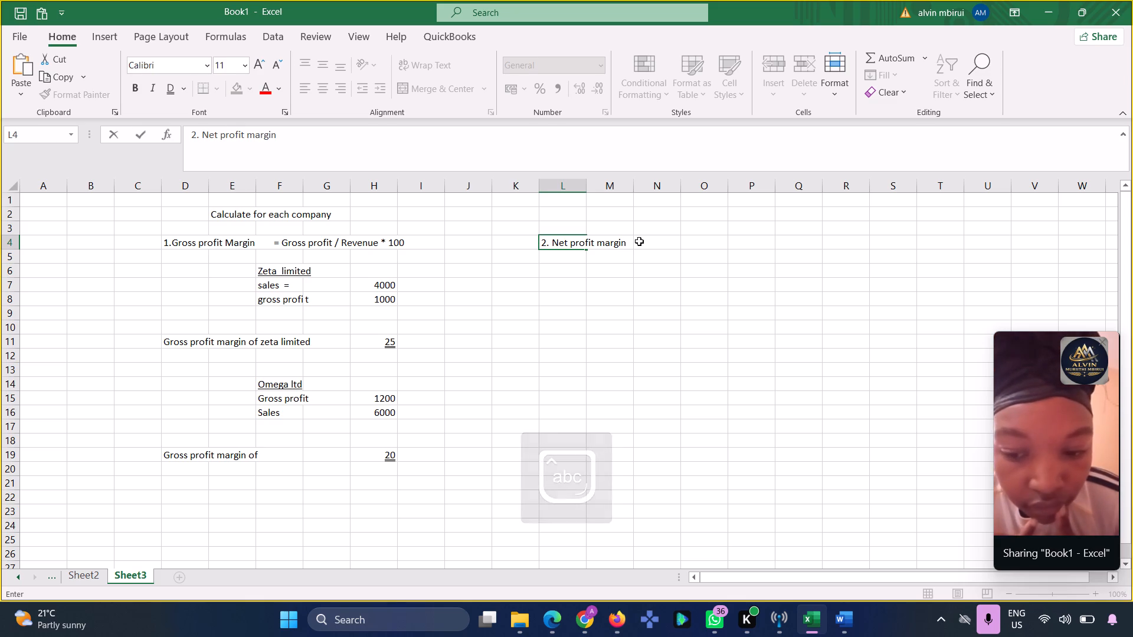
key(space)
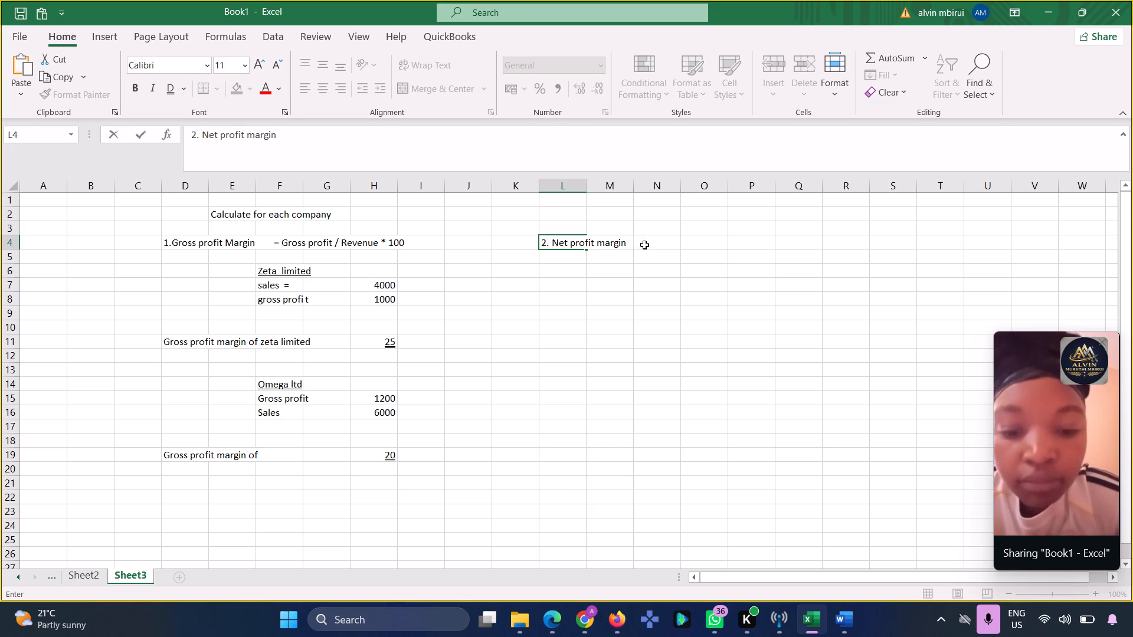
key(equal)
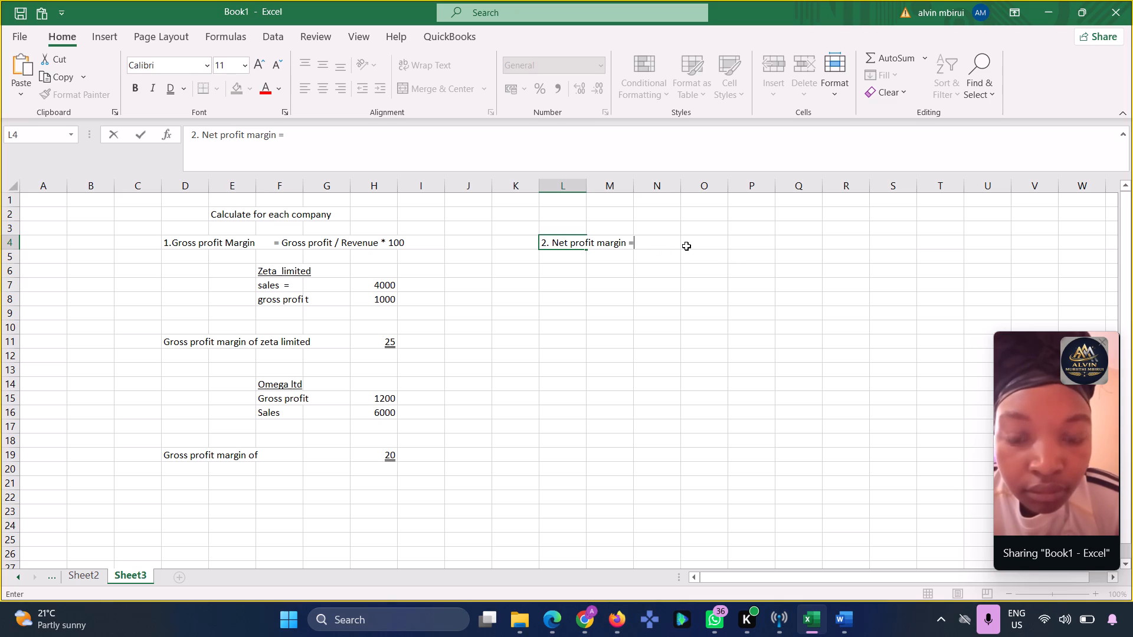
key(space)
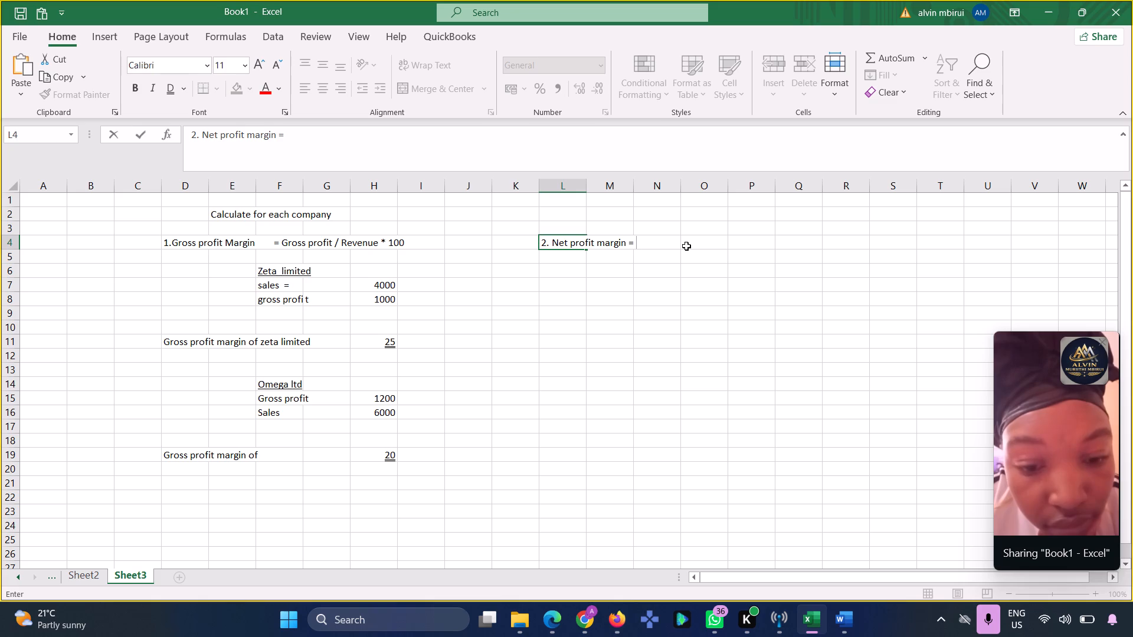
text(et)
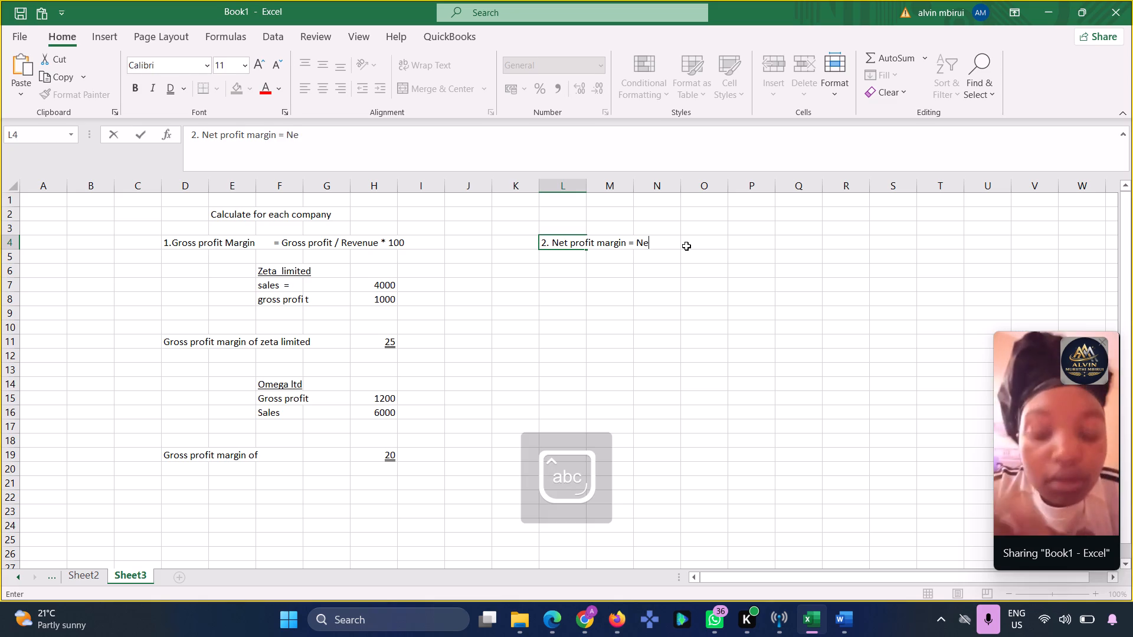
key(space)
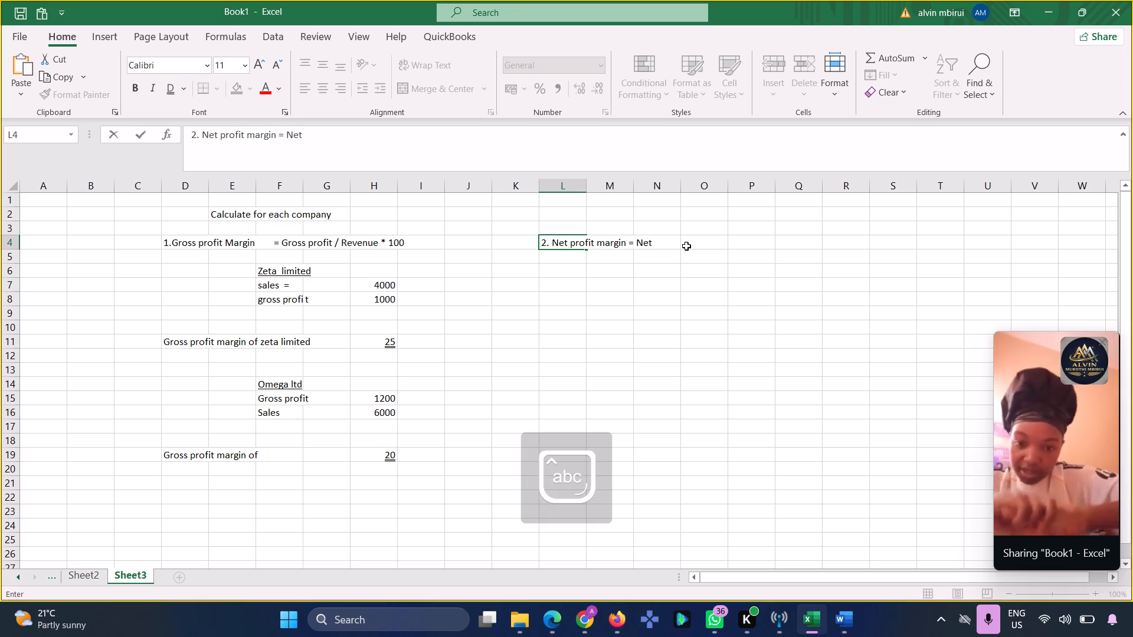
text(pro)
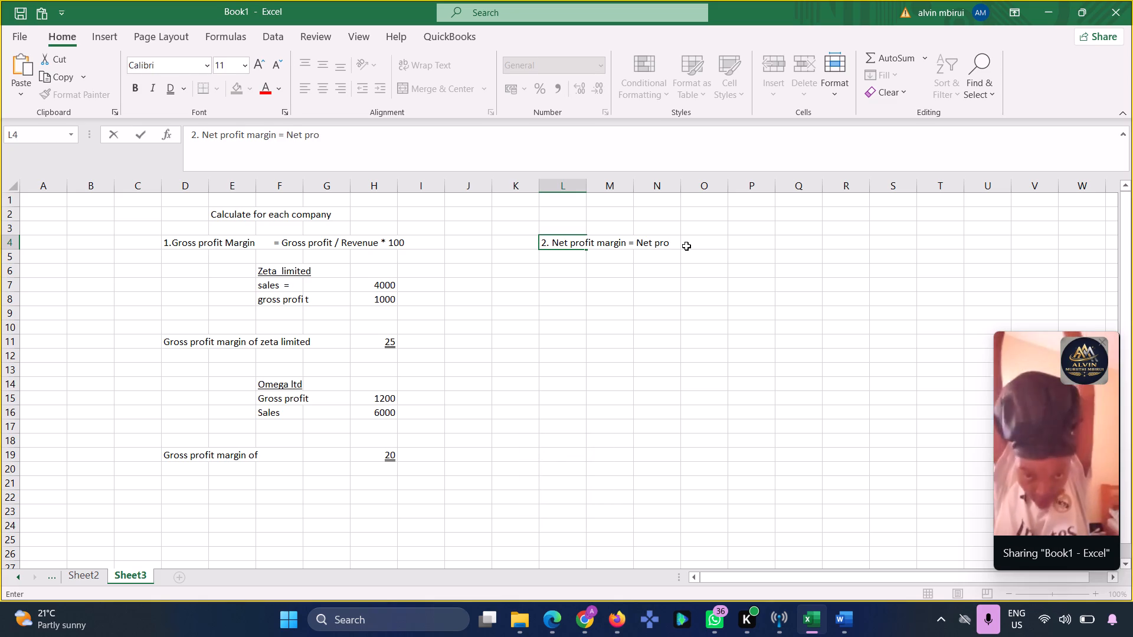
text(fit)
key(space)
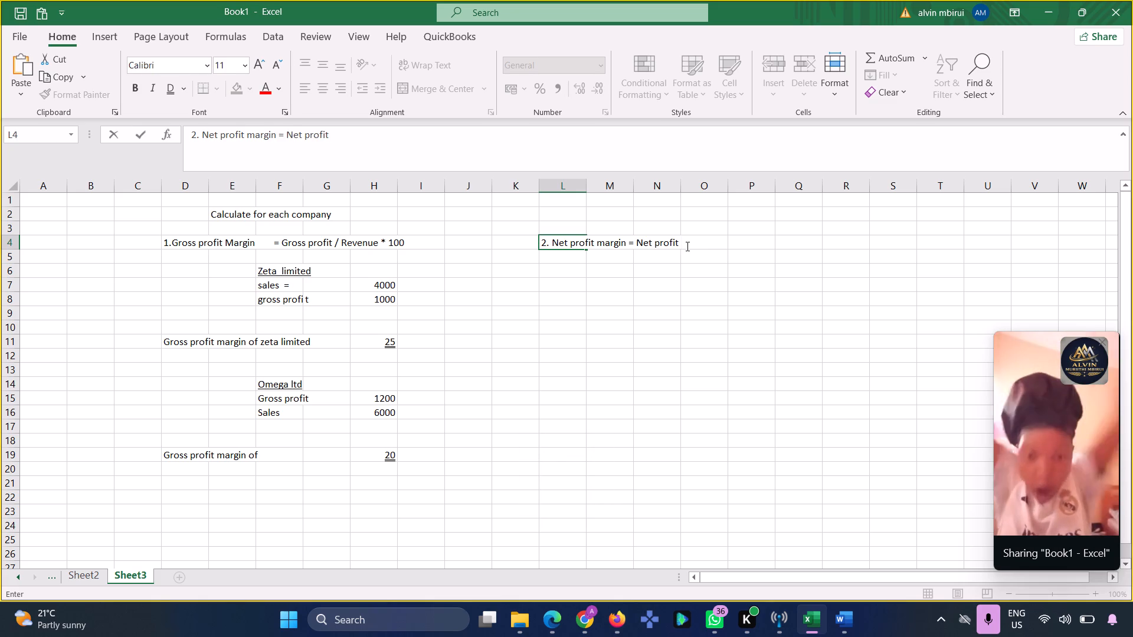
key(slash)
text(sale)
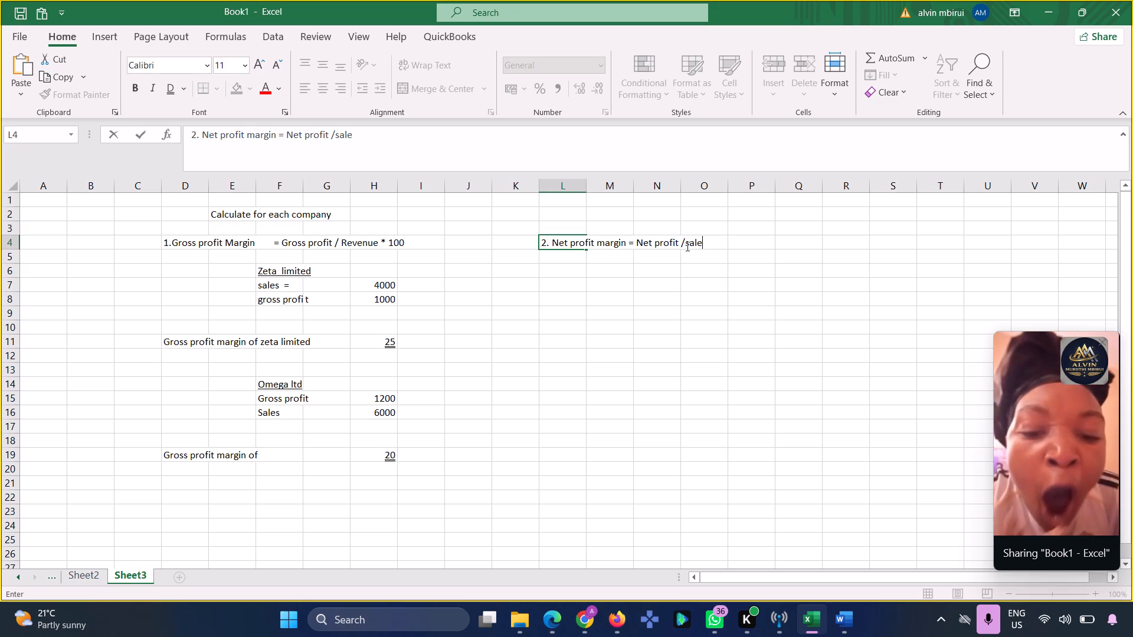
key(space)
key(asterisk)
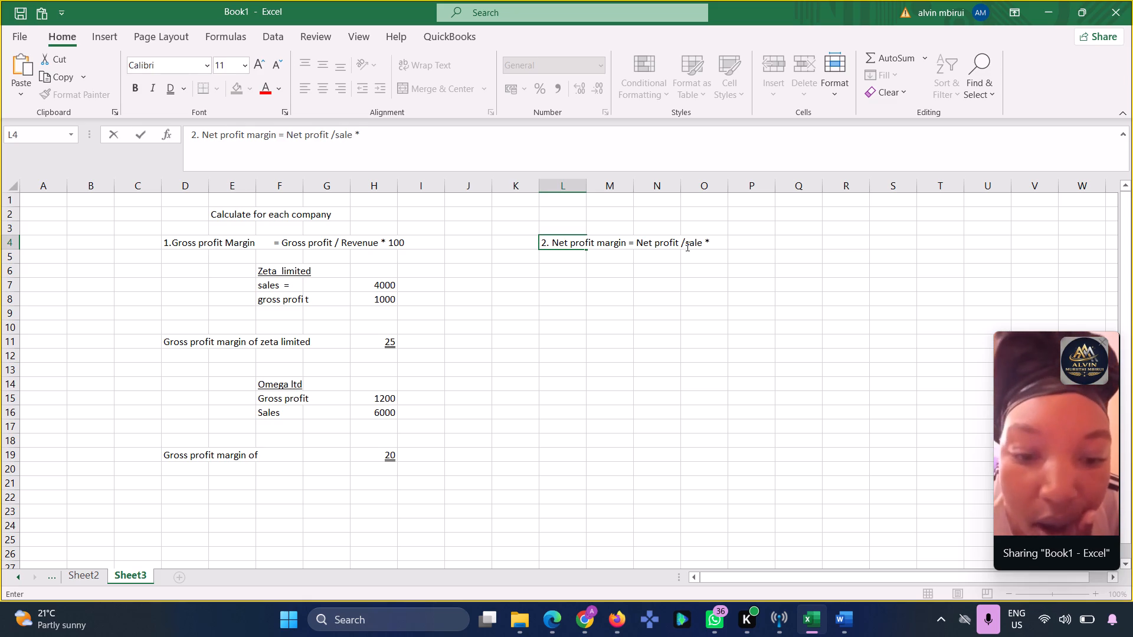
text(100)
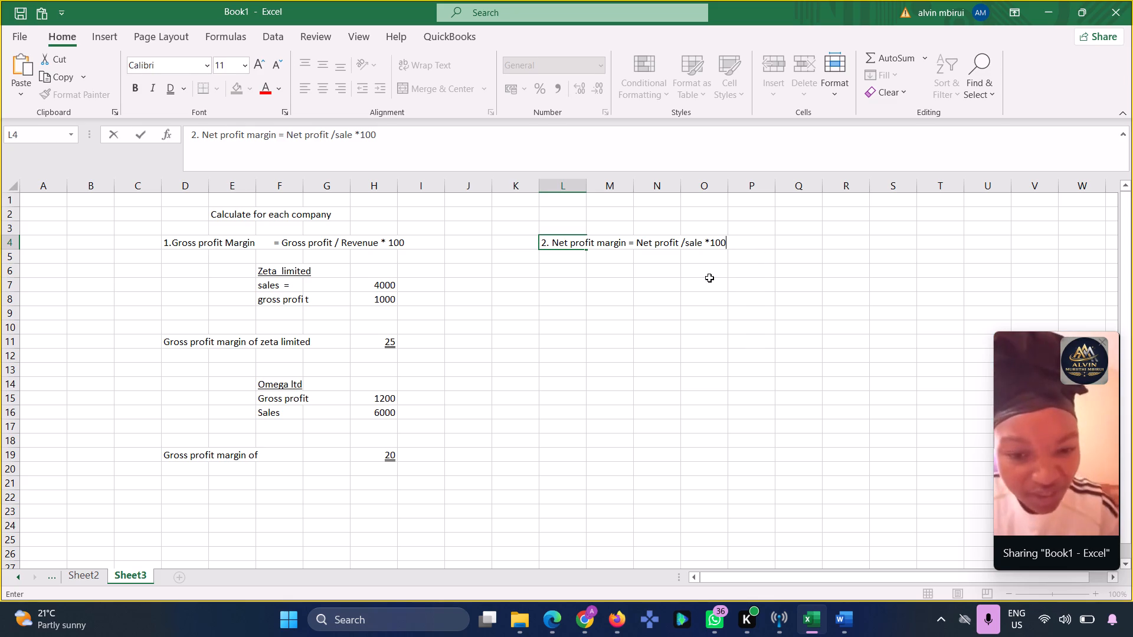
click(653, 280)
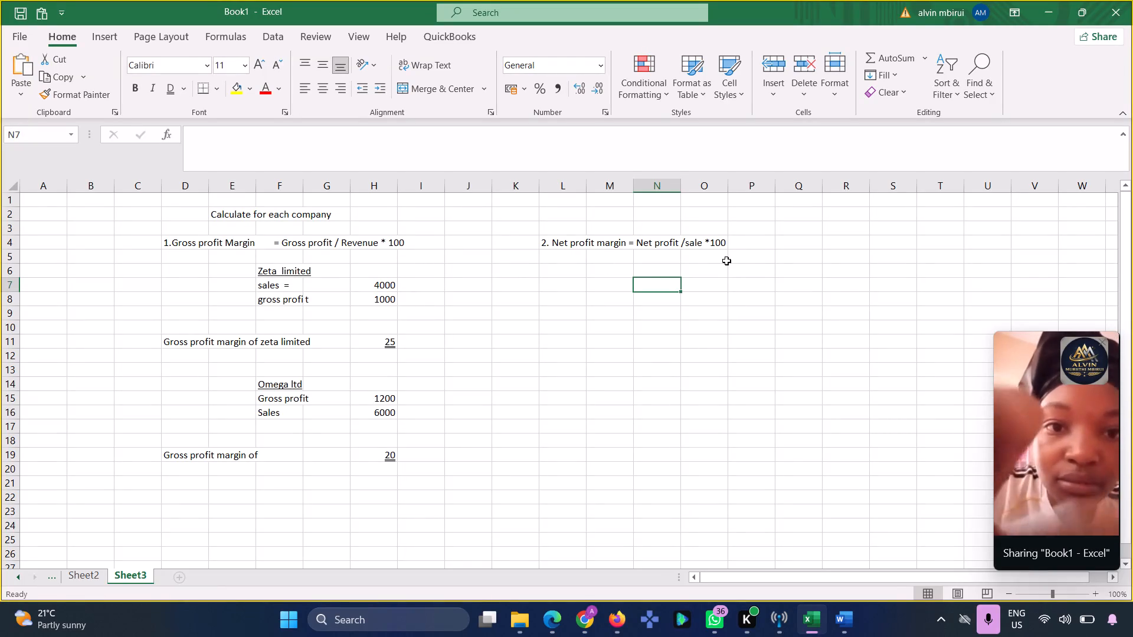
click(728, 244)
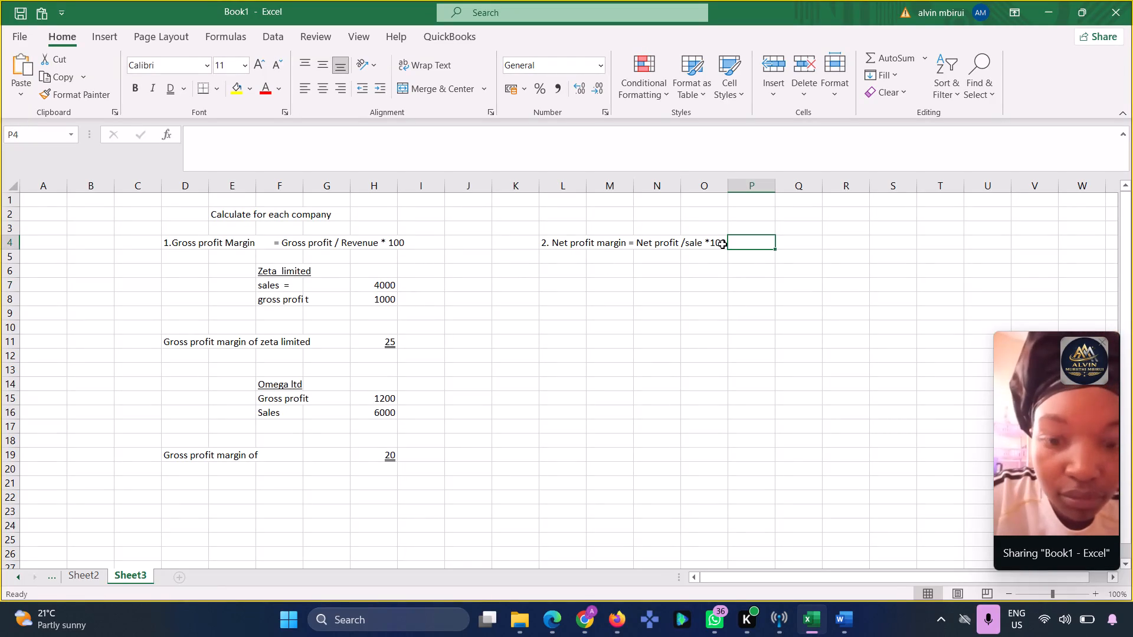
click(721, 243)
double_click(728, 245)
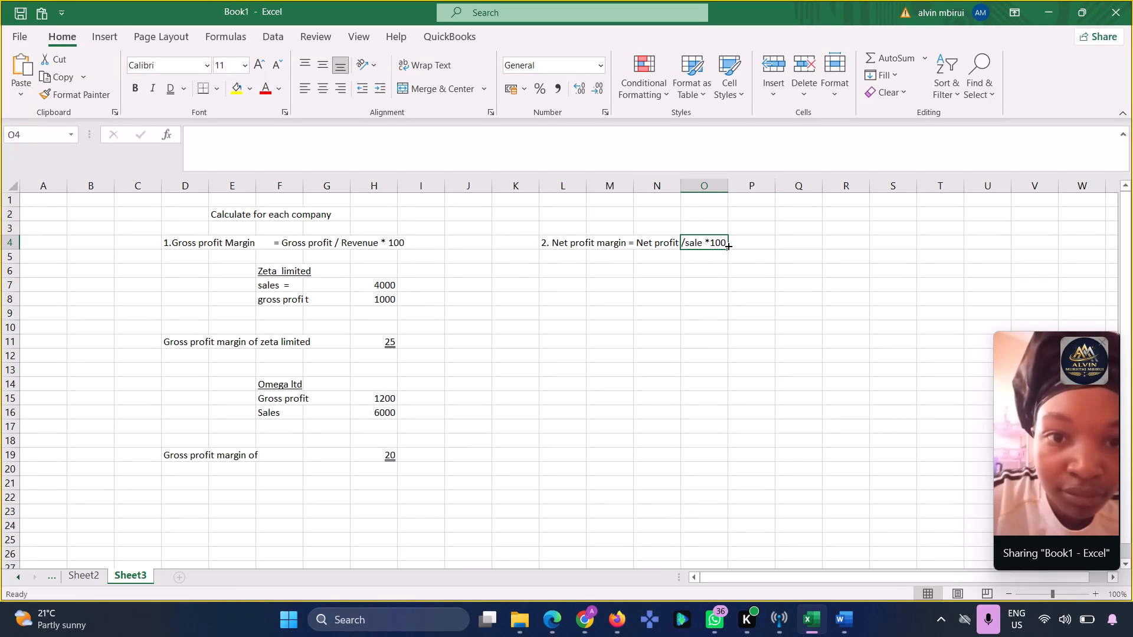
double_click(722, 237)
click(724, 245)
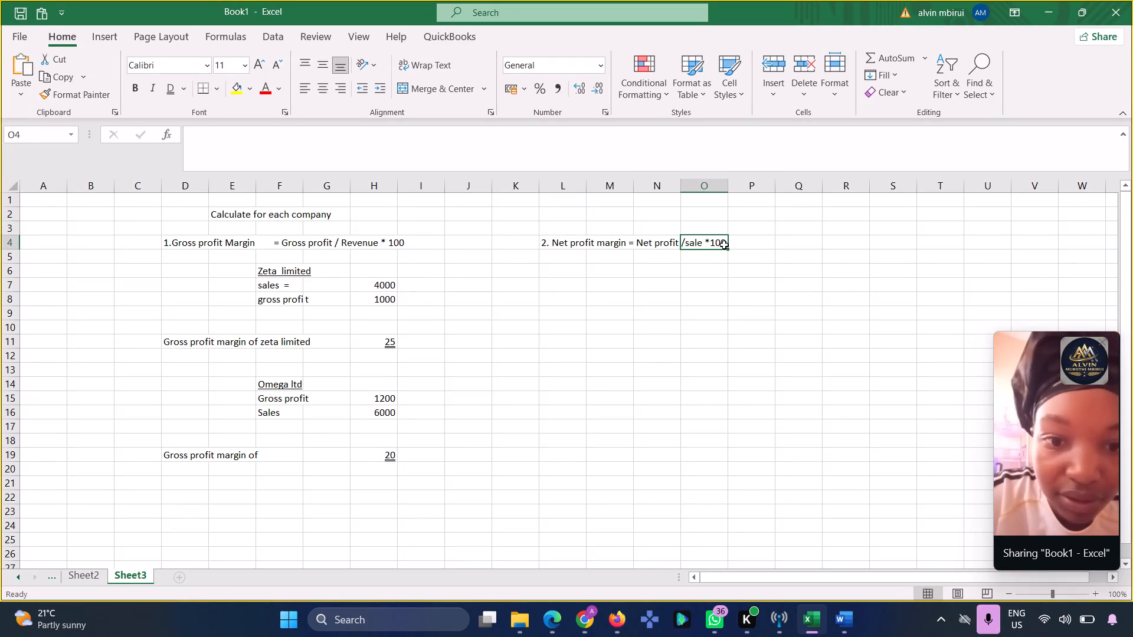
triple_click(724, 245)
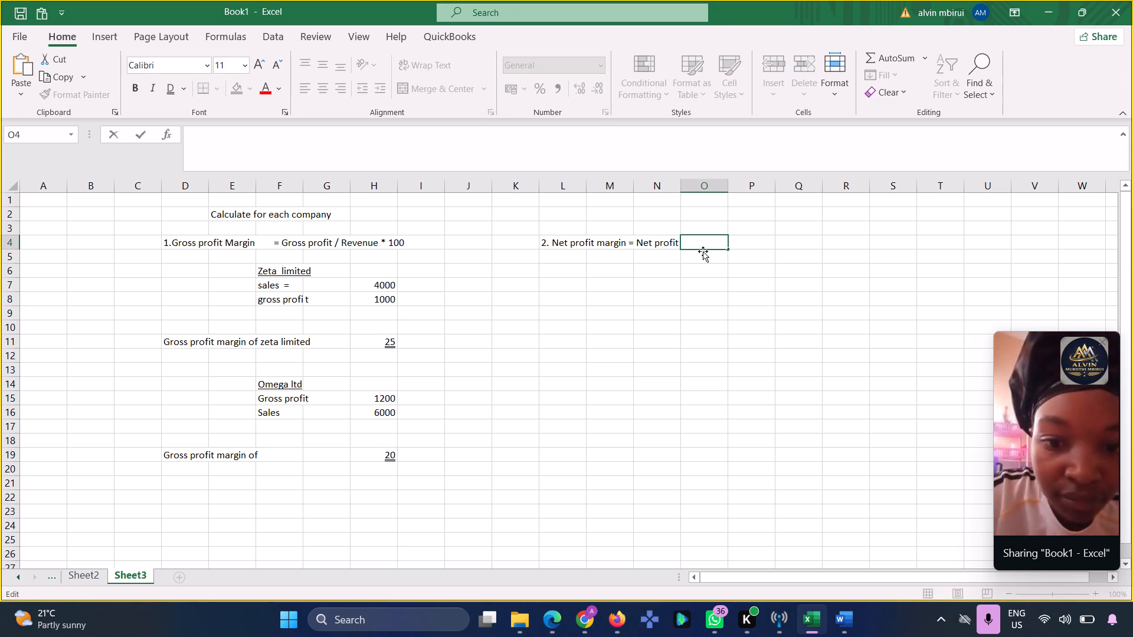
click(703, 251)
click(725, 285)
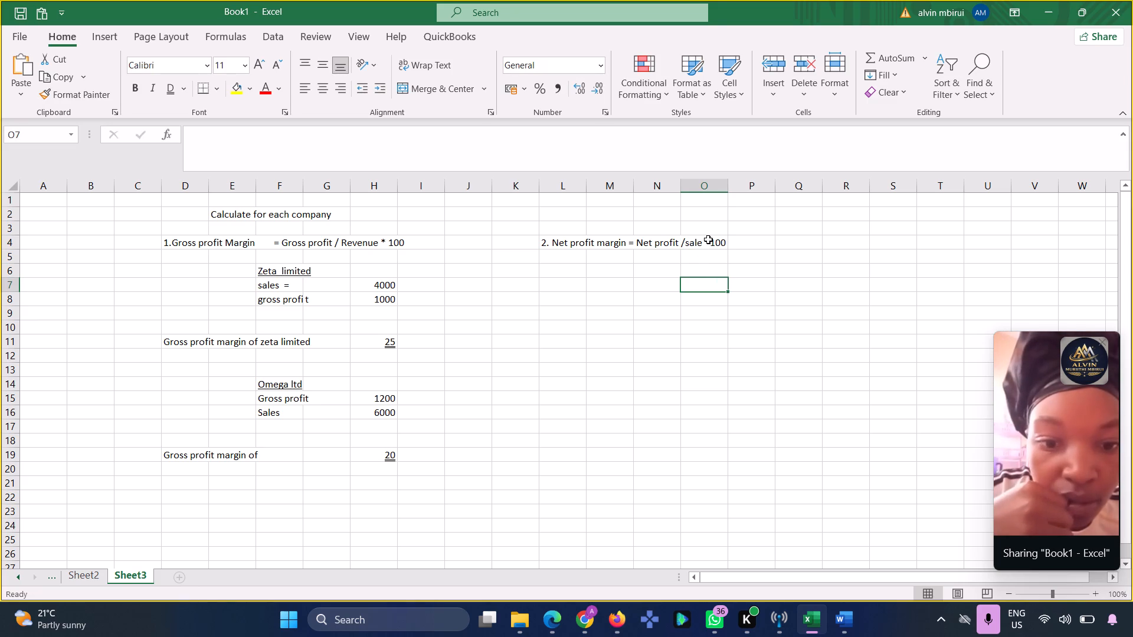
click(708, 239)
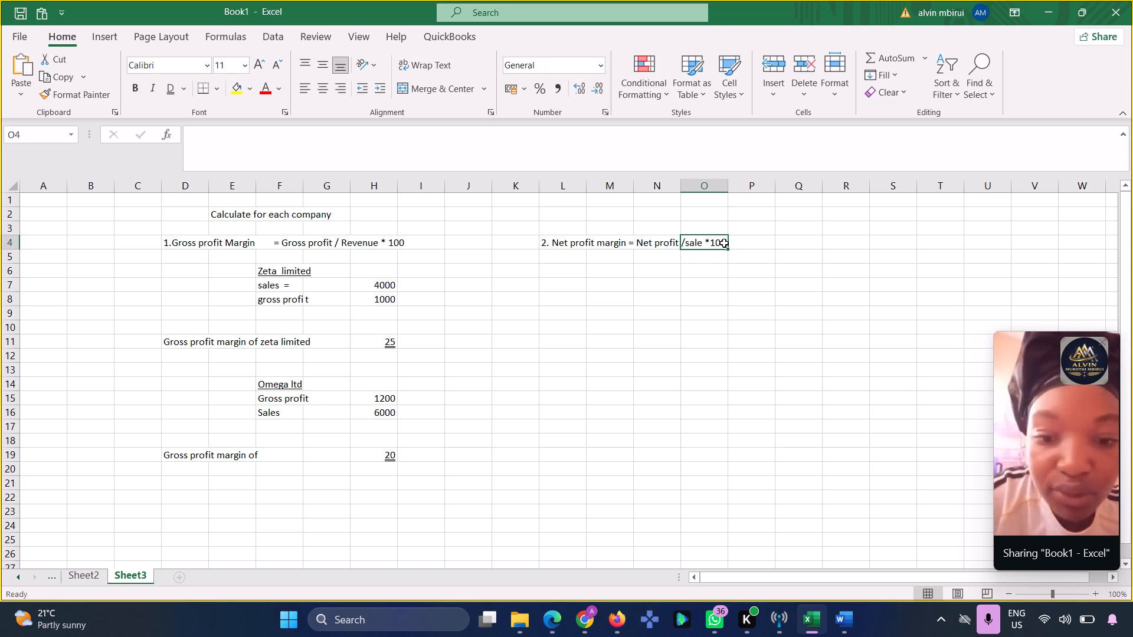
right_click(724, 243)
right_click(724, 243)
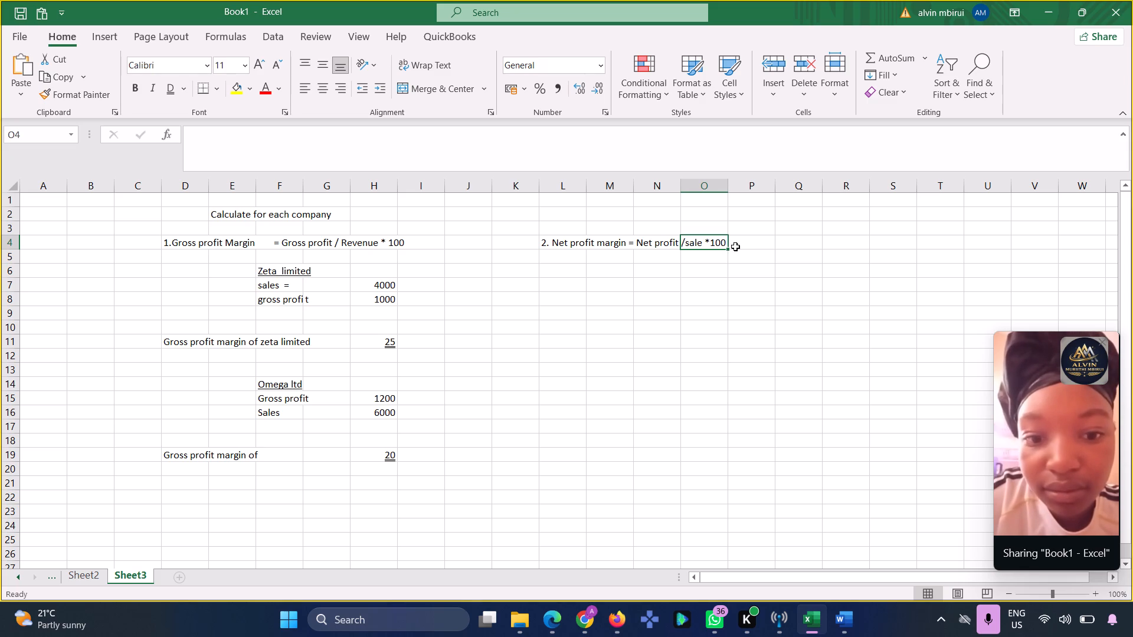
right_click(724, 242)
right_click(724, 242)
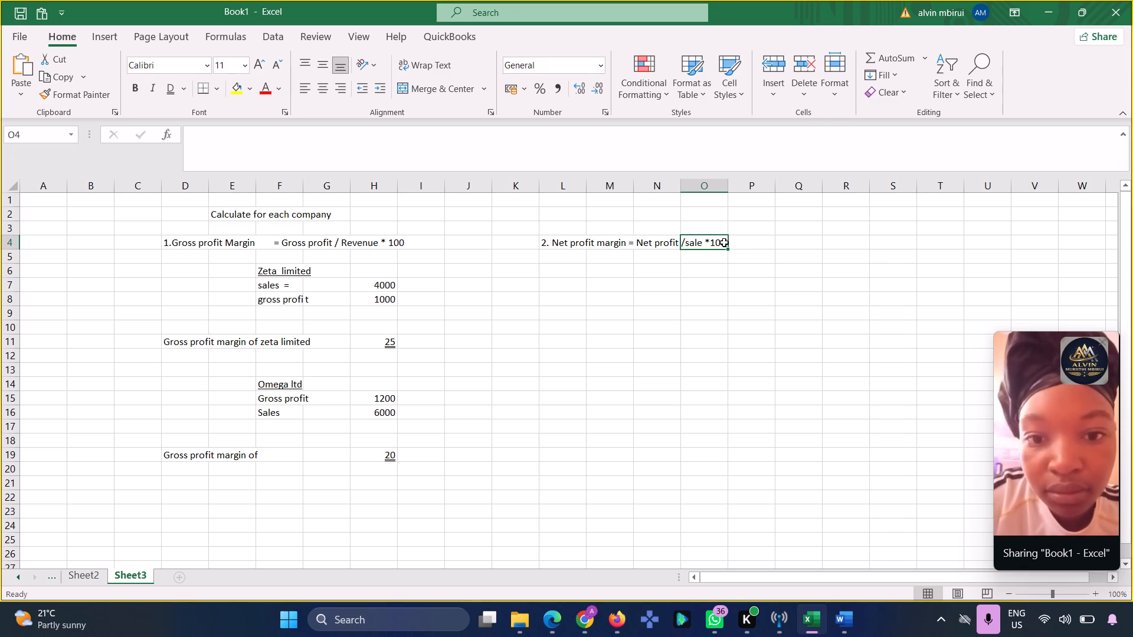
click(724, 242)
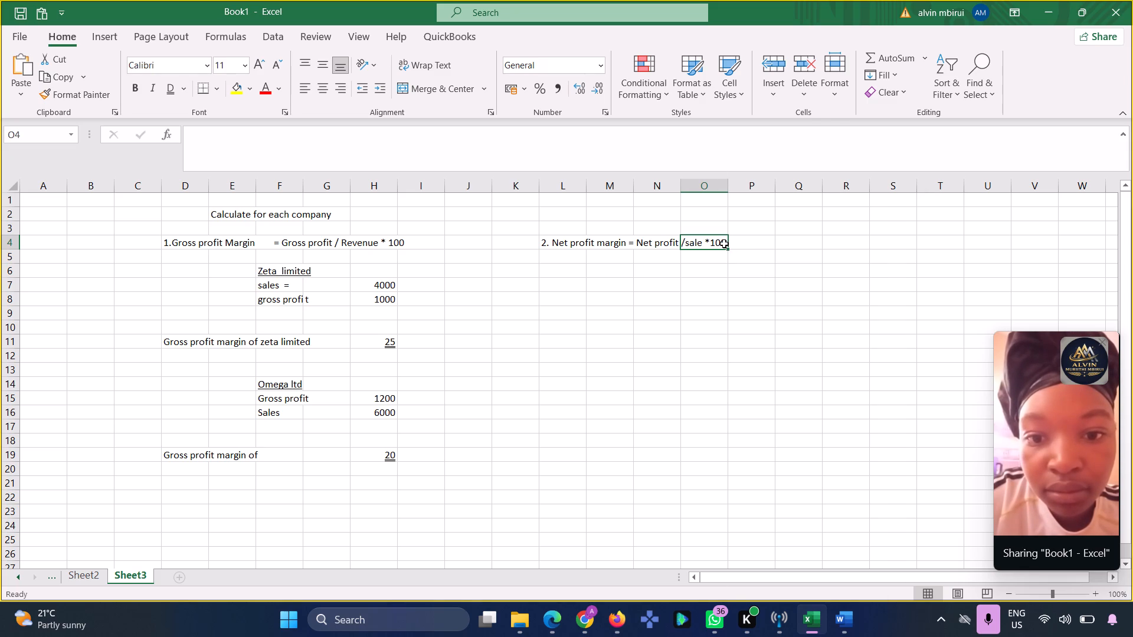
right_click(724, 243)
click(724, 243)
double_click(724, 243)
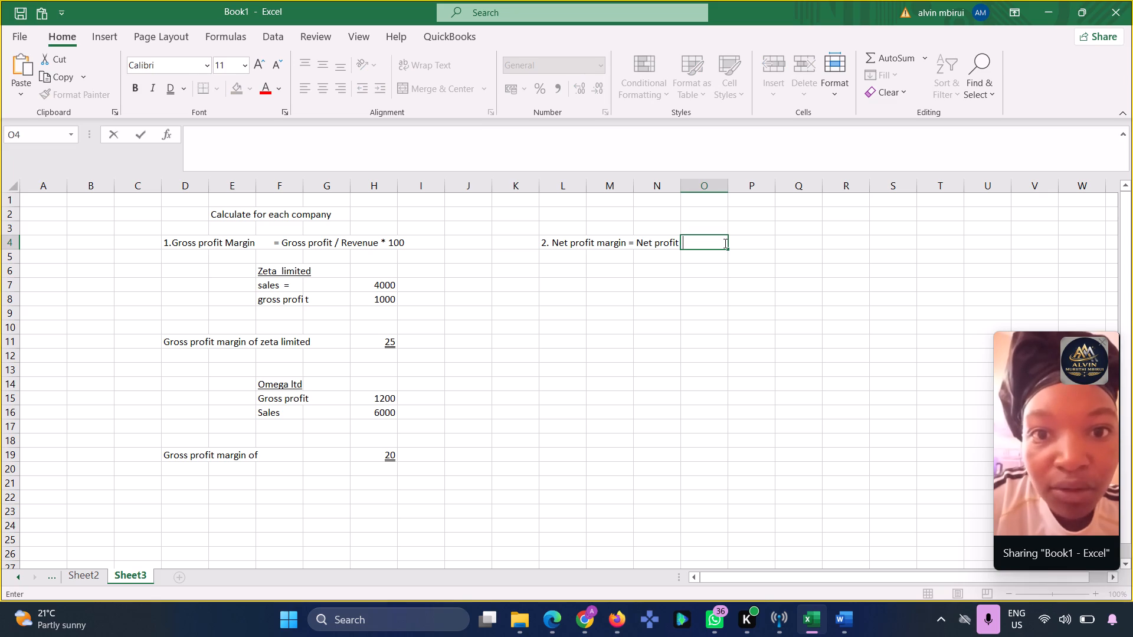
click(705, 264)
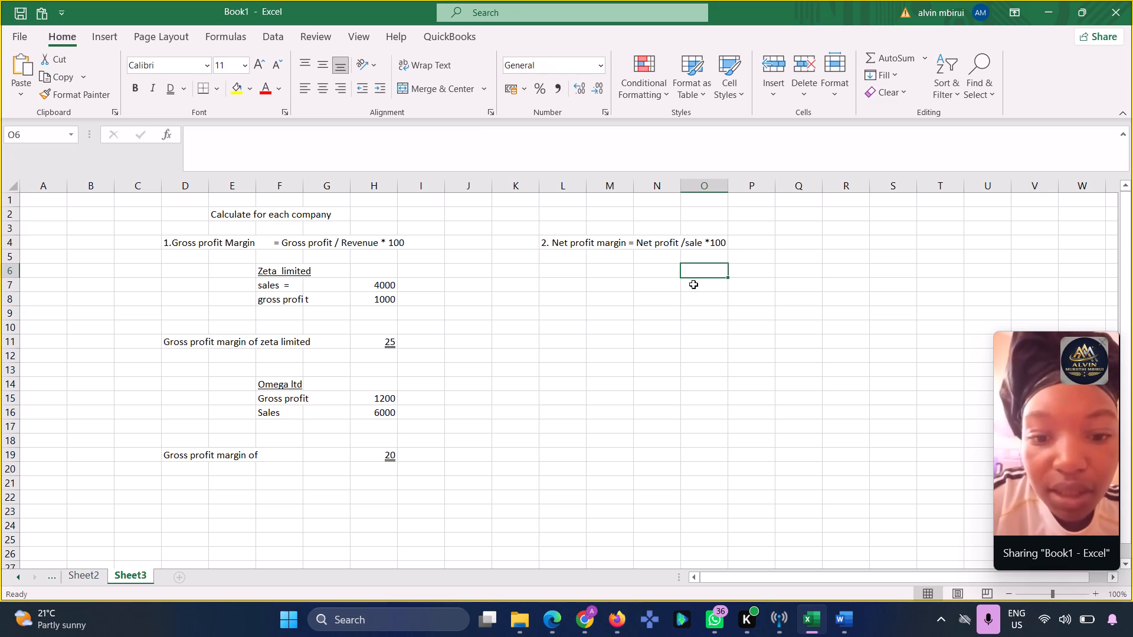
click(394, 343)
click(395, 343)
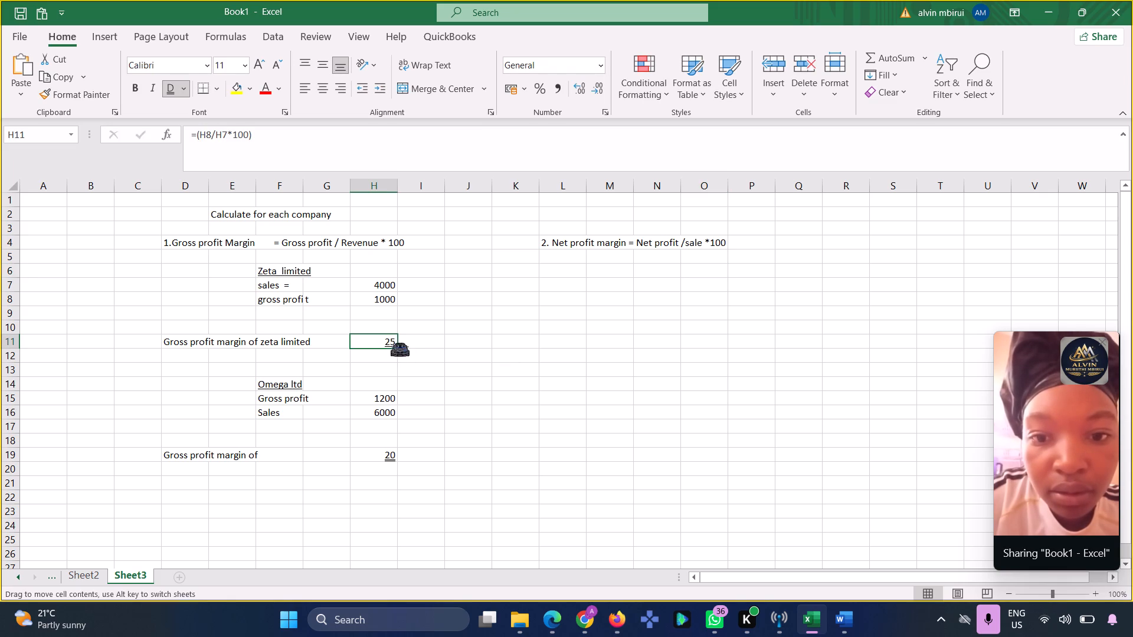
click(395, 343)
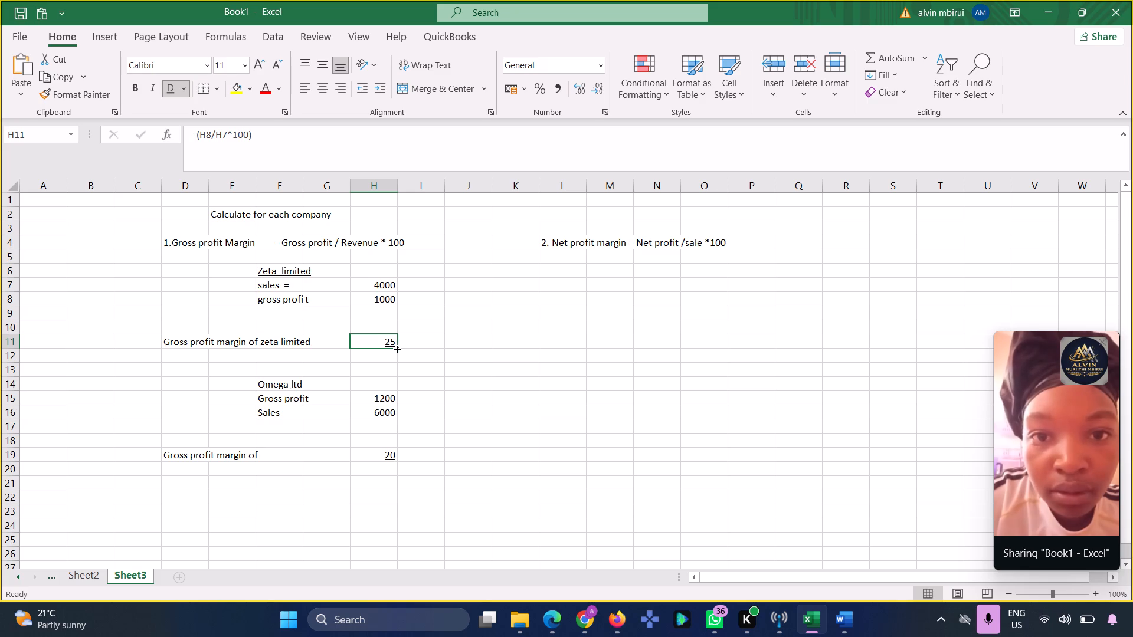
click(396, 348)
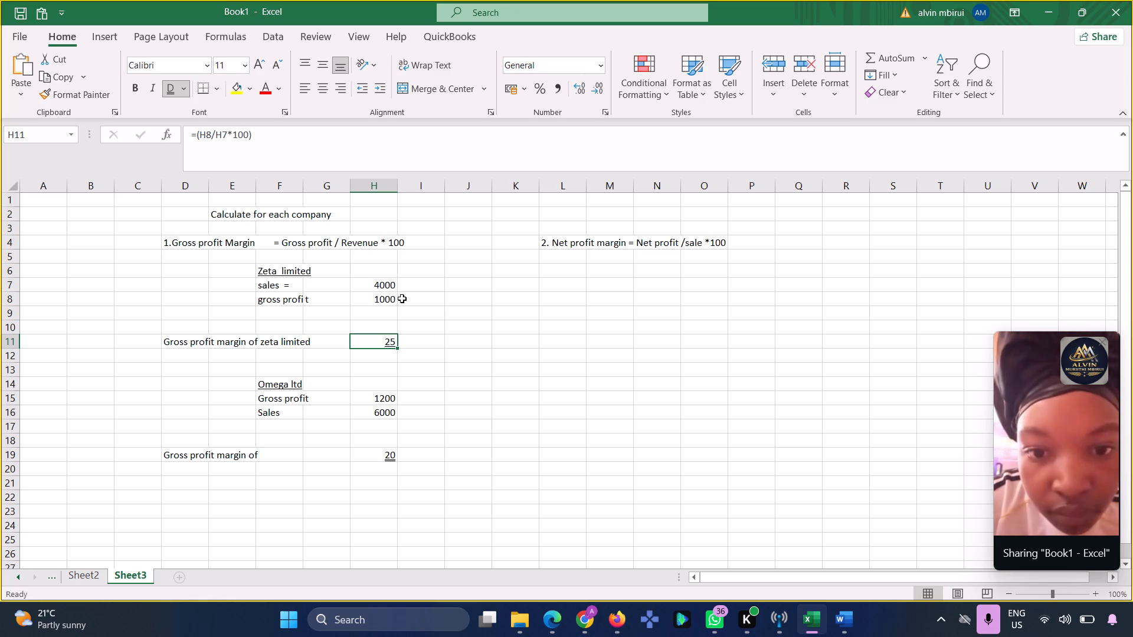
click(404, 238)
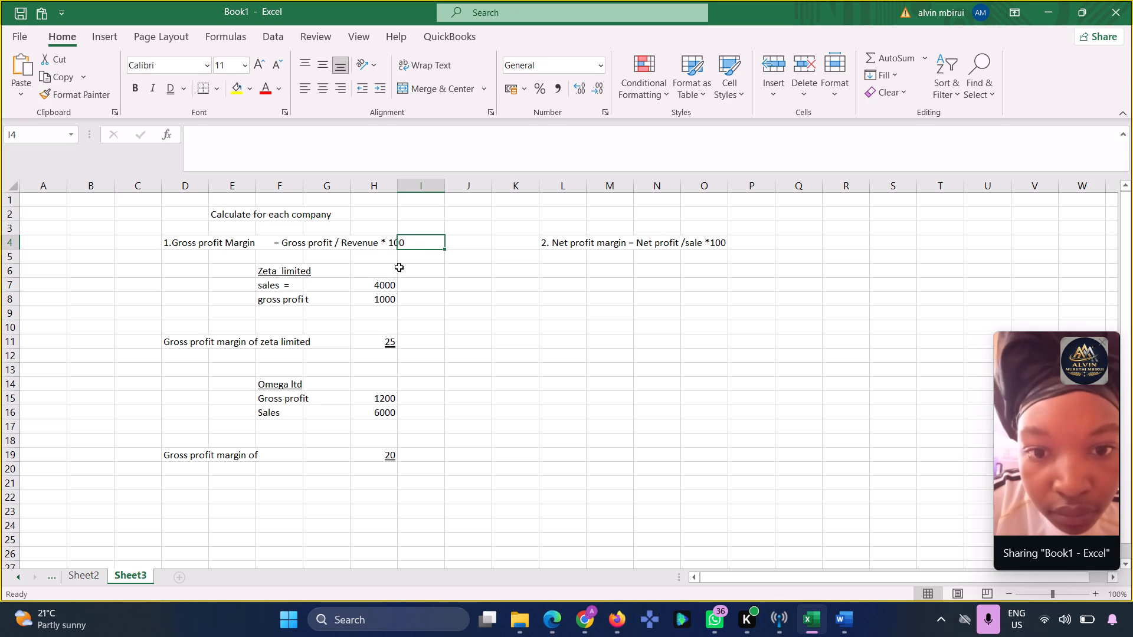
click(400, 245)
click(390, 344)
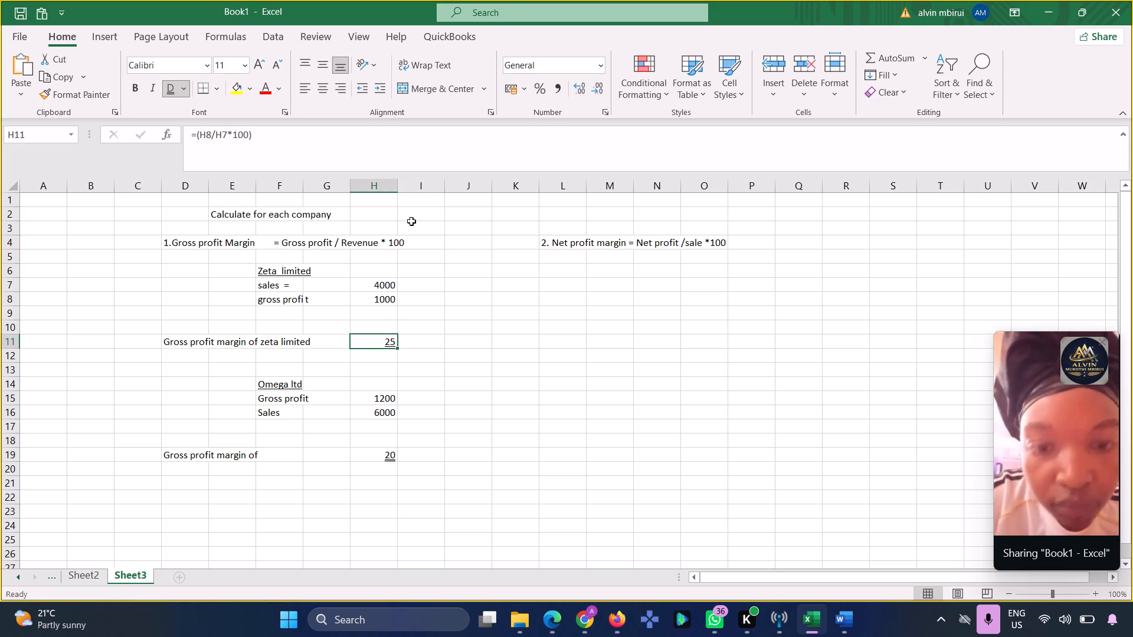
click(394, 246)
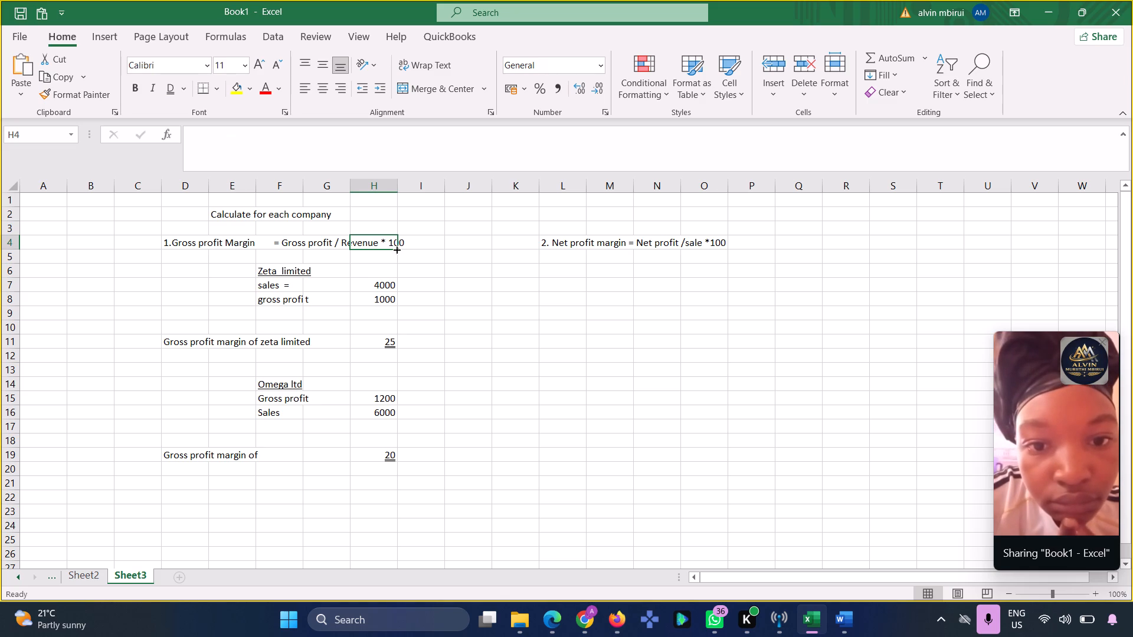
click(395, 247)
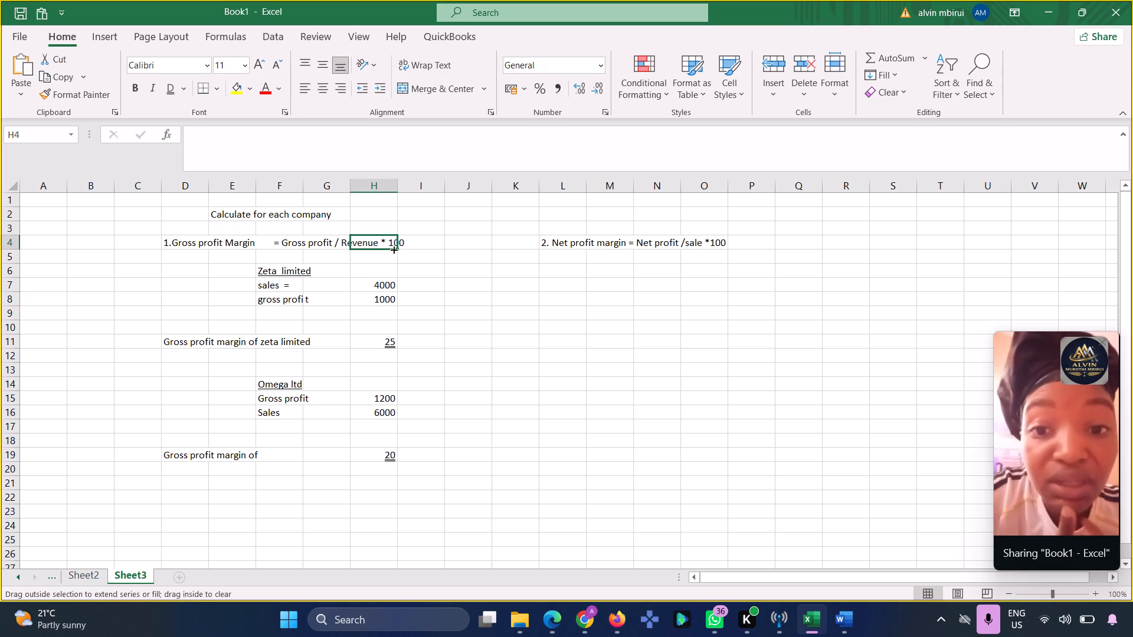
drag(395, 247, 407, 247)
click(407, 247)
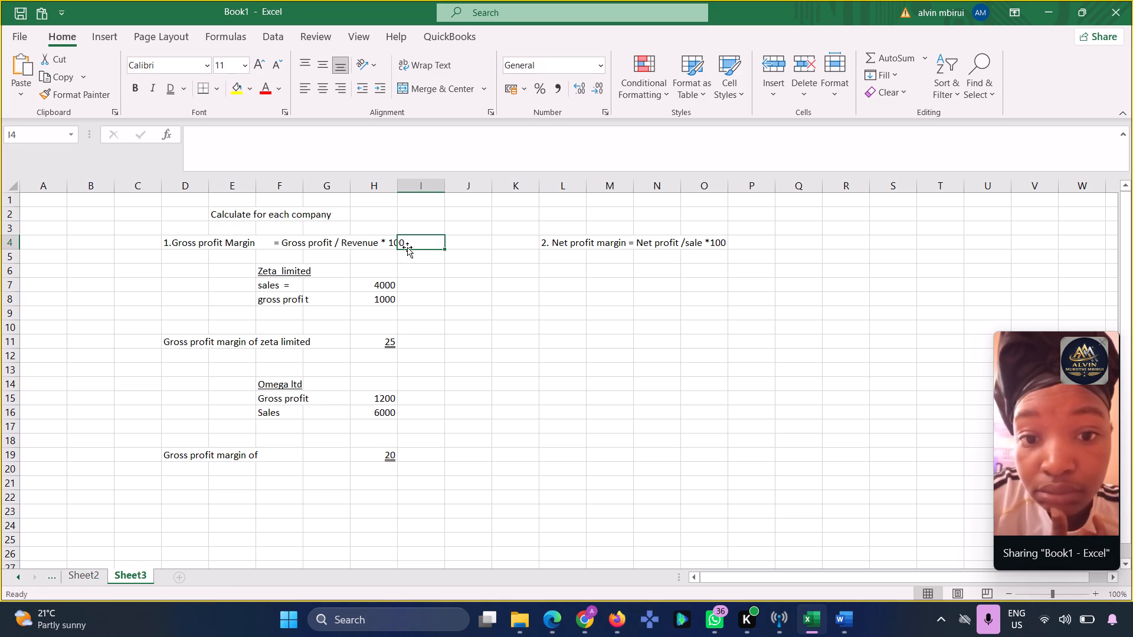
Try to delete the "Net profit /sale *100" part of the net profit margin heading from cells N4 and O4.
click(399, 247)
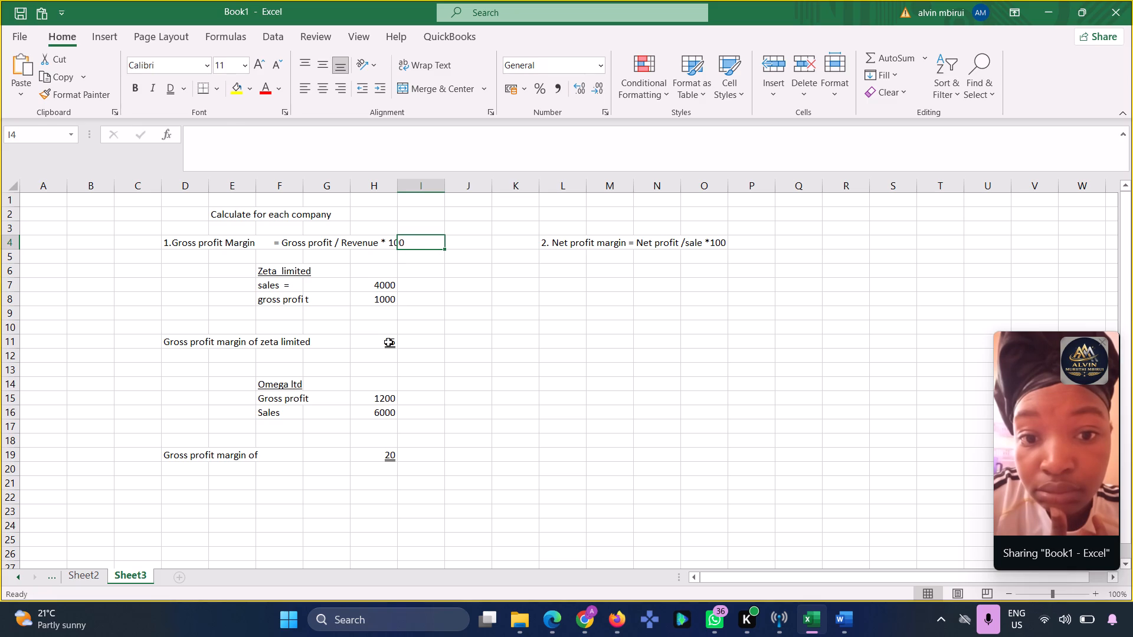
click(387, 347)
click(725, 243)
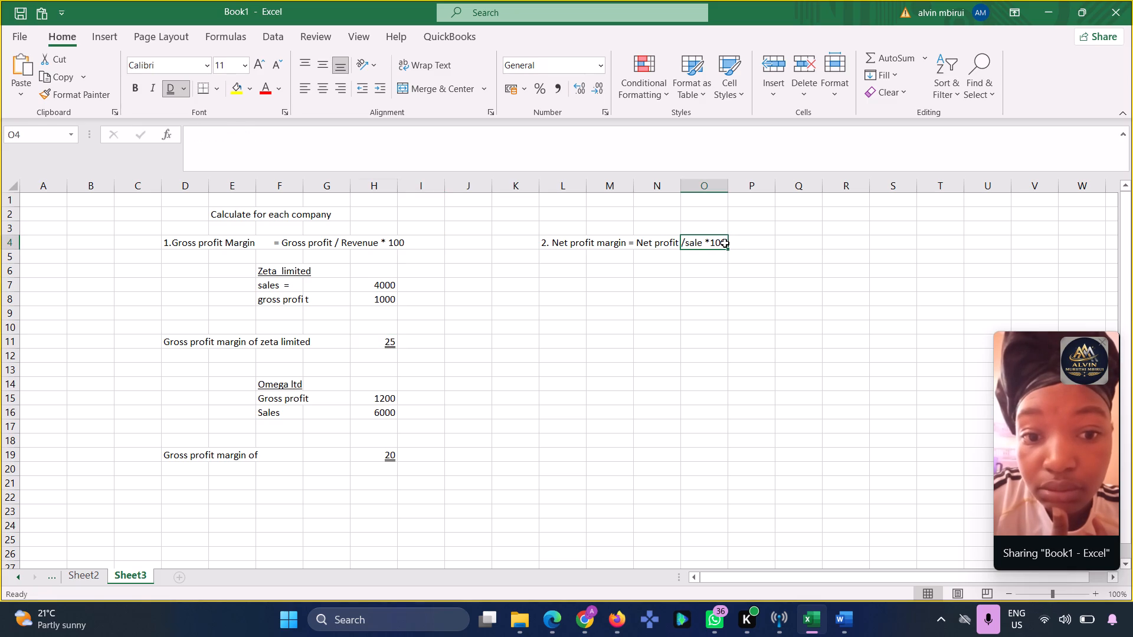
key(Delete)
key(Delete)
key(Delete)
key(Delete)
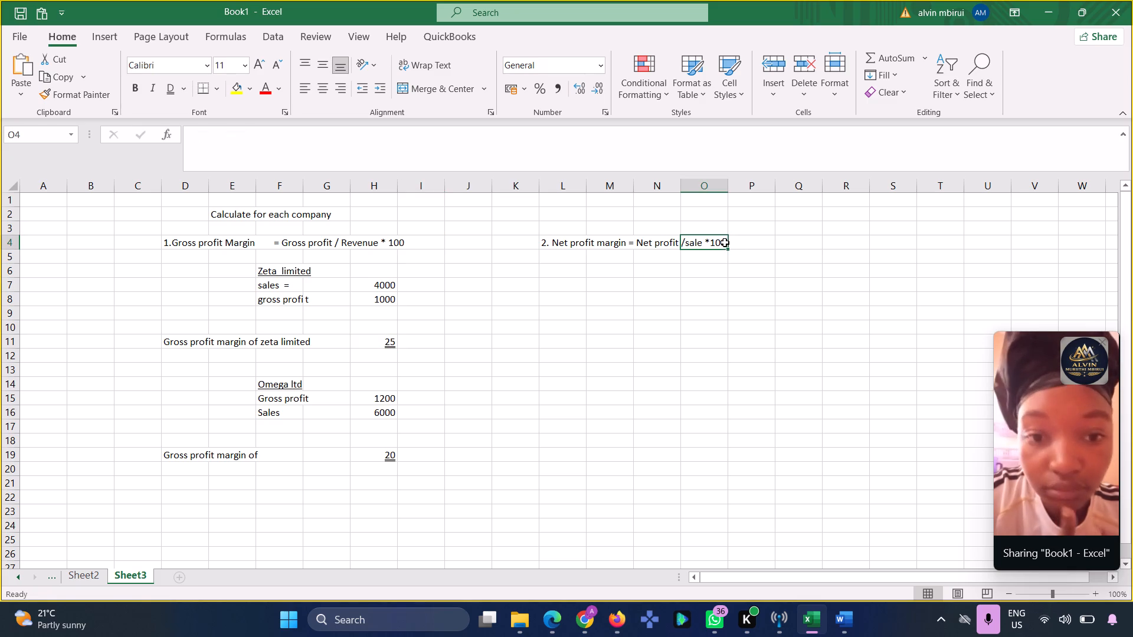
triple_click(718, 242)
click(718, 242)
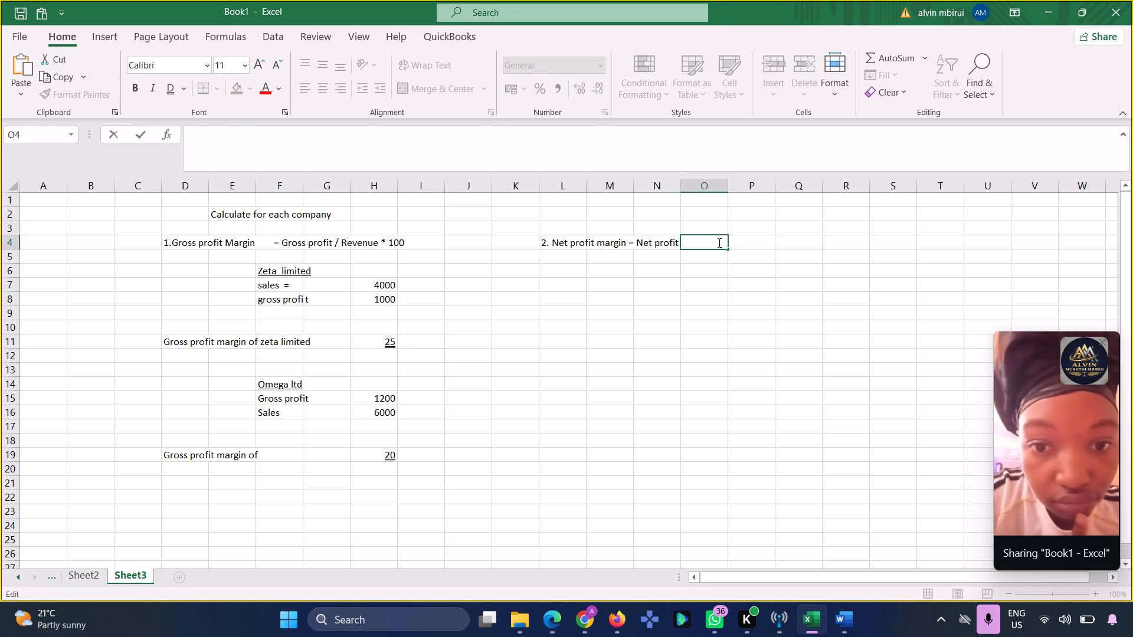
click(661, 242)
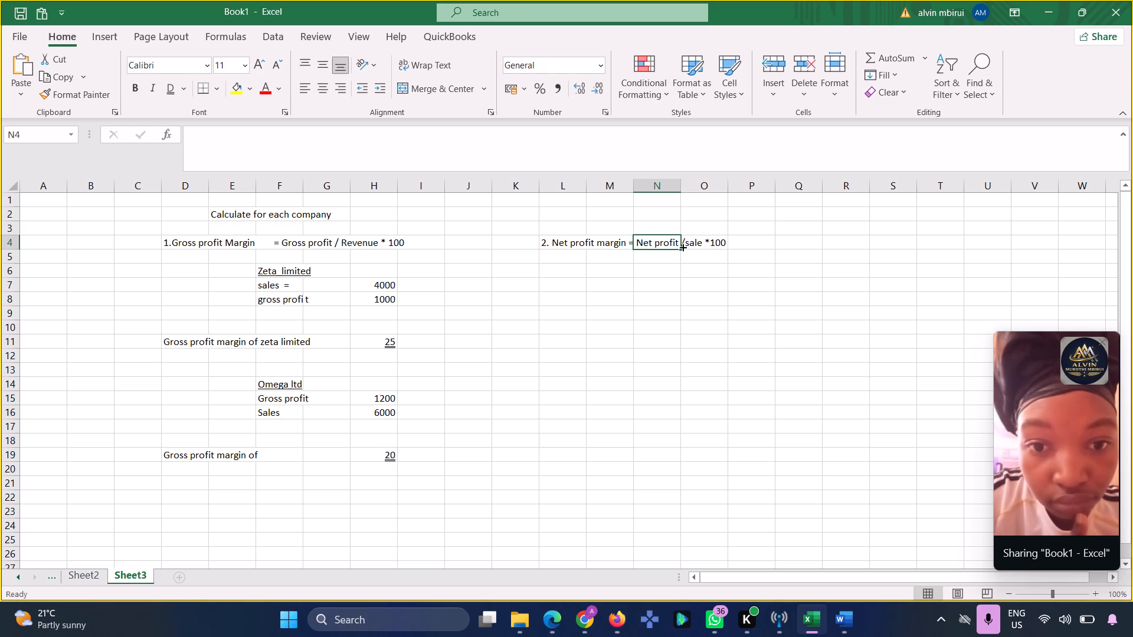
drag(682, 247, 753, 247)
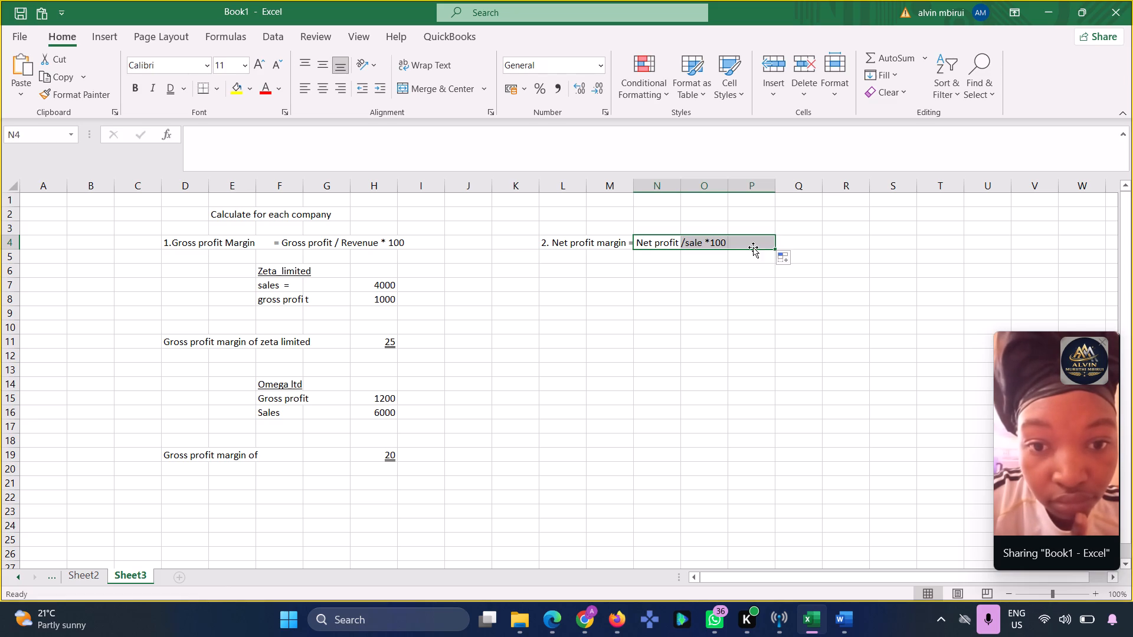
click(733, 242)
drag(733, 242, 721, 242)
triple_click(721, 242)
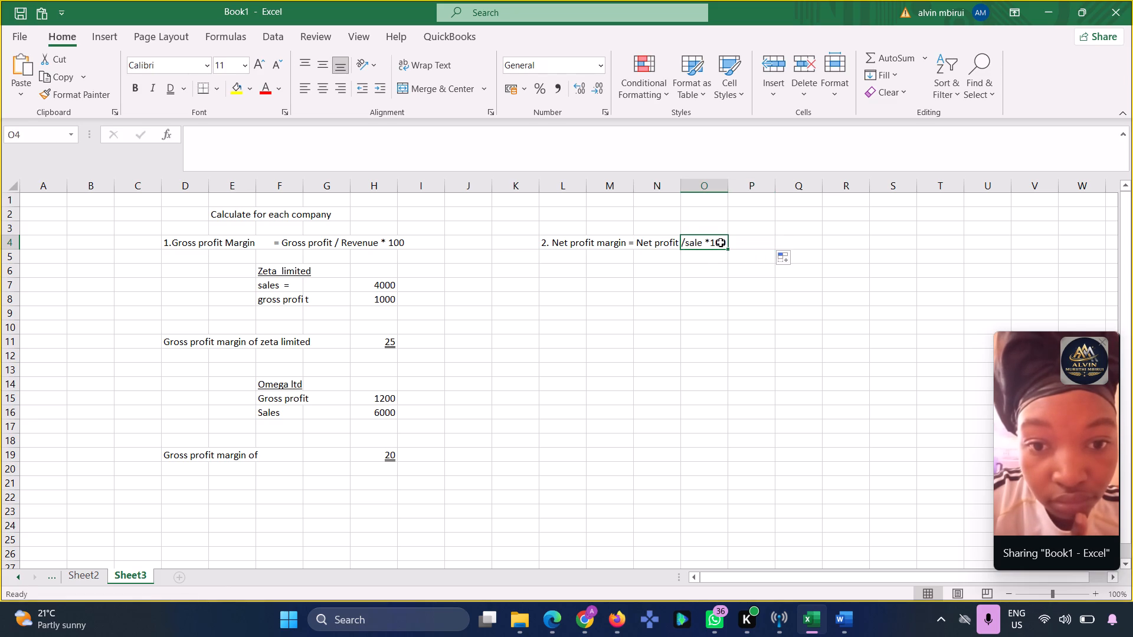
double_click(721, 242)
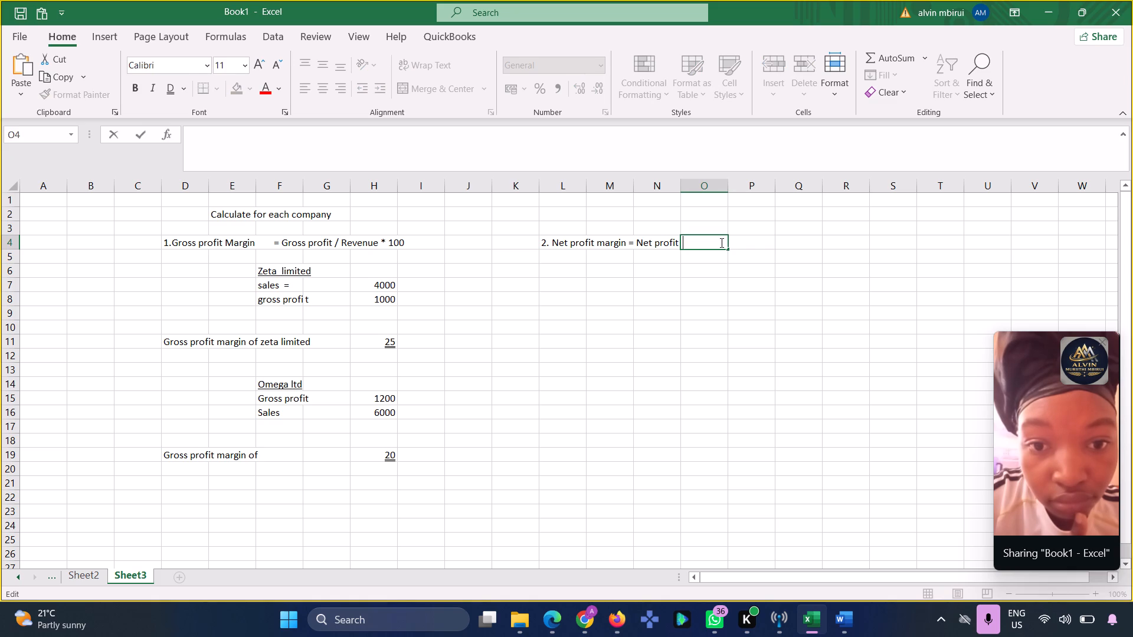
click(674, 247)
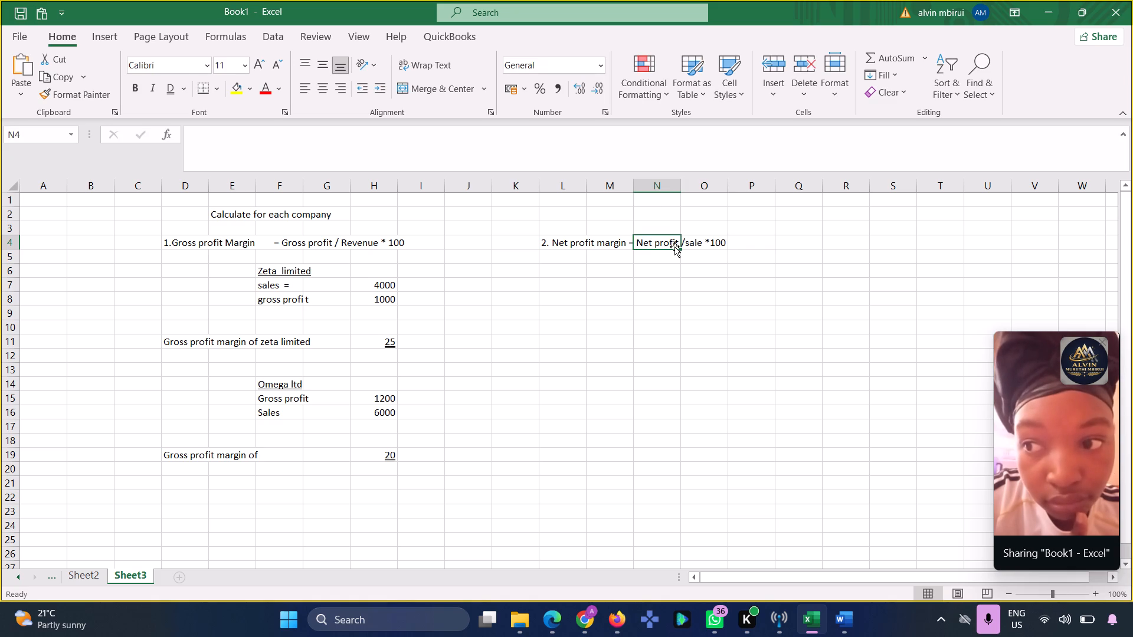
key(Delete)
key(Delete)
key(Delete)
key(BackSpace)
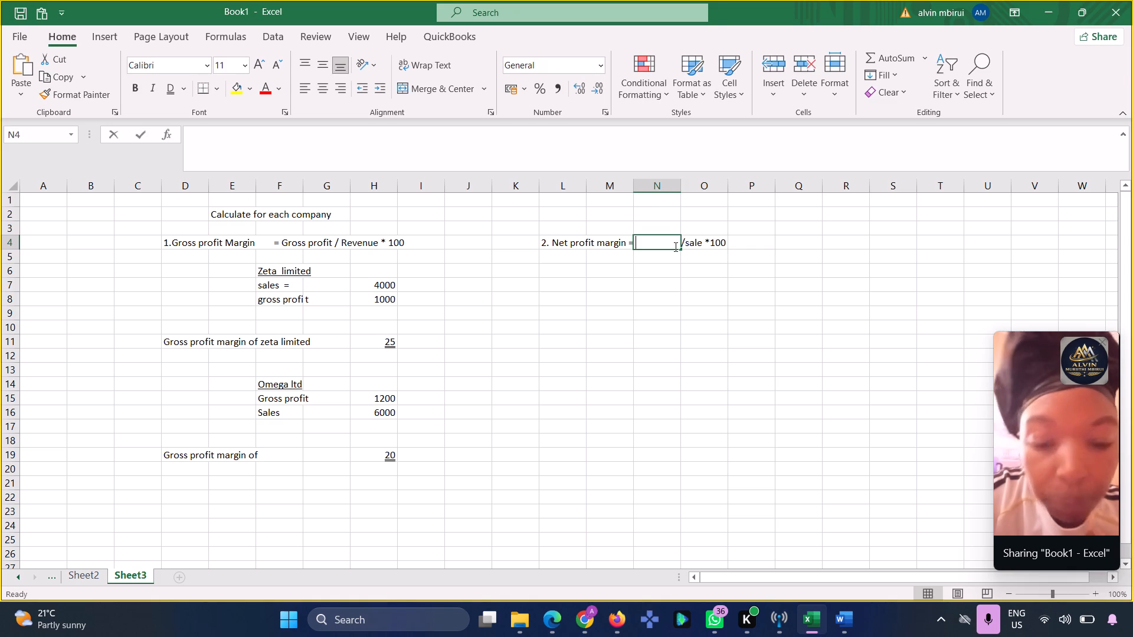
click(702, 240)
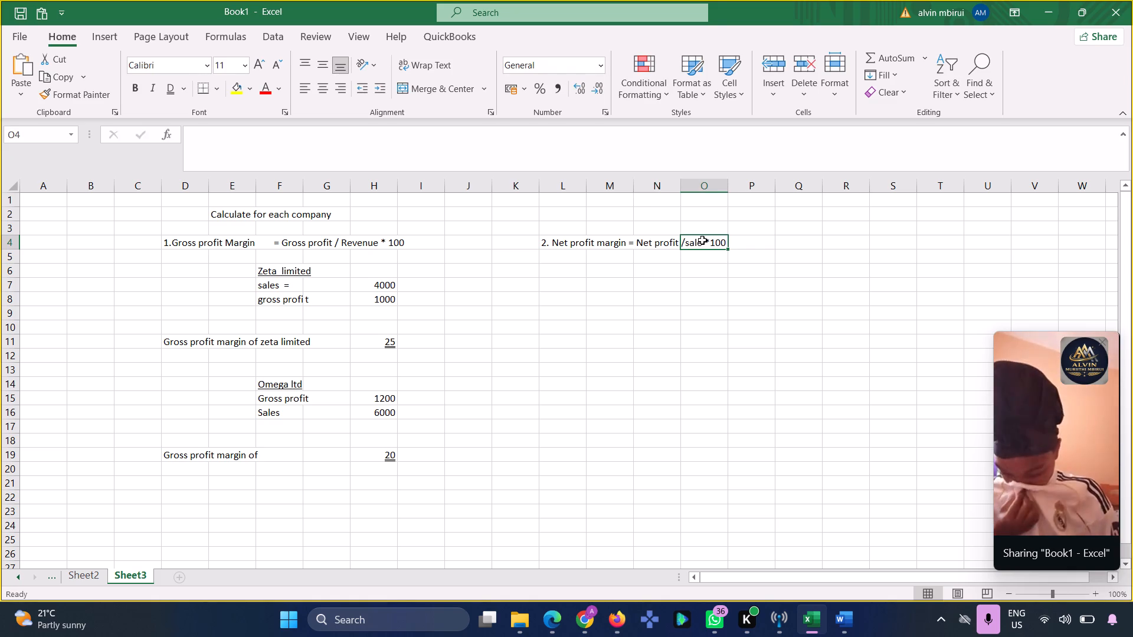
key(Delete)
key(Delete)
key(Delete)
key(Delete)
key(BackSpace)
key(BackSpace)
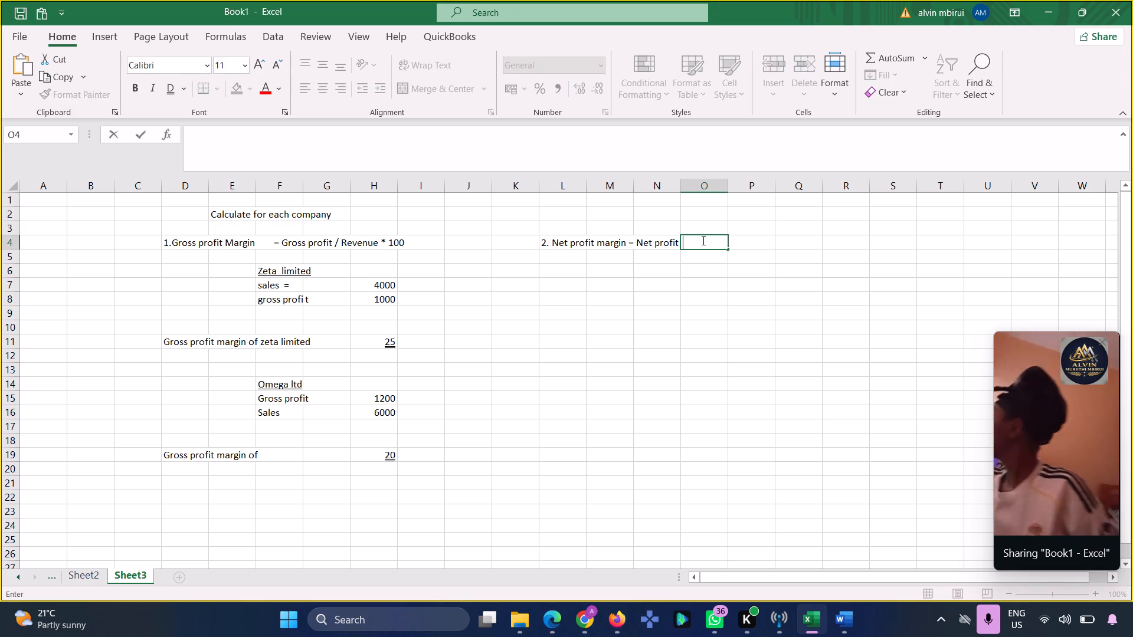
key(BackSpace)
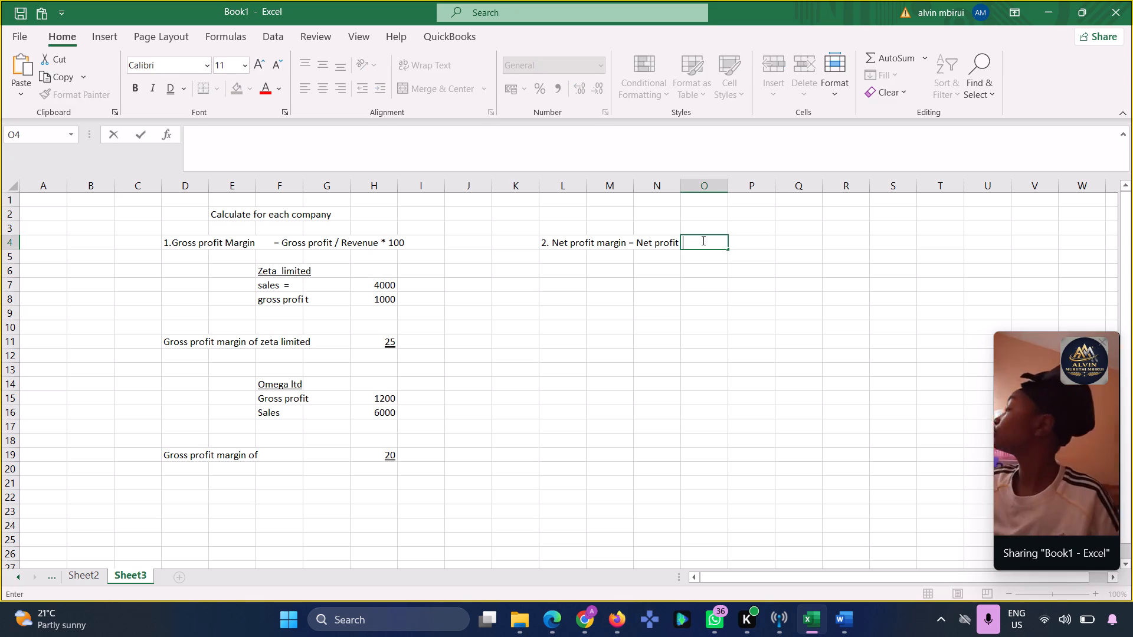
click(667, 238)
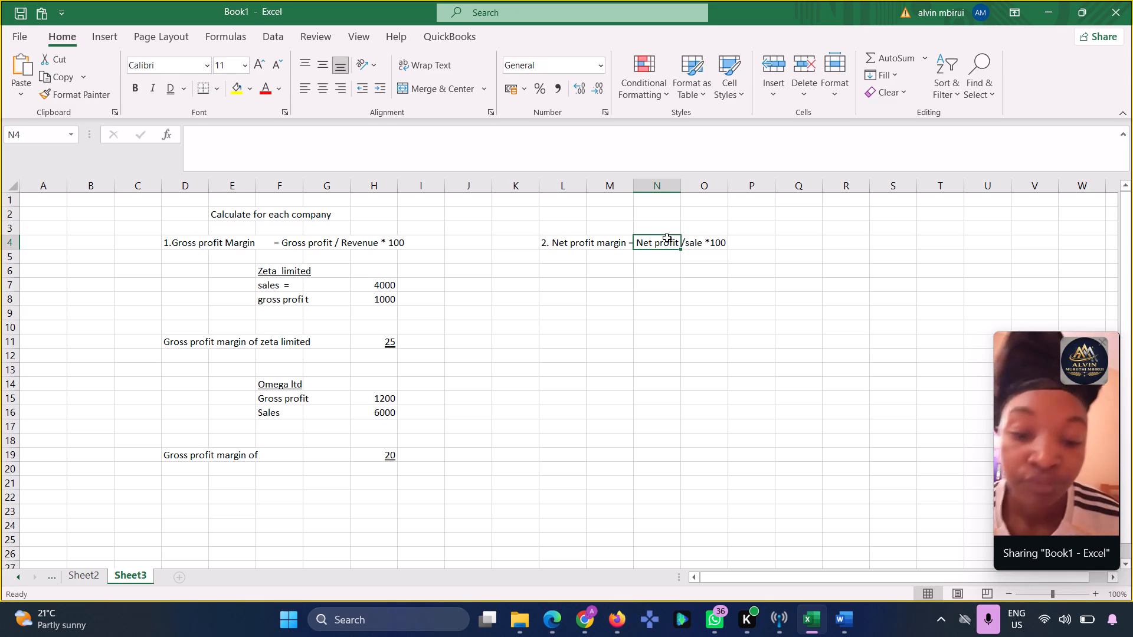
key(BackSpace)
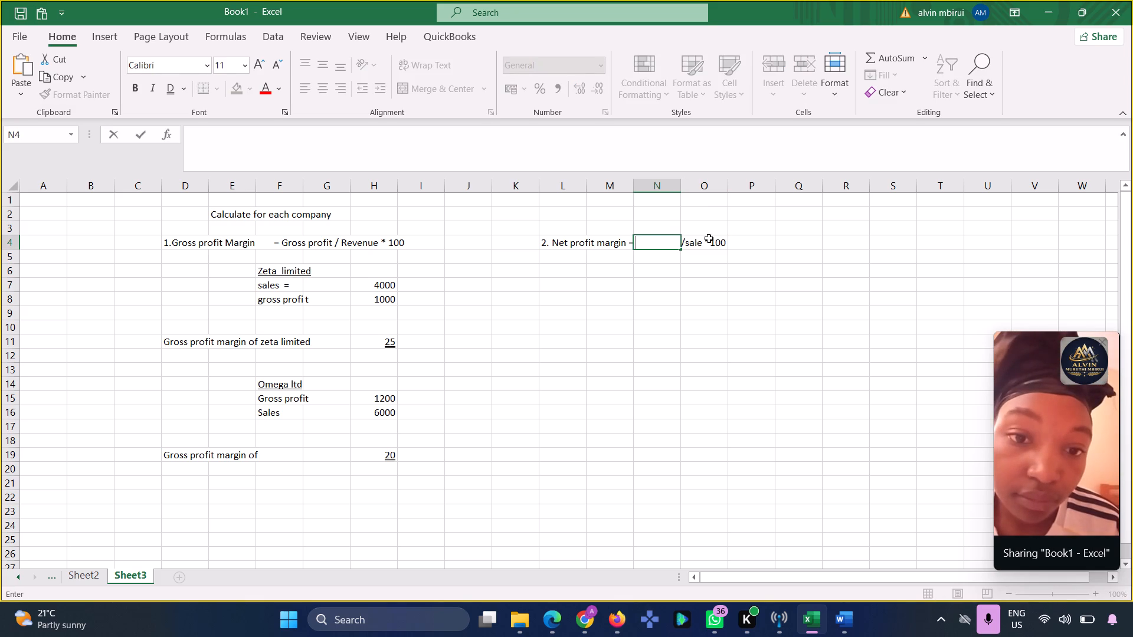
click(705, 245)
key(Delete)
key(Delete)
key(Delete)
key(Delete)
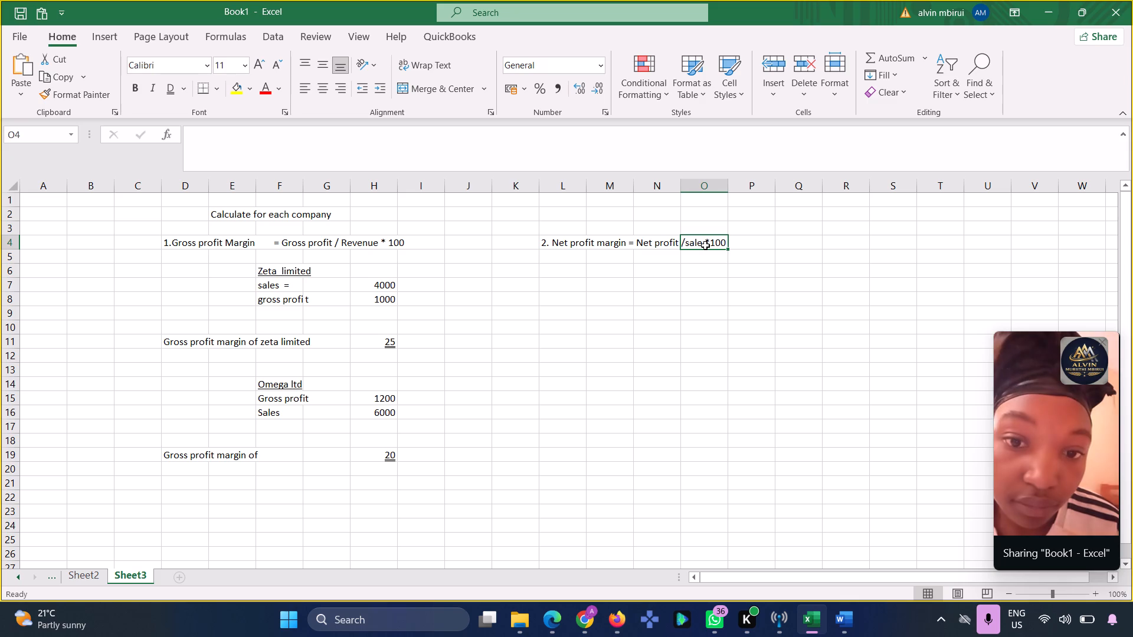
Enter the company name "Zeta limited" in cell M6 below the net profit margin heading.
click(699, 267)
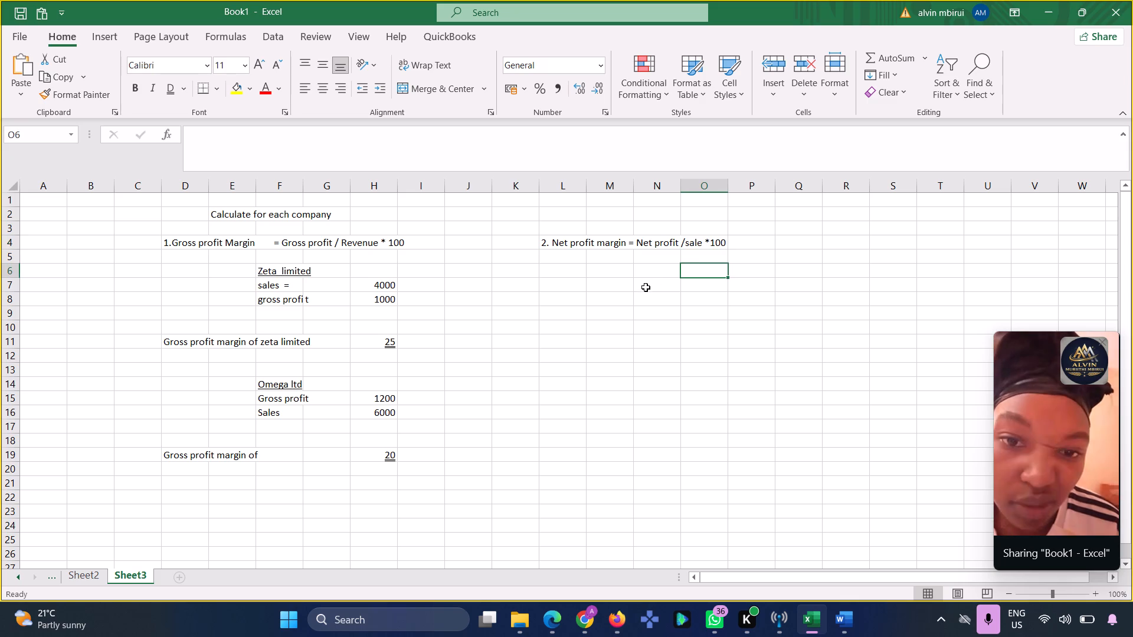
click(621, 311)
click(611, 287)
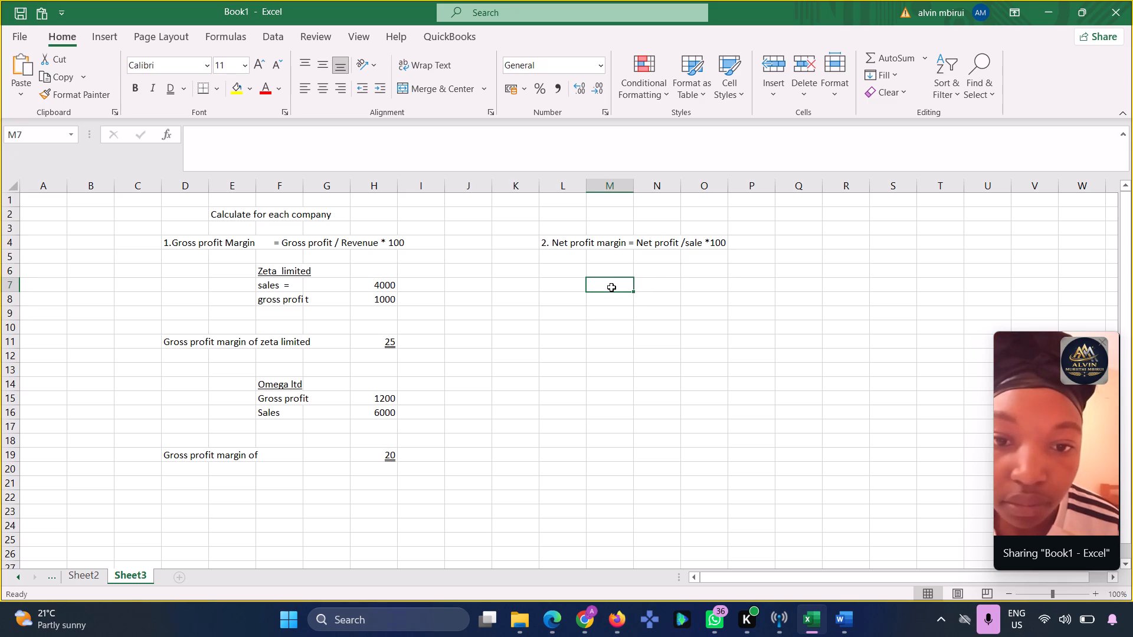
drag(611, 281, 608, 258)
click(608, 258)
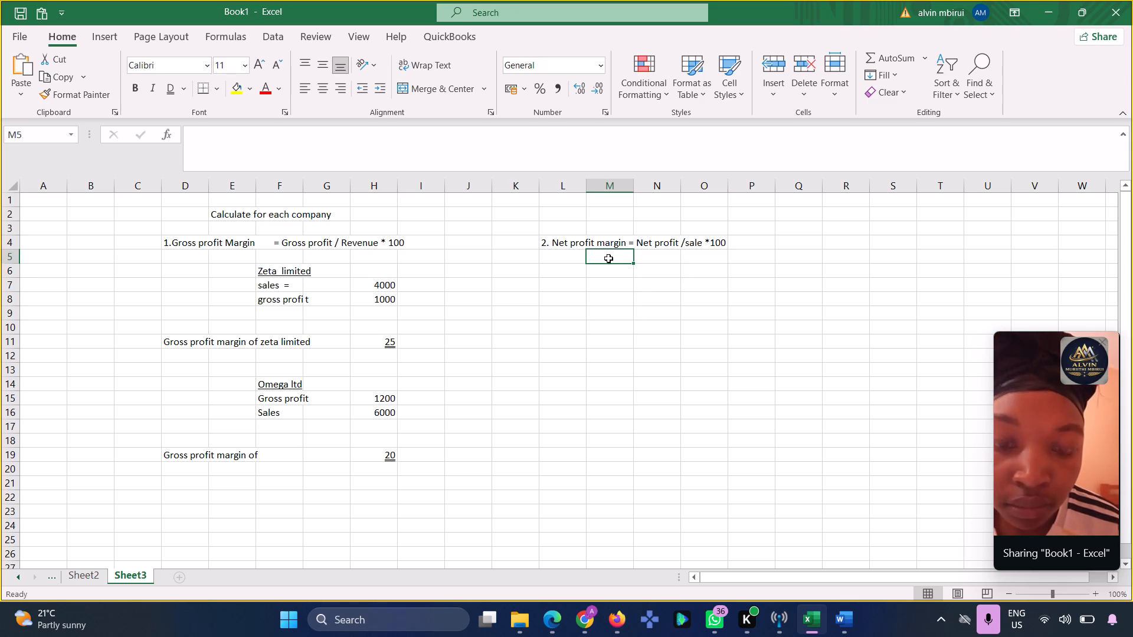
click(608, 272)
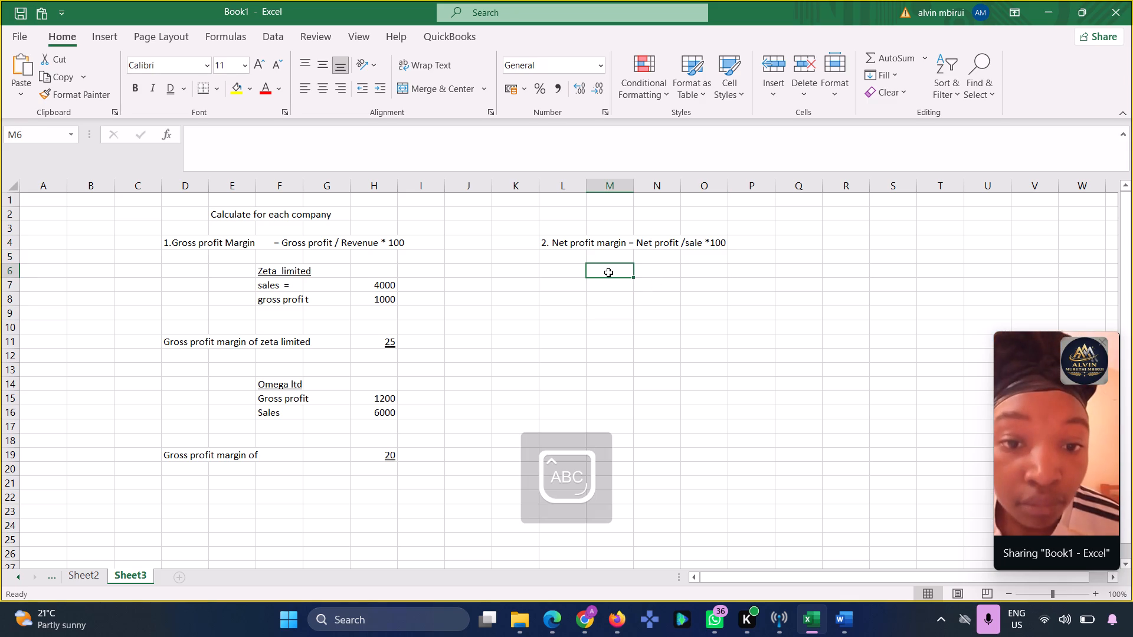
key(BackSpace)
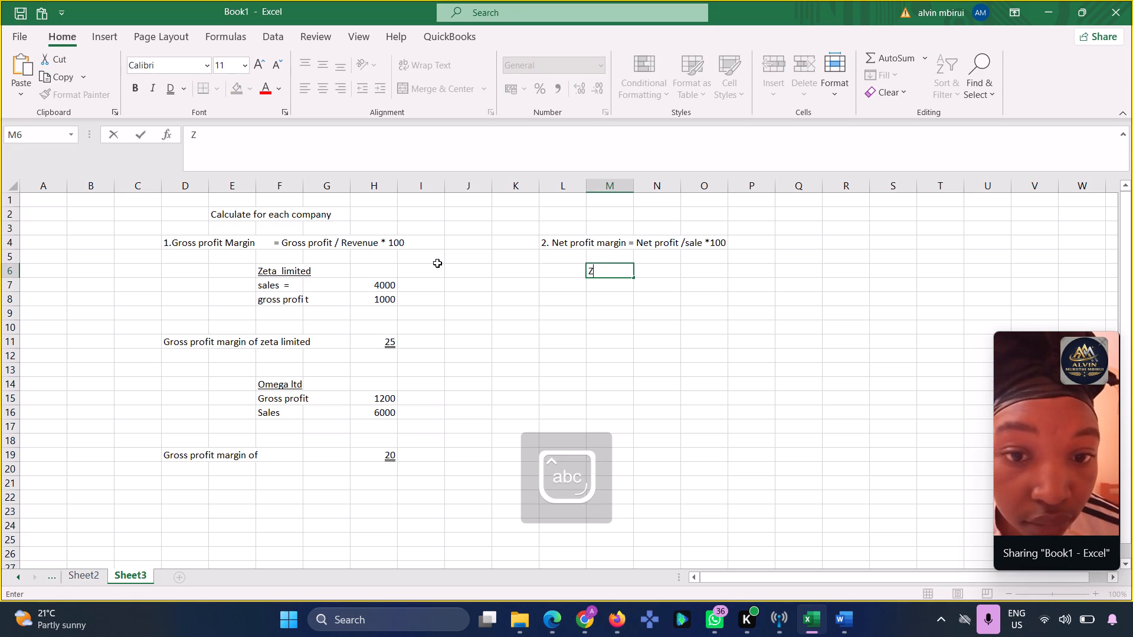
click(293, 272)
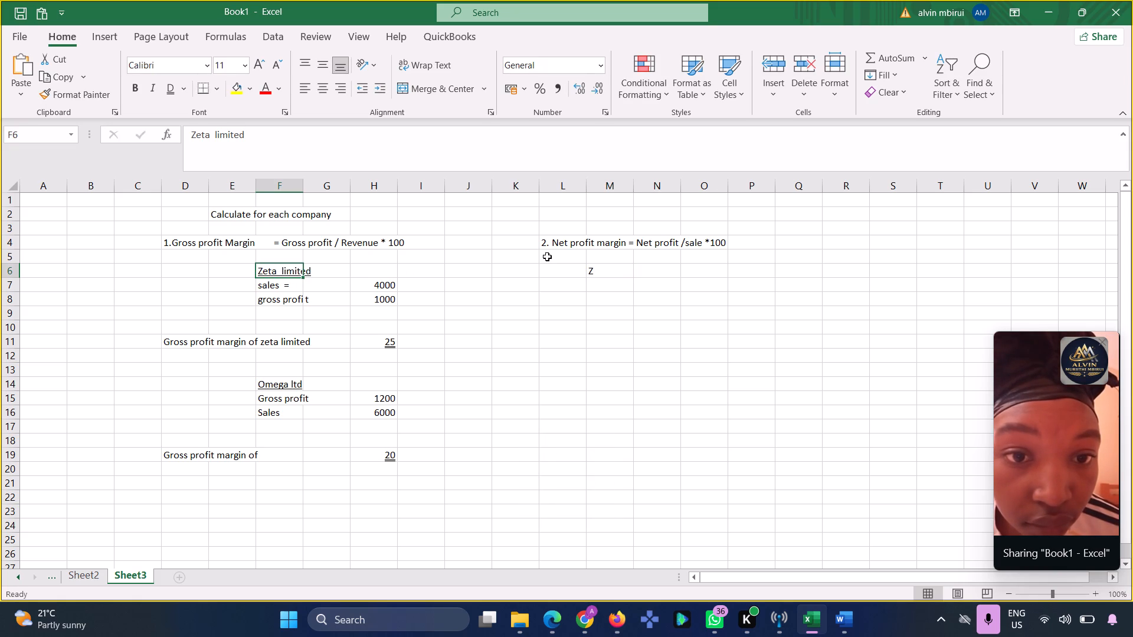
click(605, 268)
double_click(595, 273)
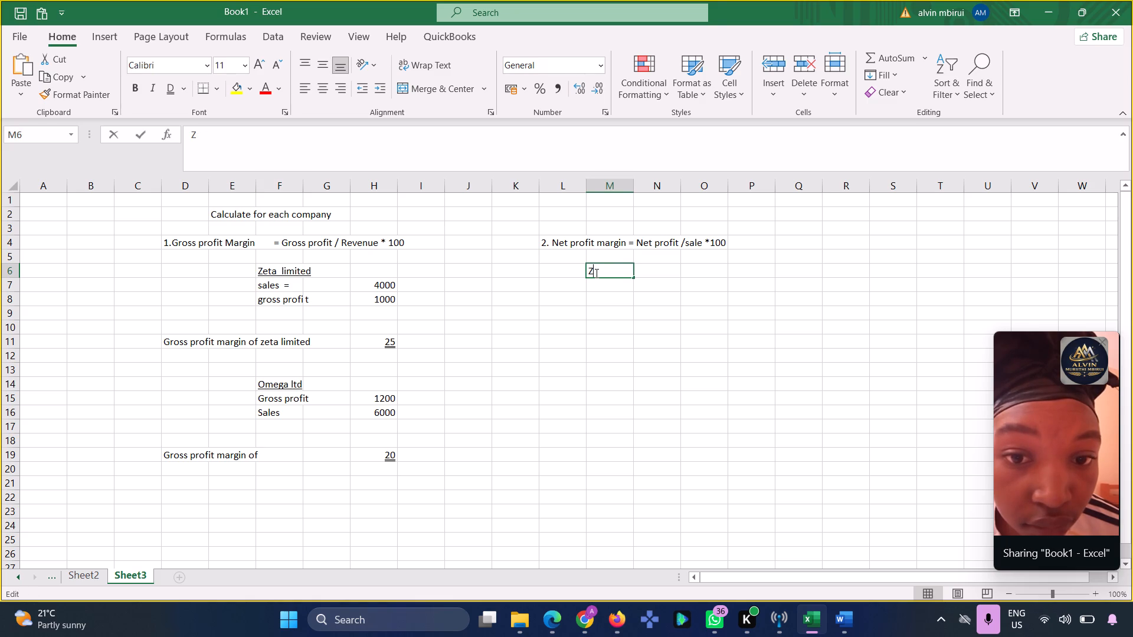
text(eta limi)
text(ted)
key(space)
click(598, 293)
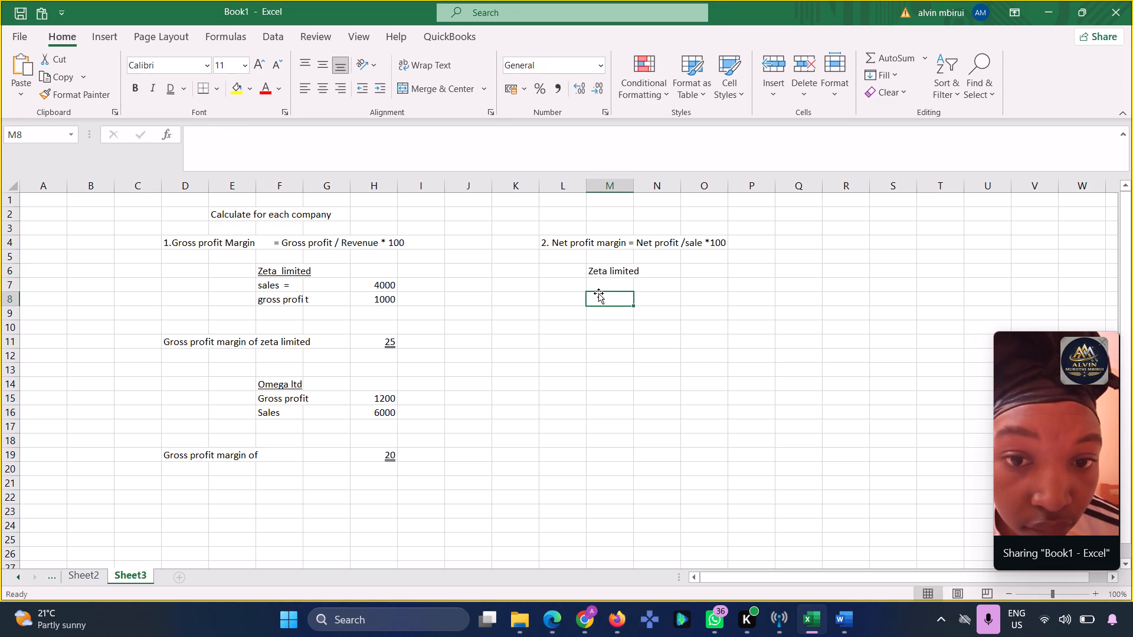
Apply a single underline to the "Zeta limited" subheading in cell M6.
click(609, 267)
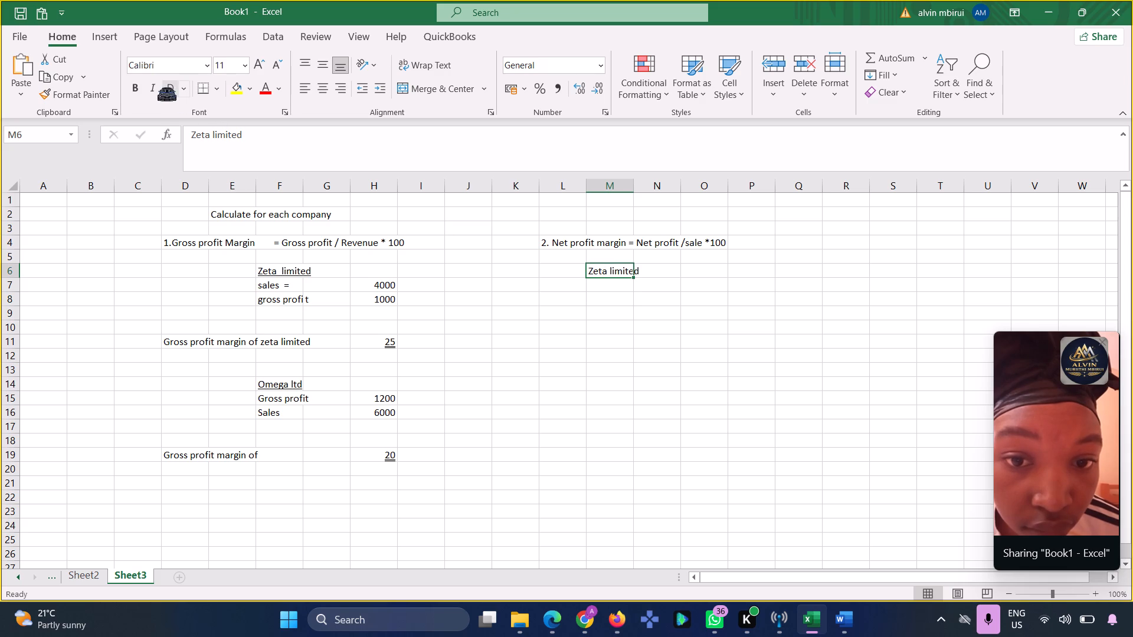
click(183, 87)
click(185, 101)
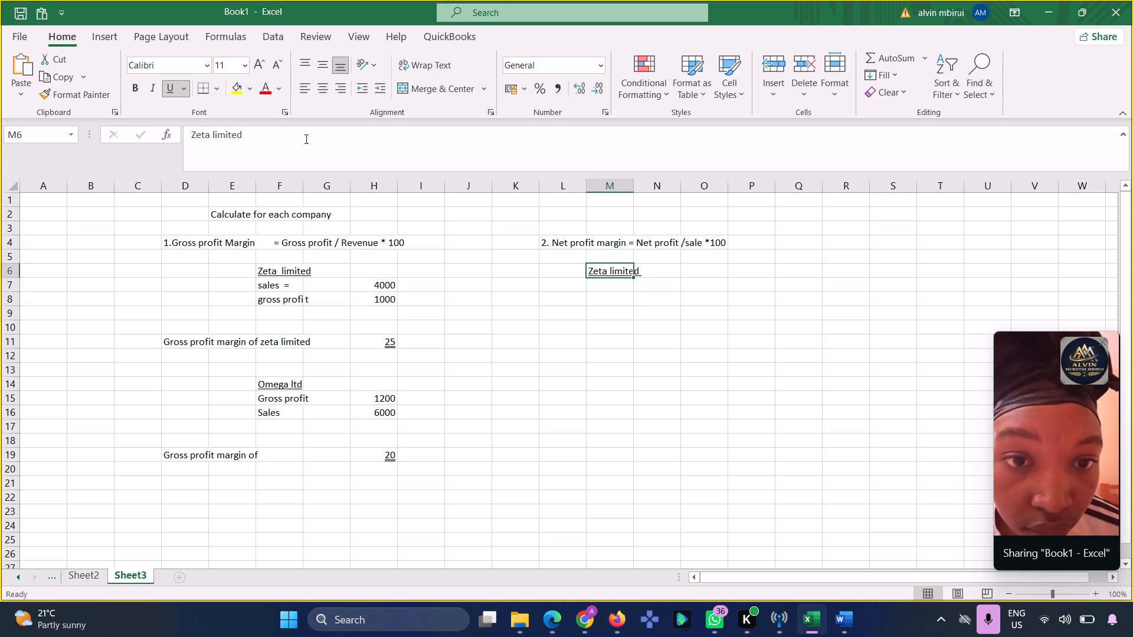
Enter Zeta limited's net profit with the label "Net profit" in cell M7 and the value 380 in cell O7.
click(623, 290)
click(596, 284)
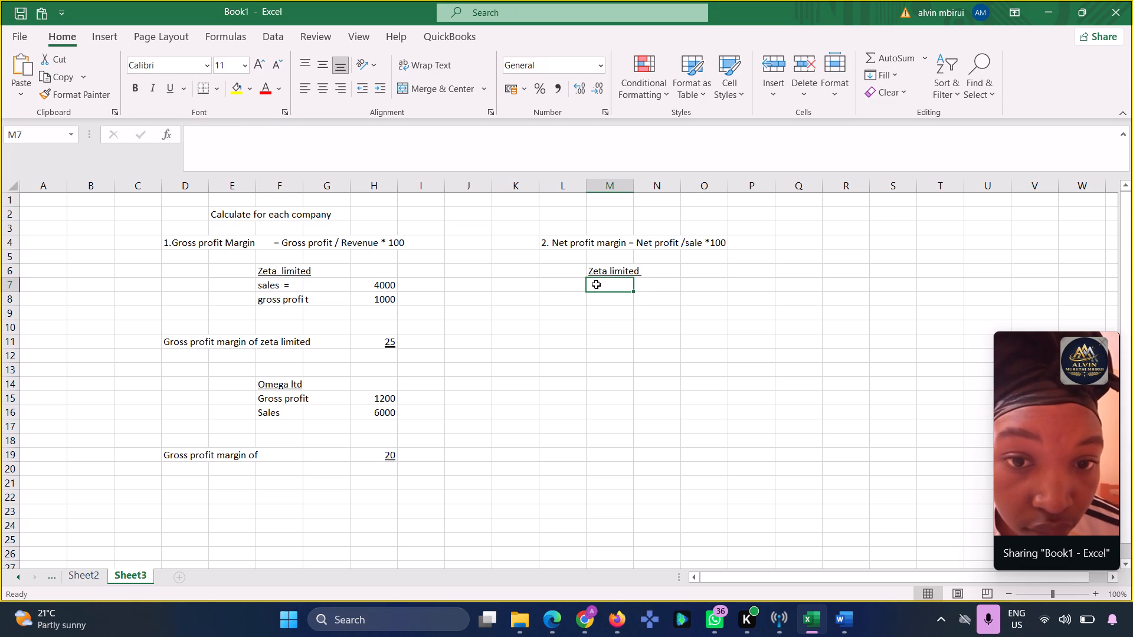
key(equal)
key(space)
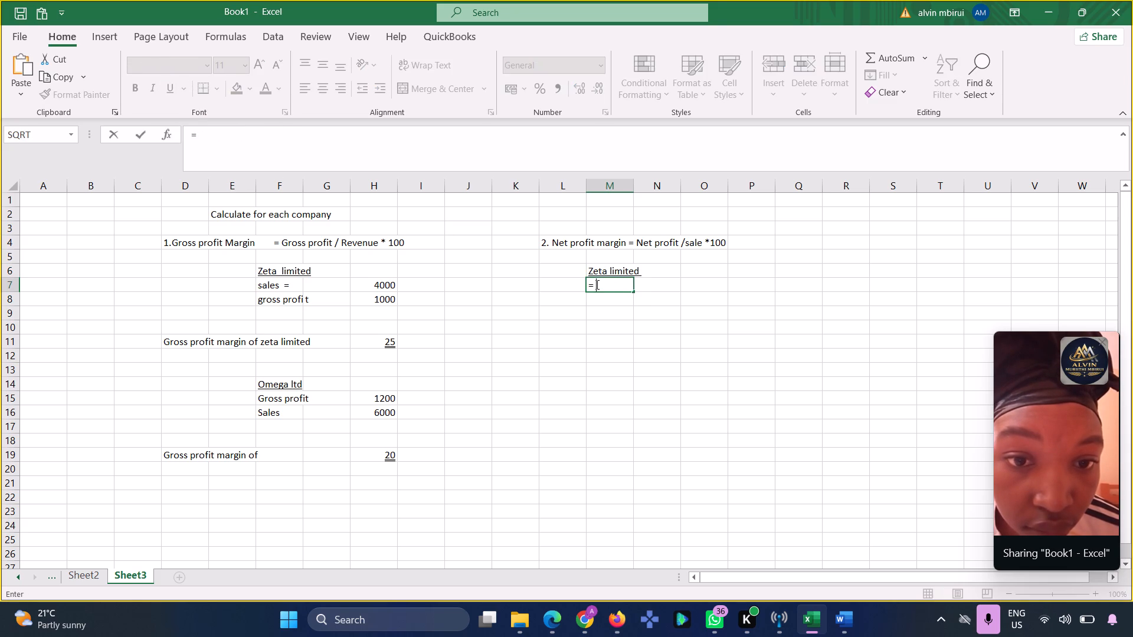
key(BackSpace)
key(BackSpace)
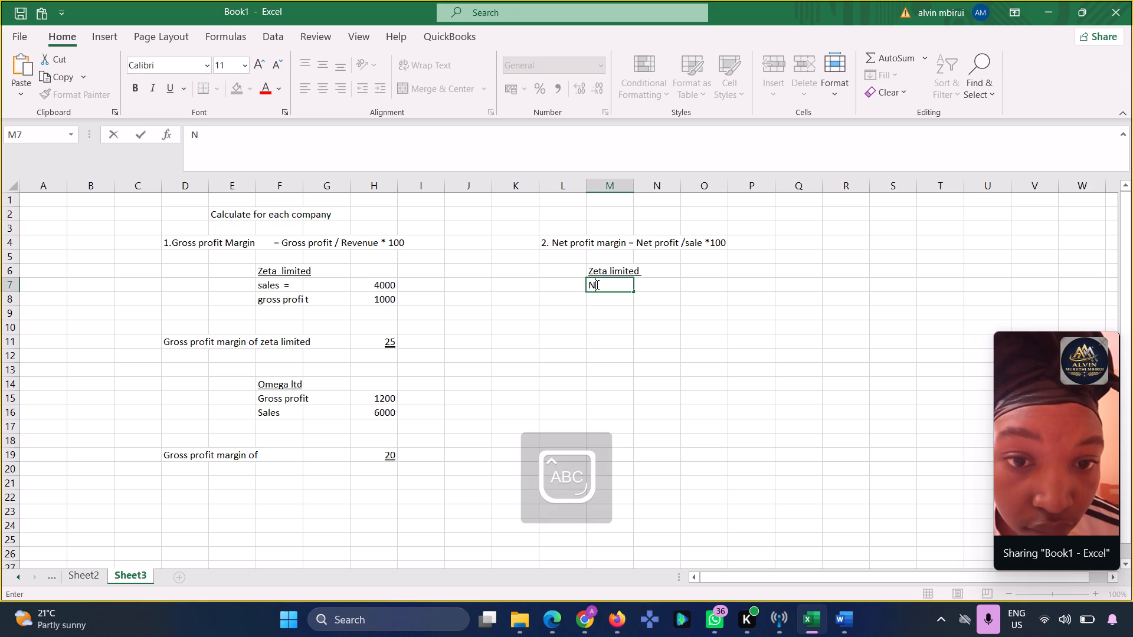
text(et profit)
key(space)
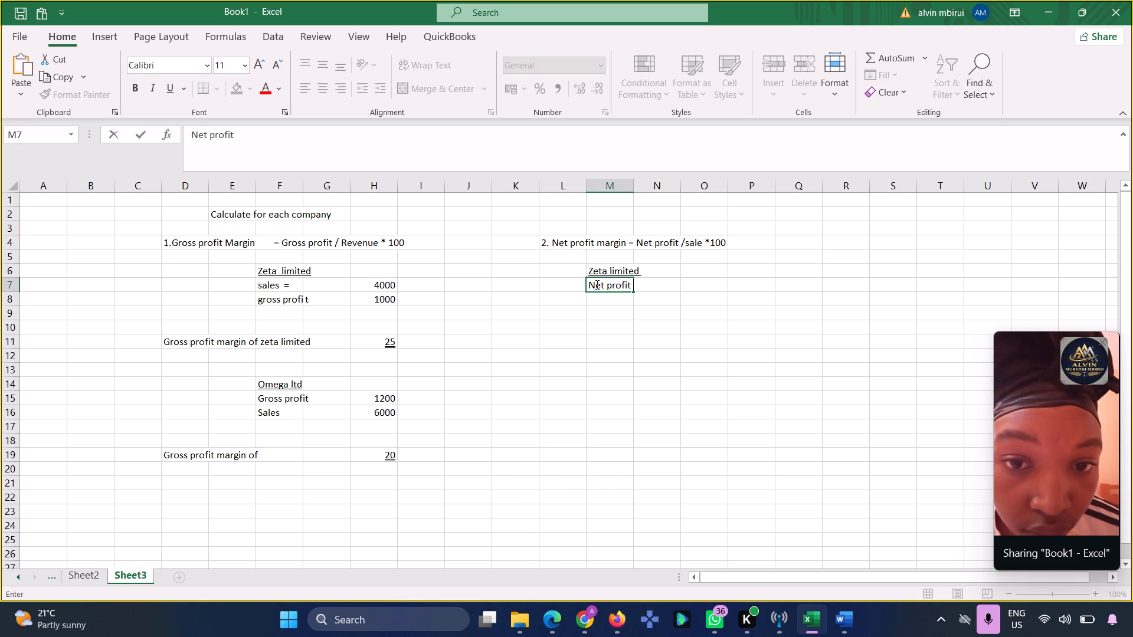
click(701, 293)
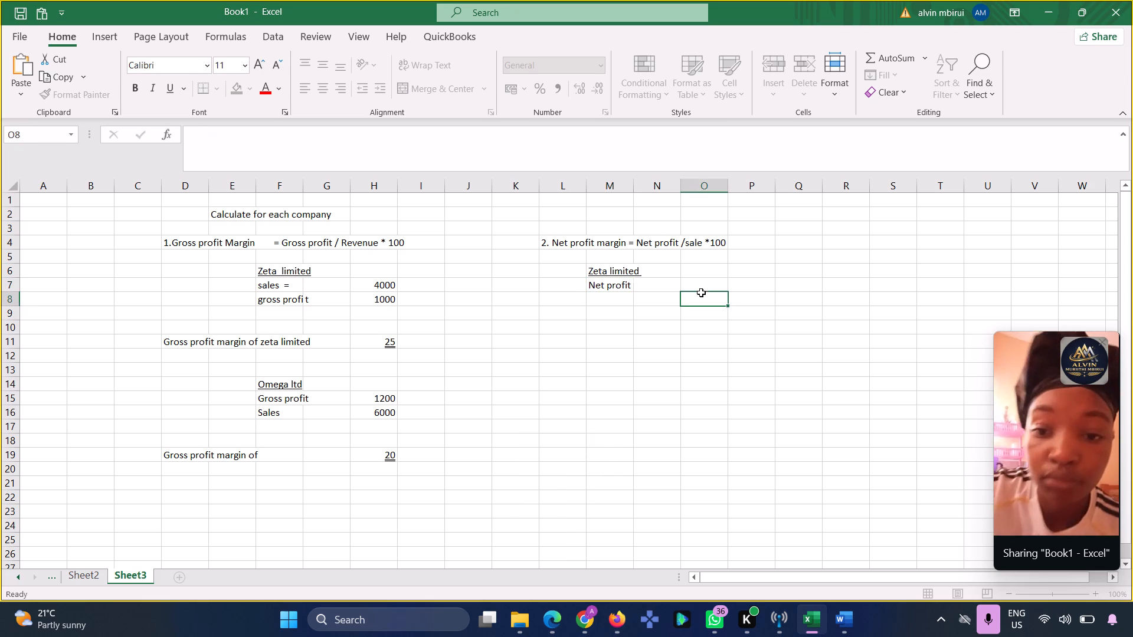
click(700, 284)
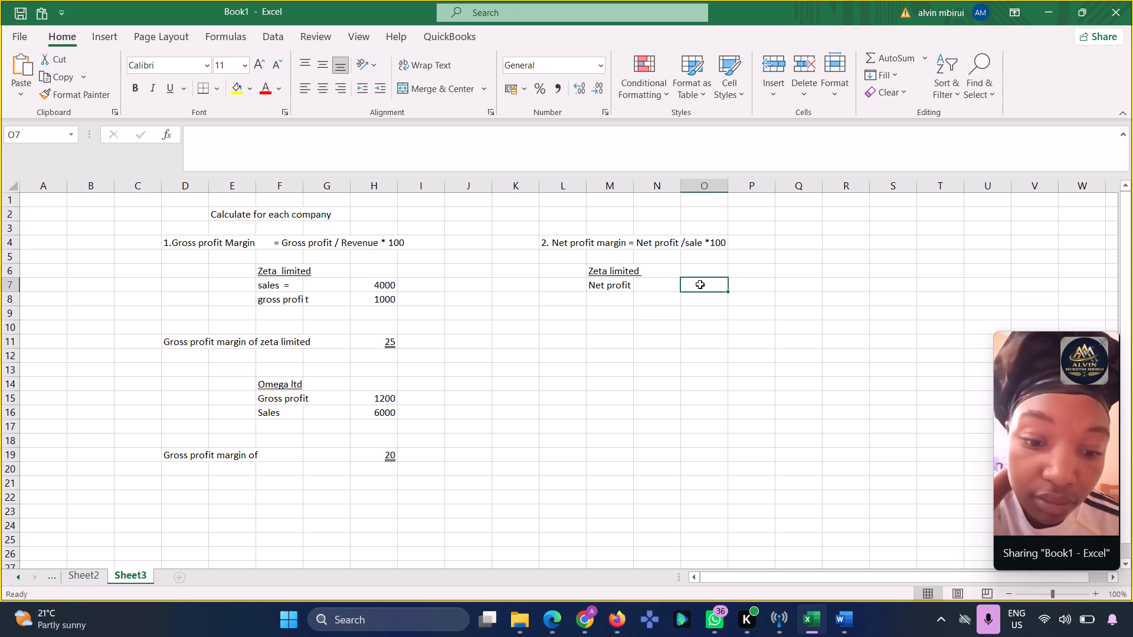
text(380)
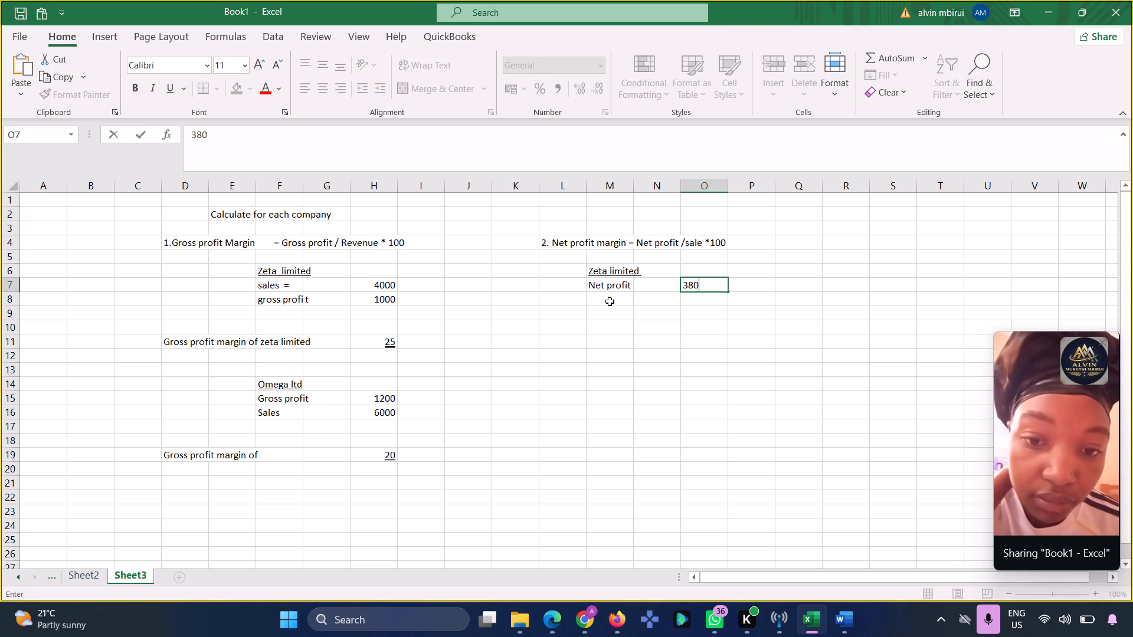
Enter Zeta limited's sales with the label "sale" in cell M8 and the value 4000 in cell O8.
click(610, 301)
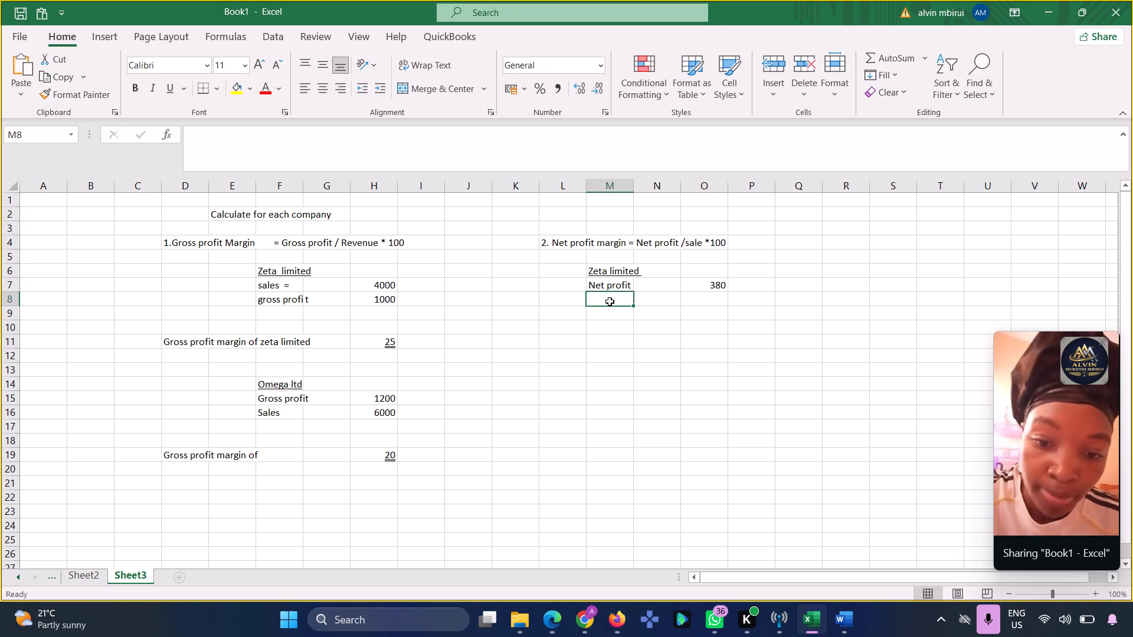
text(sale)
key(space)
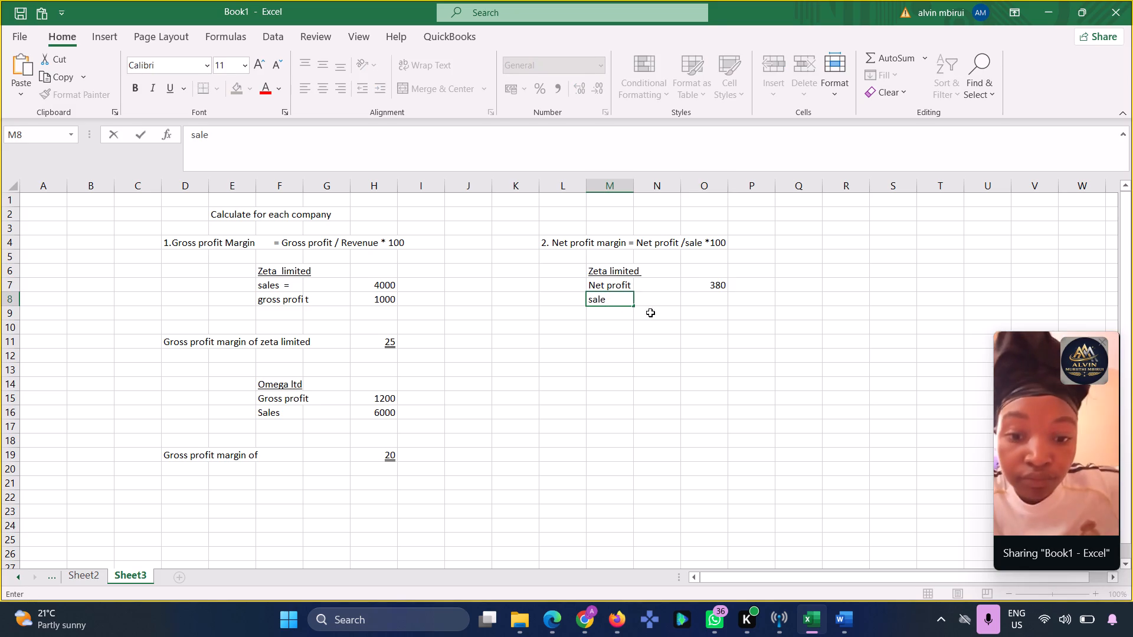
click(699, 306)
click(704, 298)
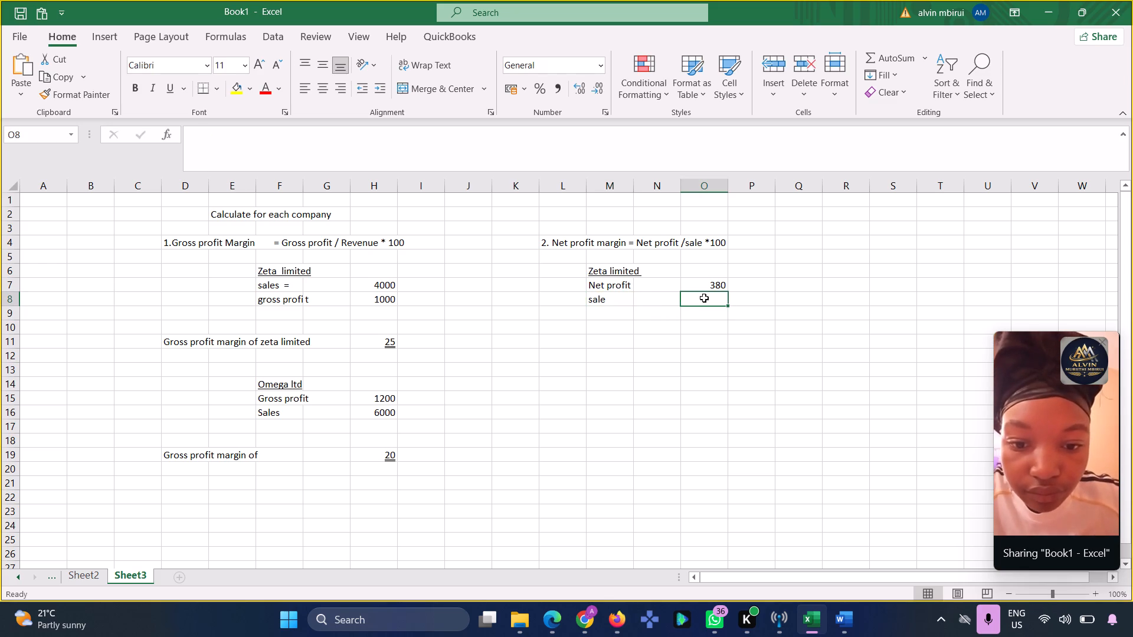
text(49)
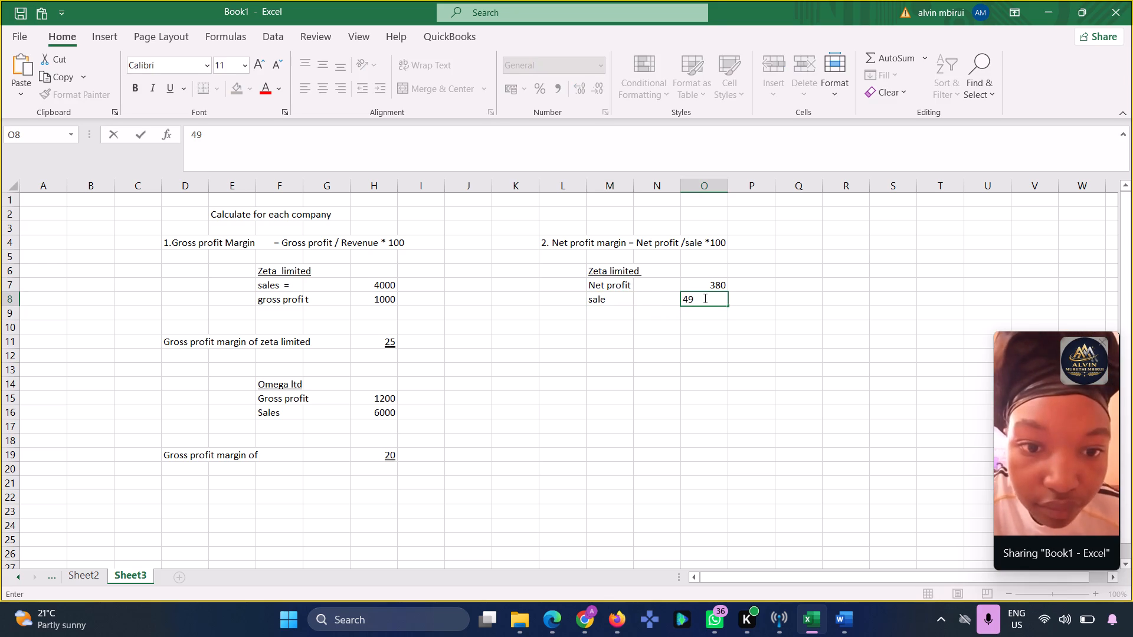
key(BackSpace)
text(00)
key(0)
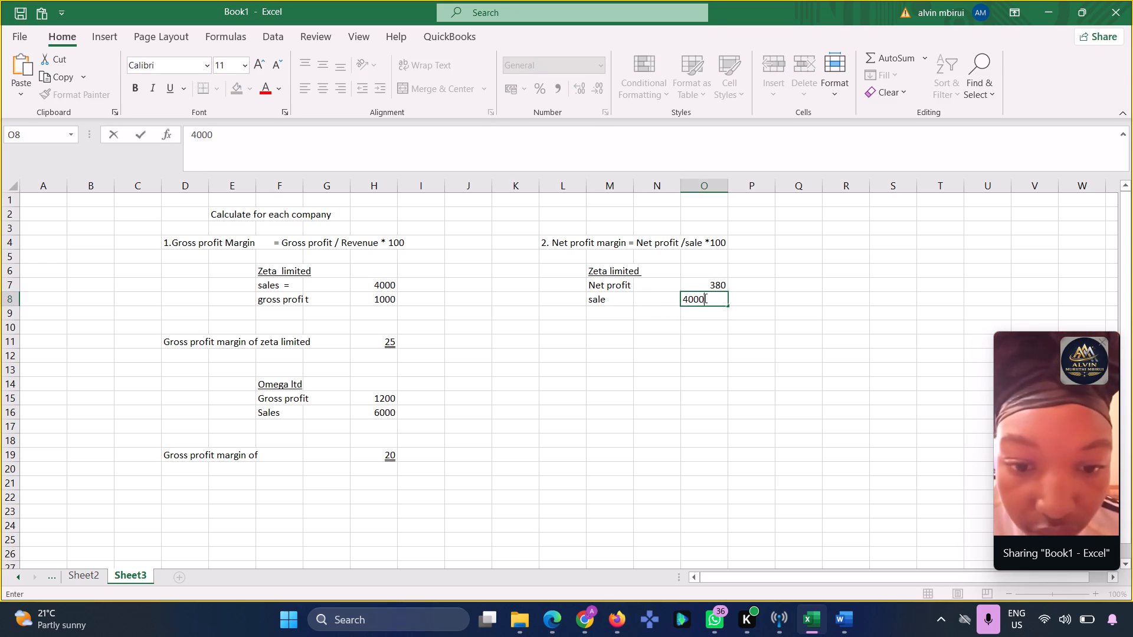
Enter the result label "Net profit" in cell L11 below Zeta limited's figures.
click(559, 336)
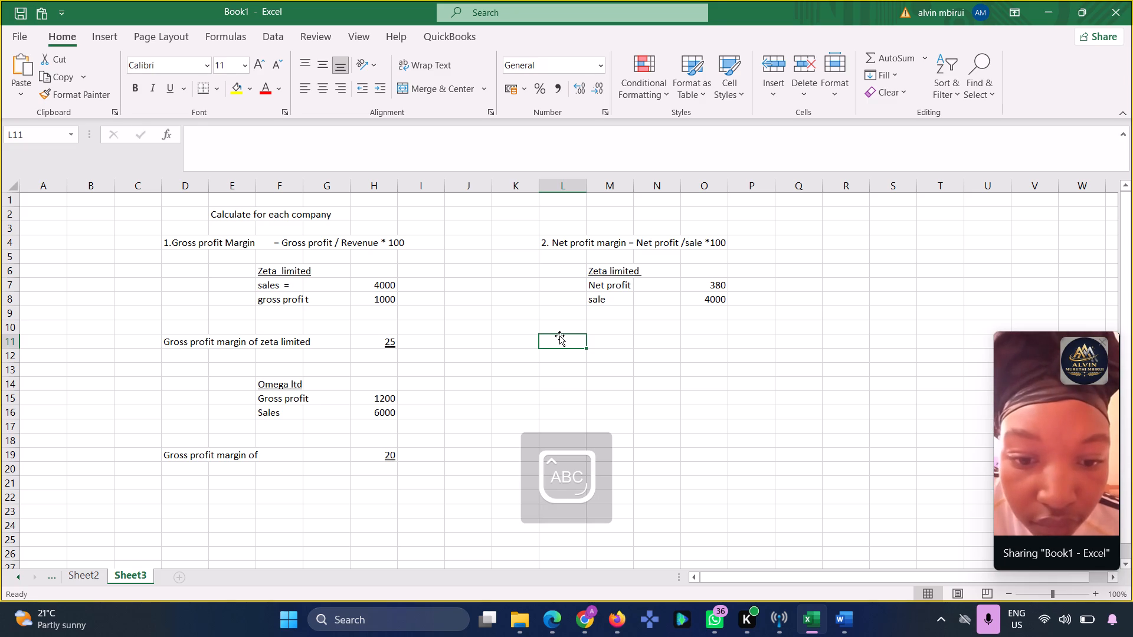
text(et p)
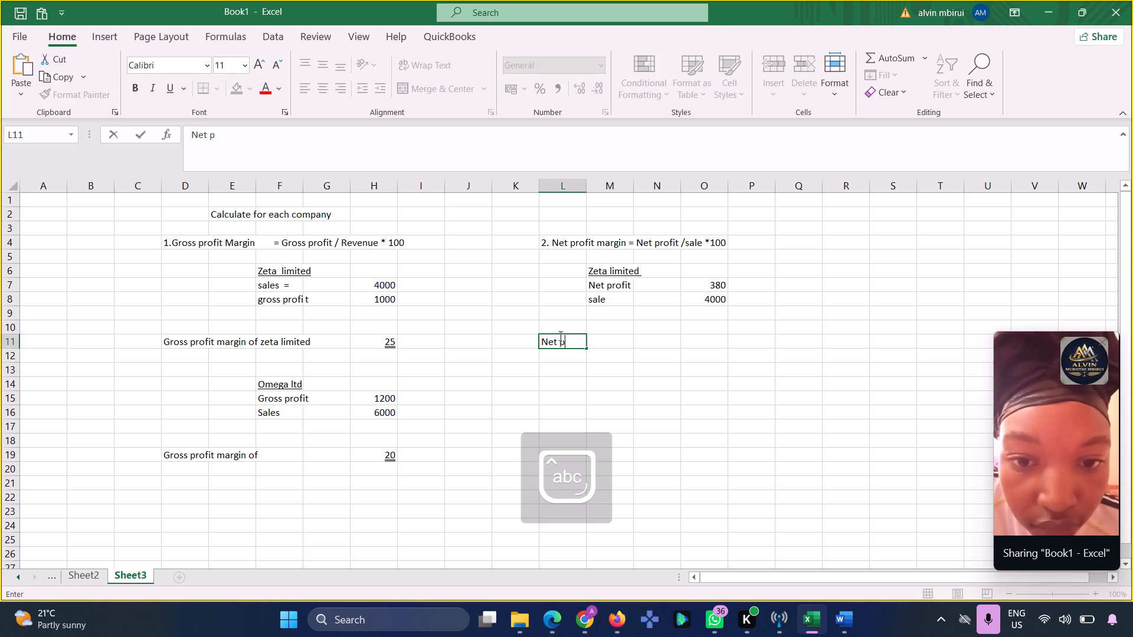
text(rofi)
key(t)
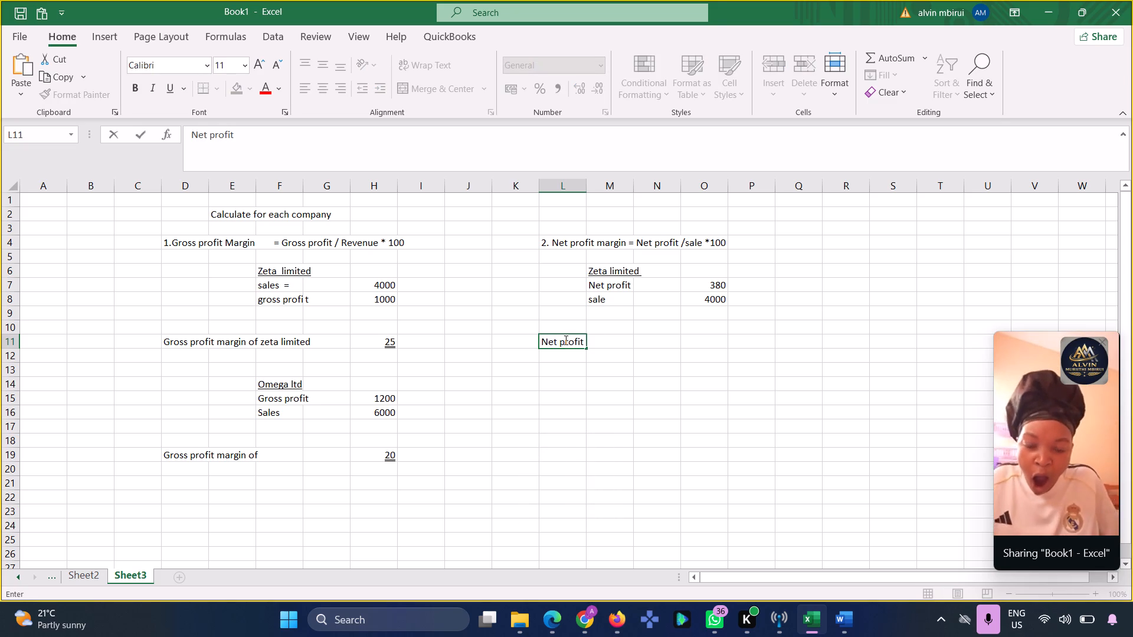
Calculate Zeta limited's net profit margin in cell O11 with the formula =(O7/O8*100%).
click(695, 340)
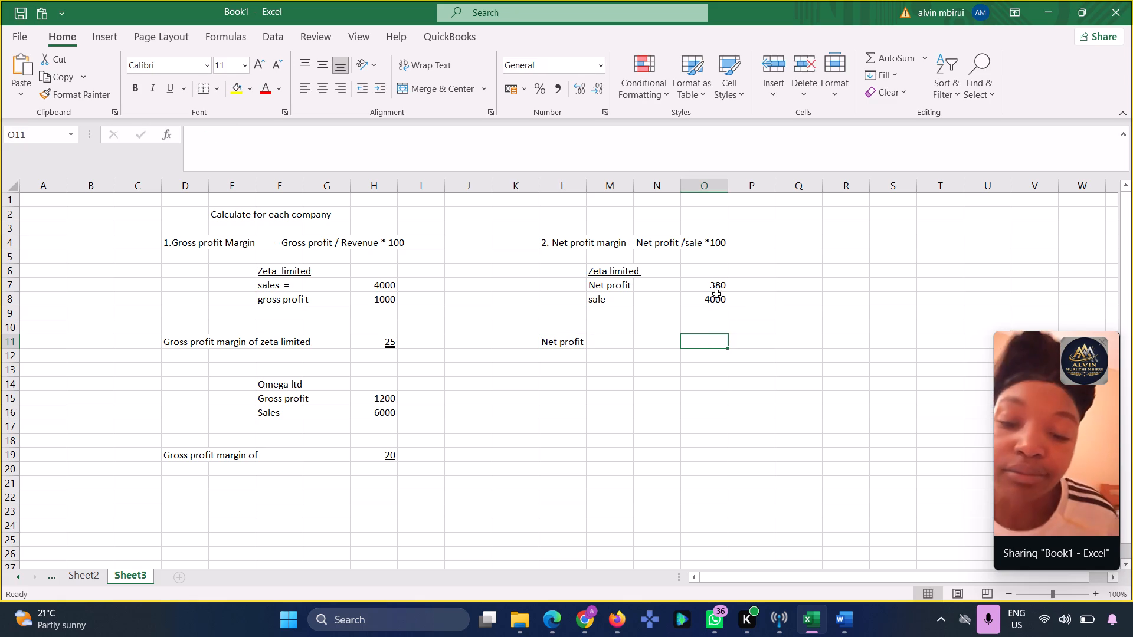
key(equal)
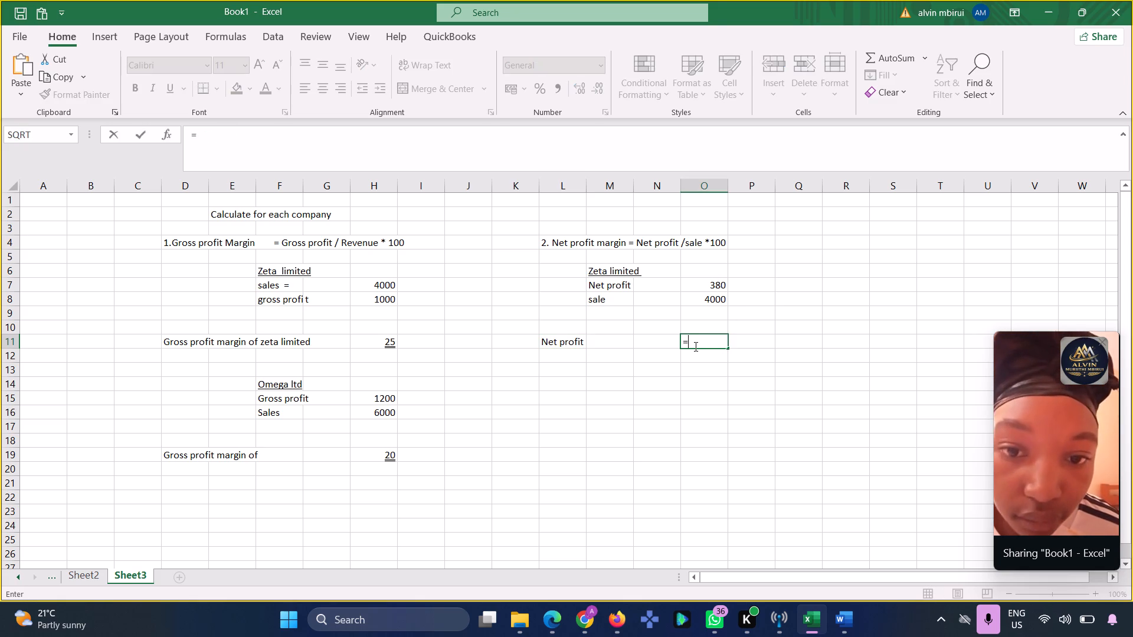
key(shift+parenleft)
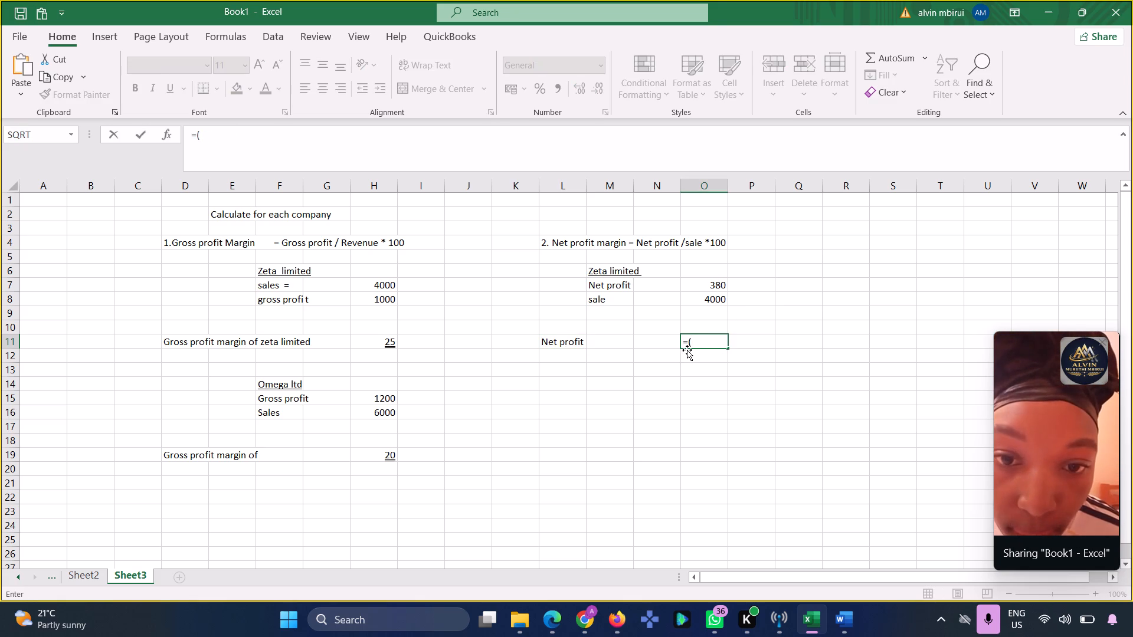
click(718, 287)
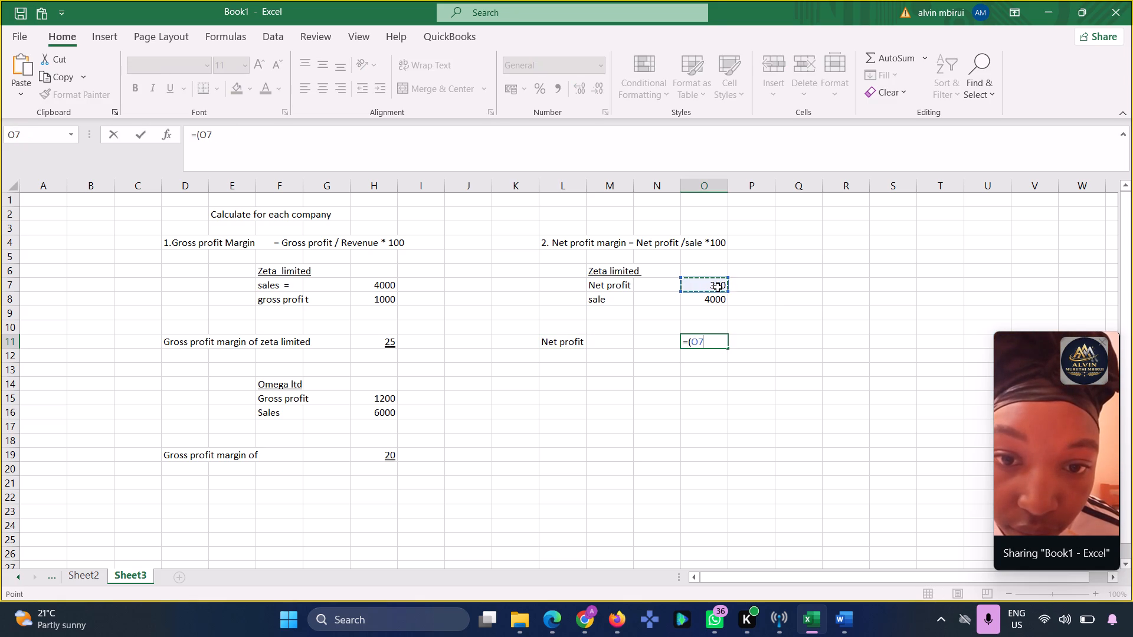
key(slash)
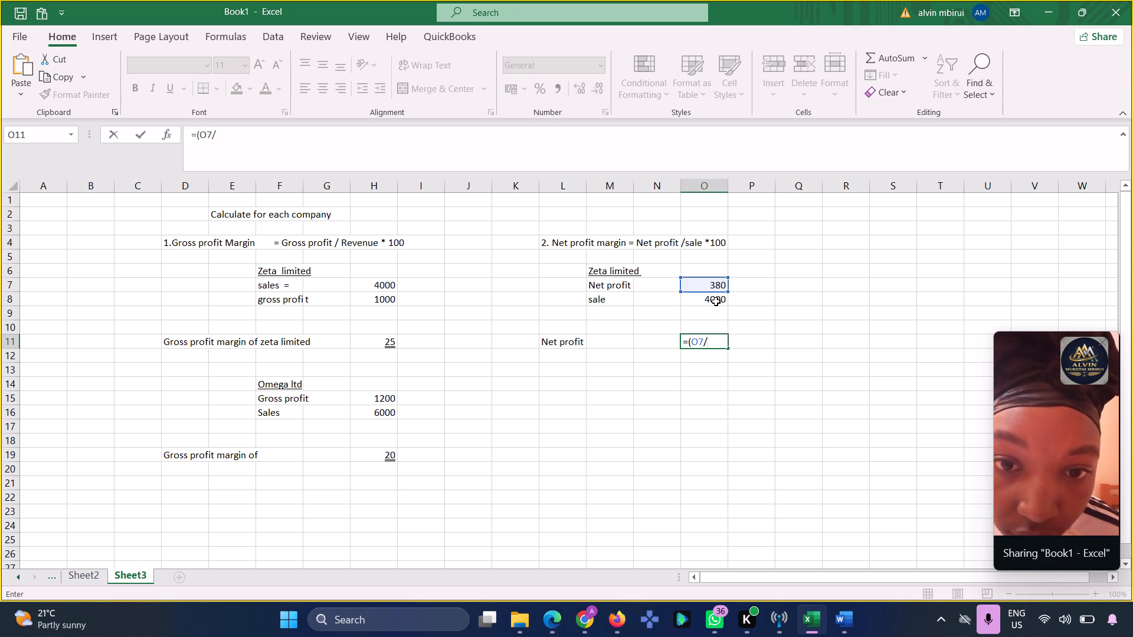
key(Down)
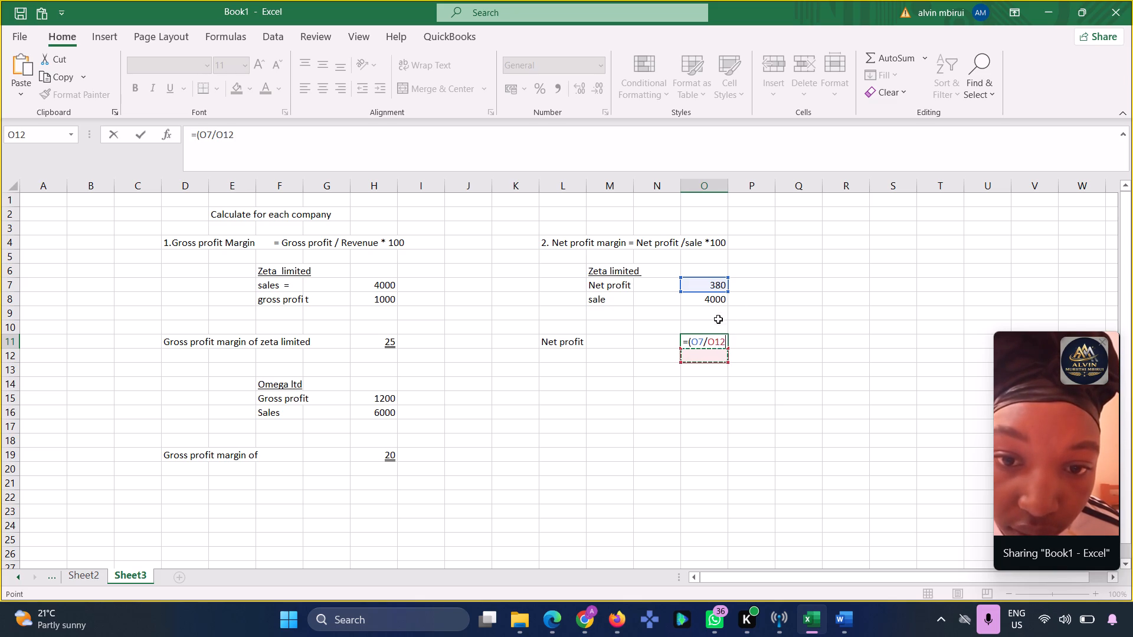
key(BackSpace)
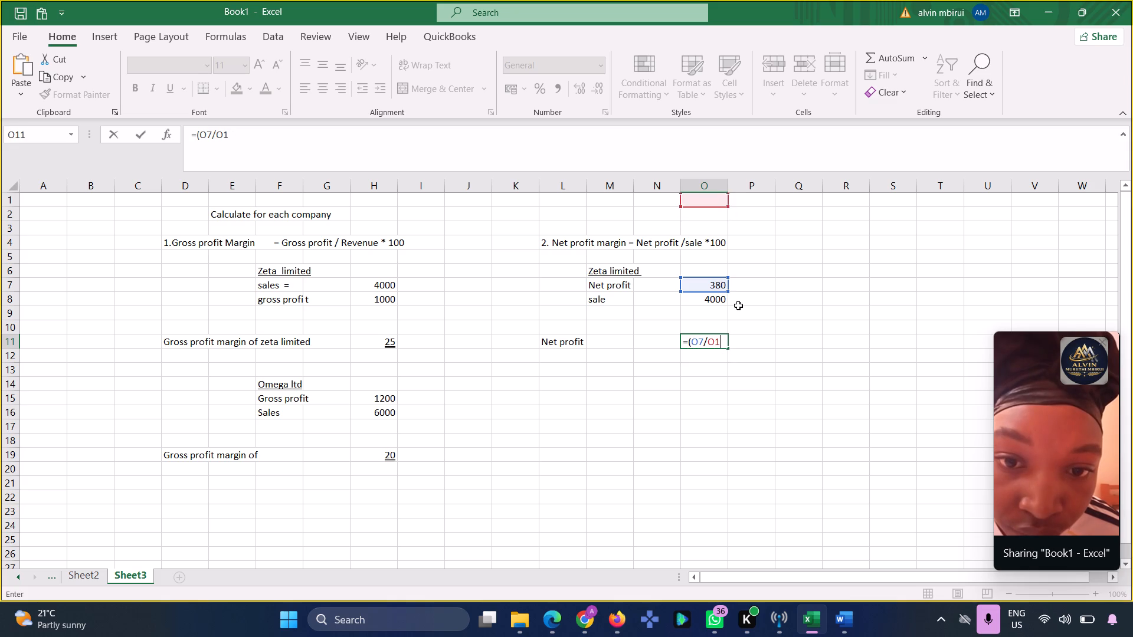
key(BackSpace)
key(BackSpace)
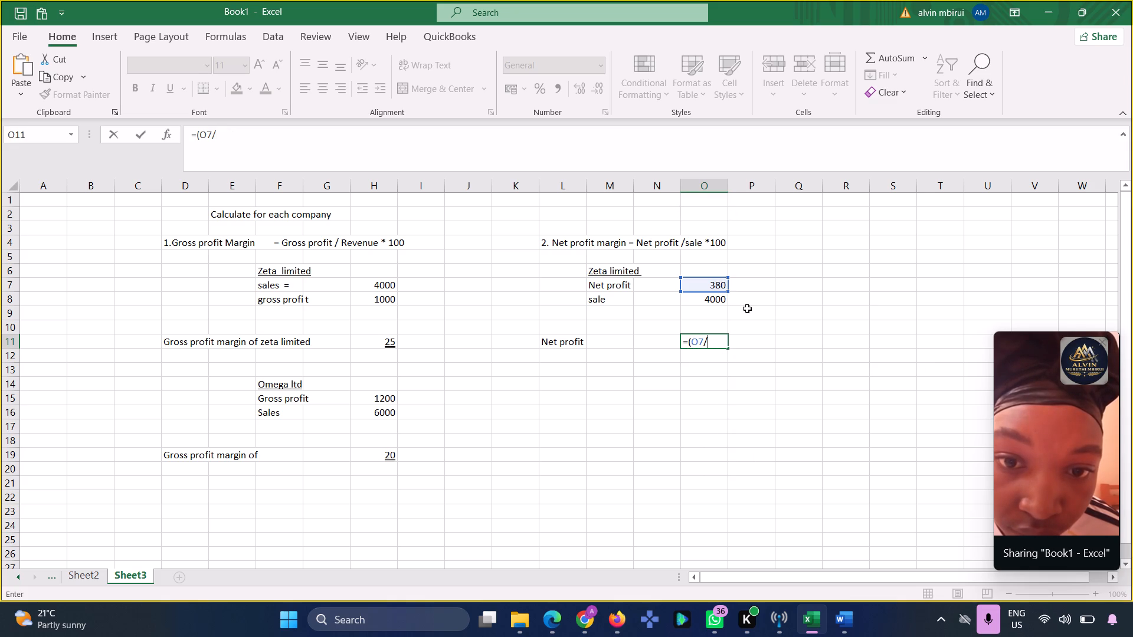
click(719, 298)
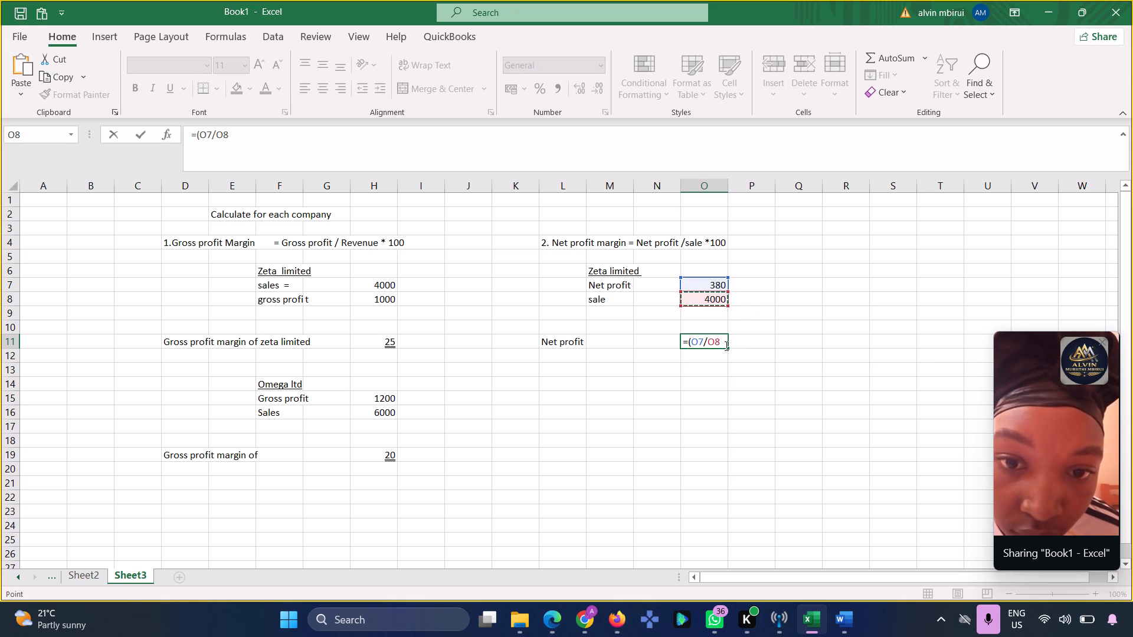
key(asterisk)
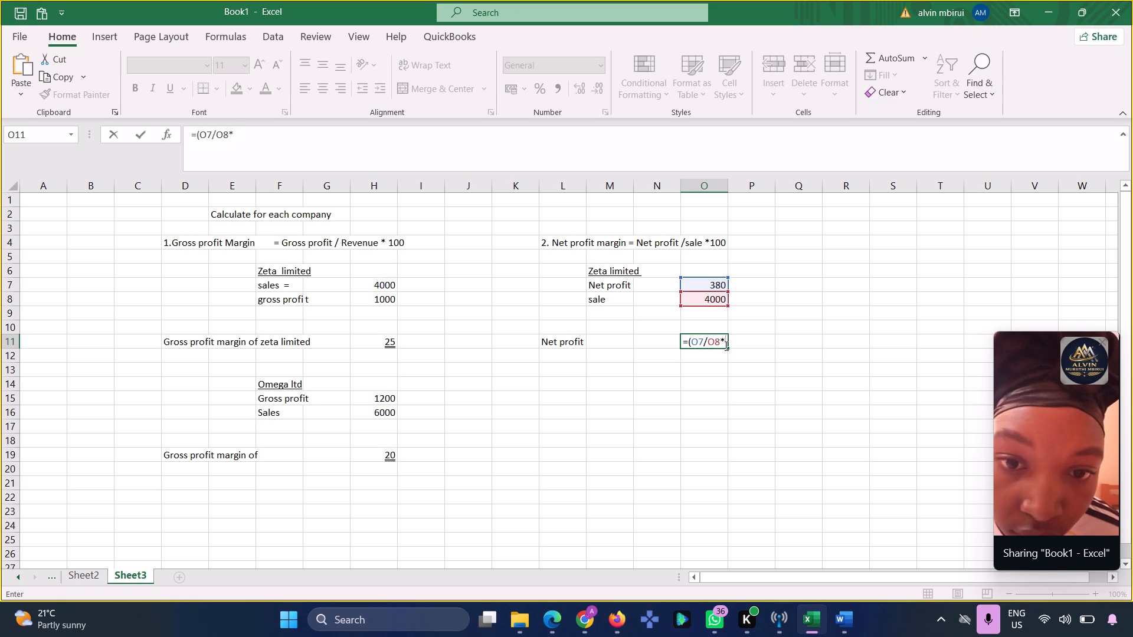
text(100)
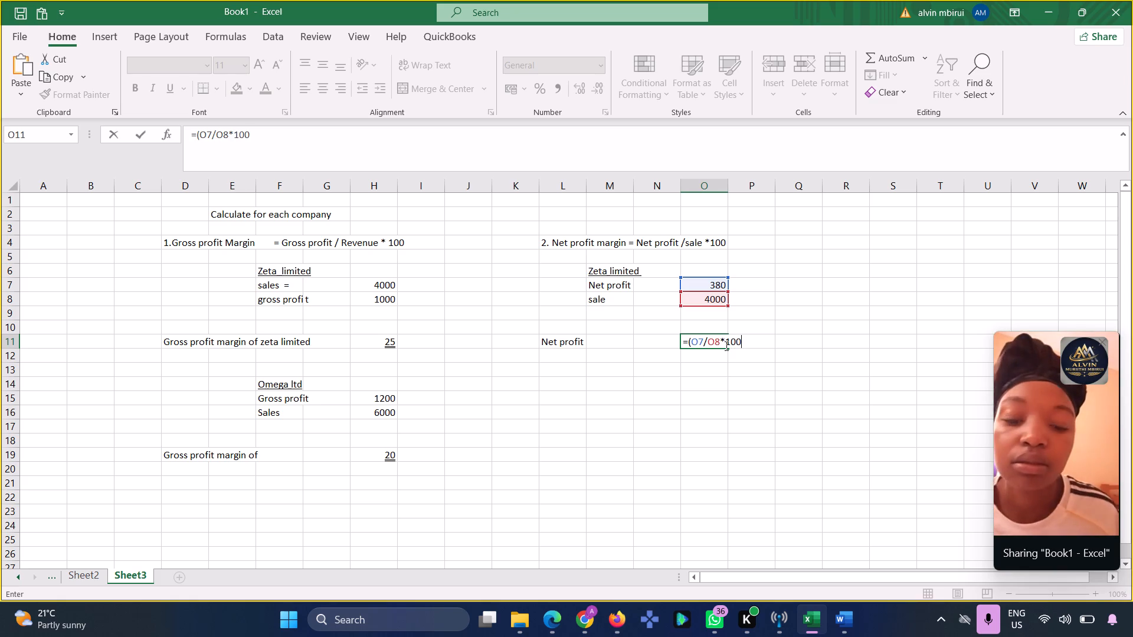
key(shift+percent)
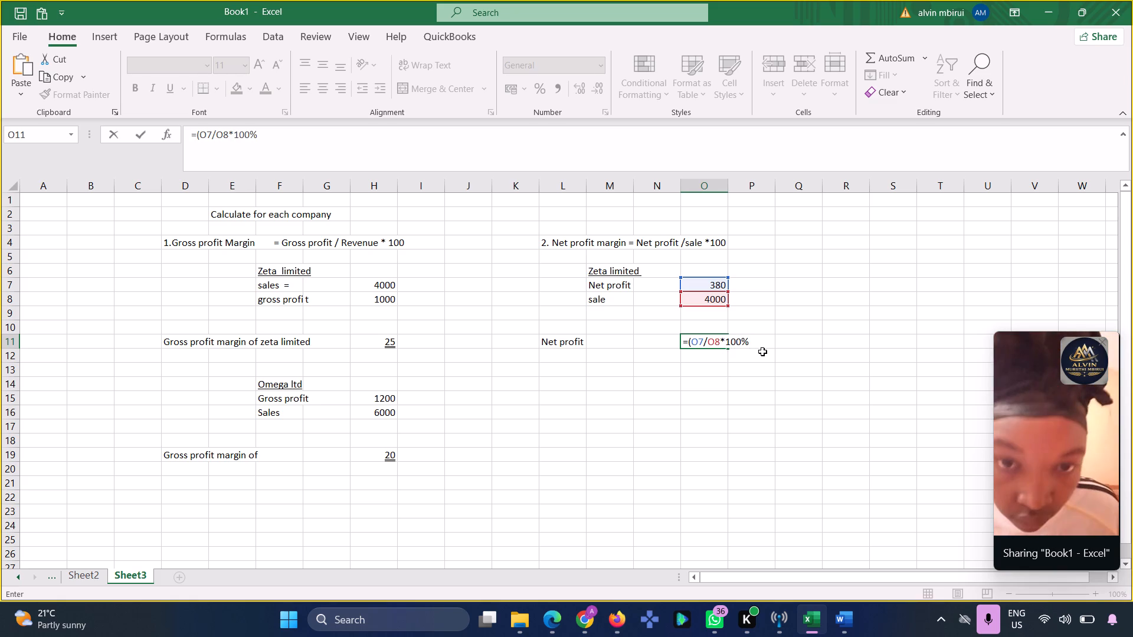
key(shift+parenright)
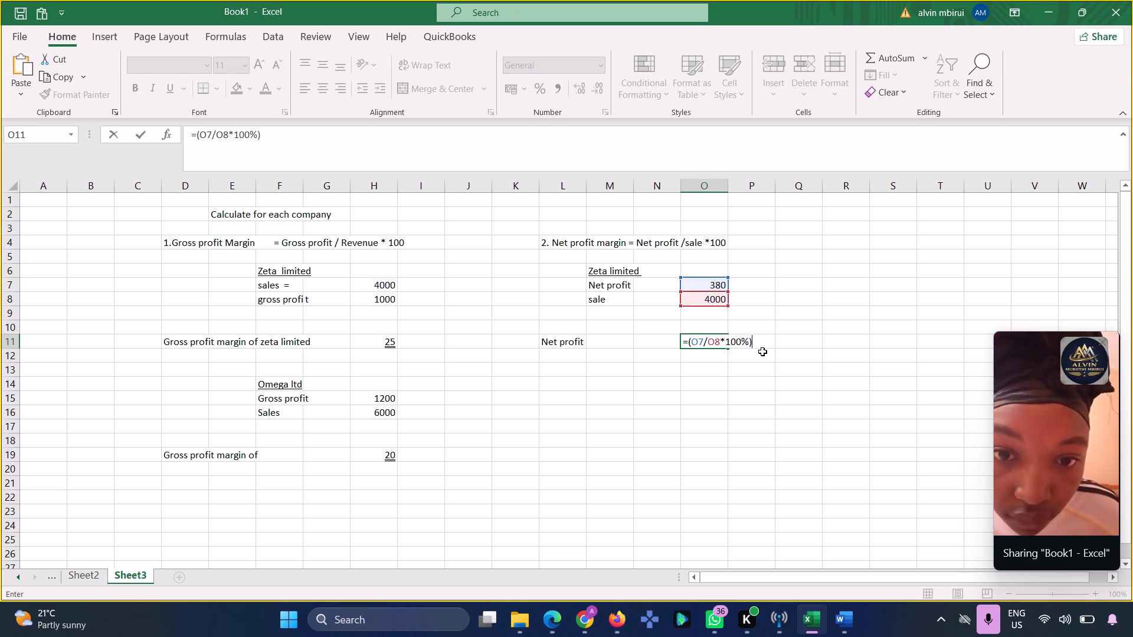
key(Return)
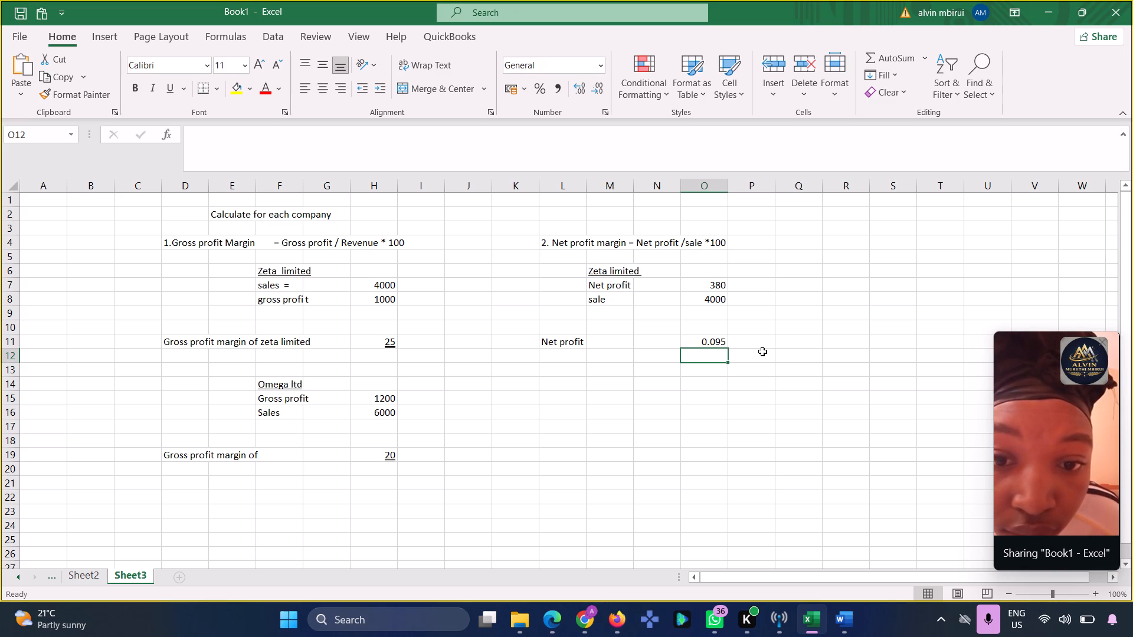
Apply a double underline to Zeta limited's net profit margin result in cell O11.
click(713, 345)
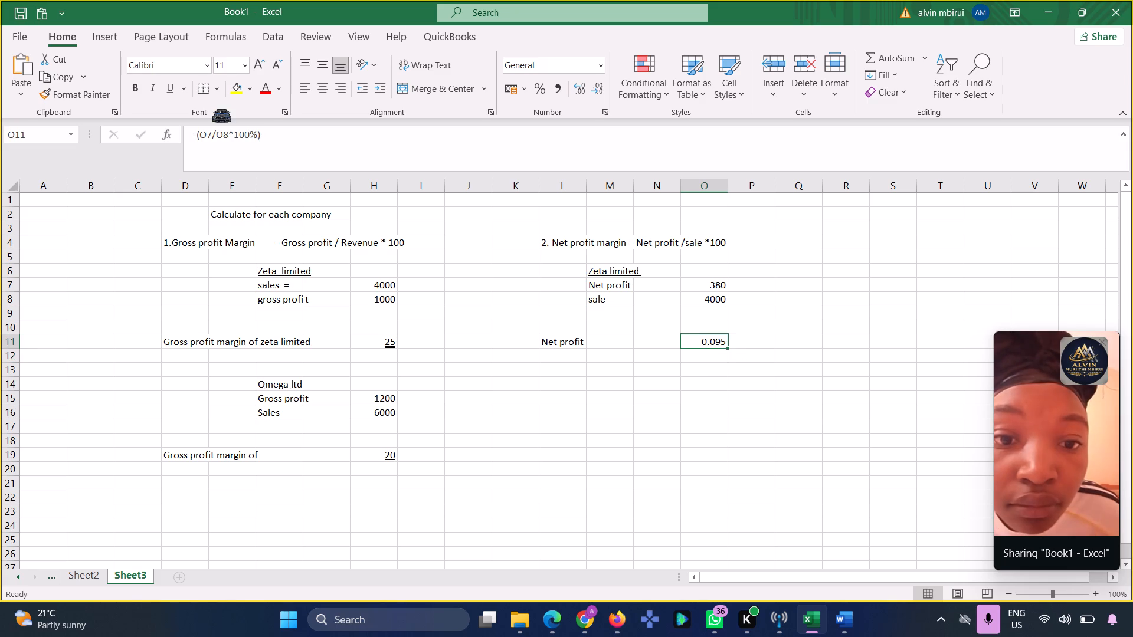
click(185, 86)
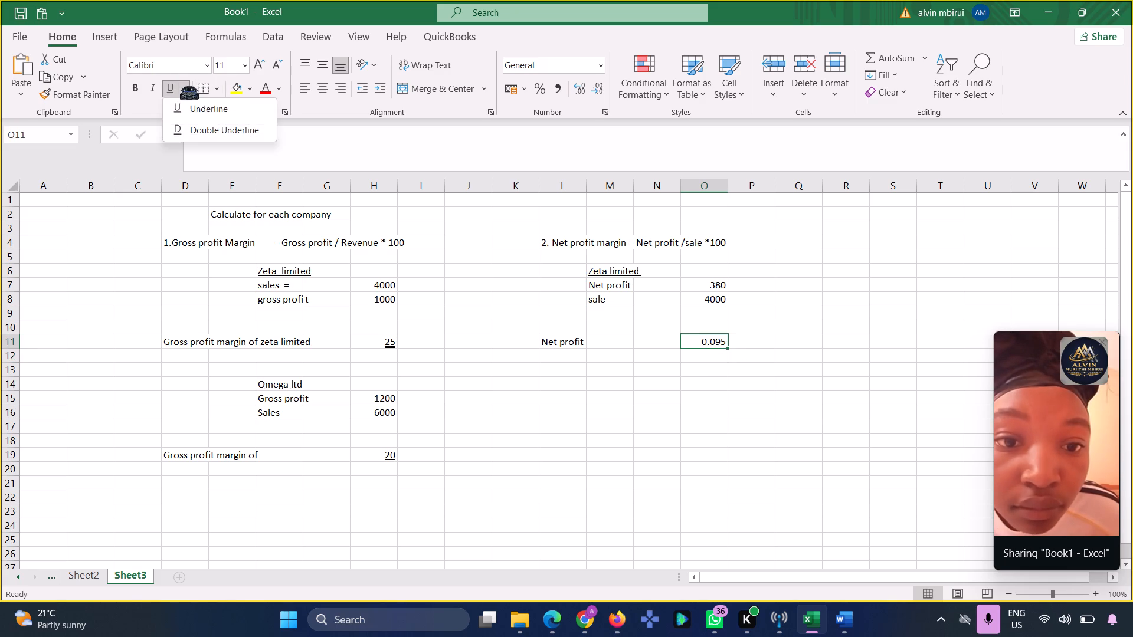
click(186, 130)
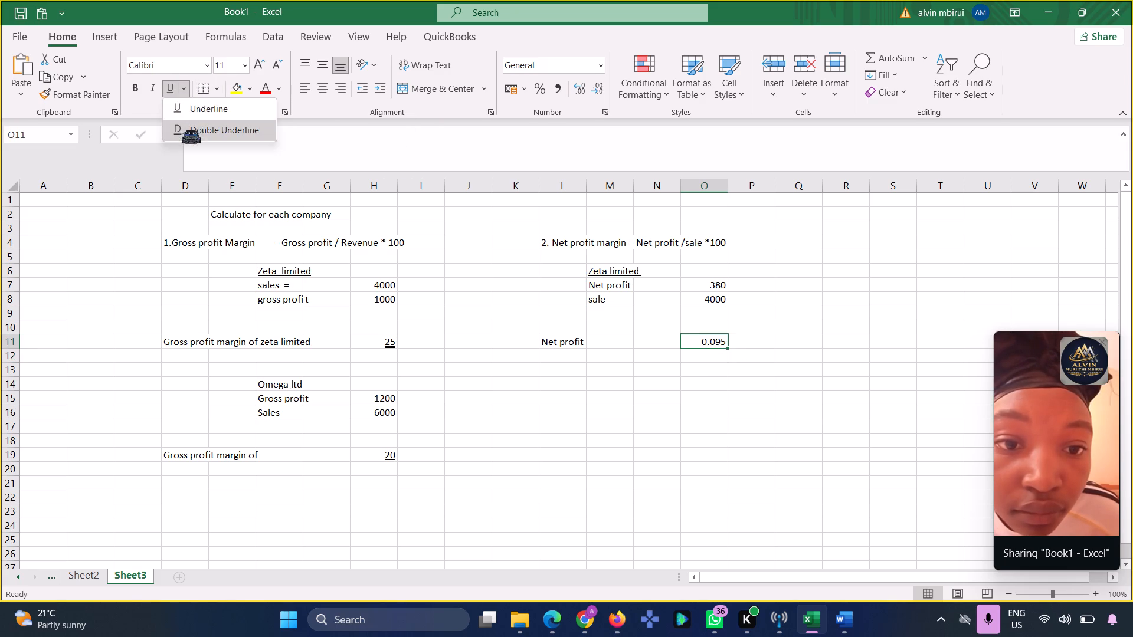
Enter the company name "Omega ltd" in cell M13 below Zeta limited's net profit margin calculation.
click(561, 372)
click(605, 365)
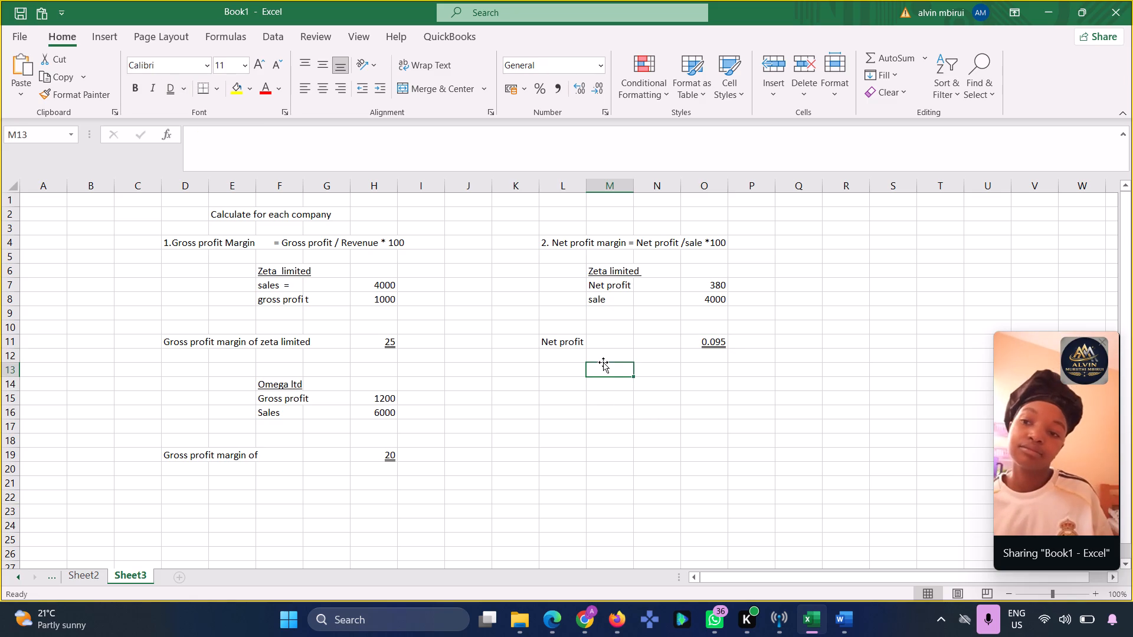
click(601, 362)
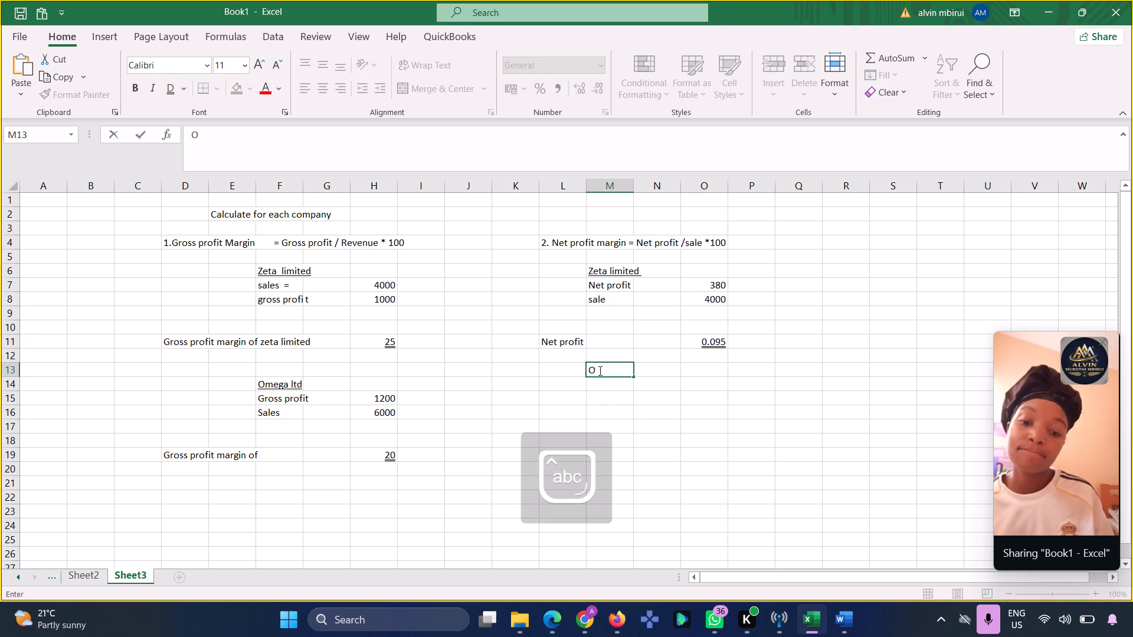
text(mega)
key(space)
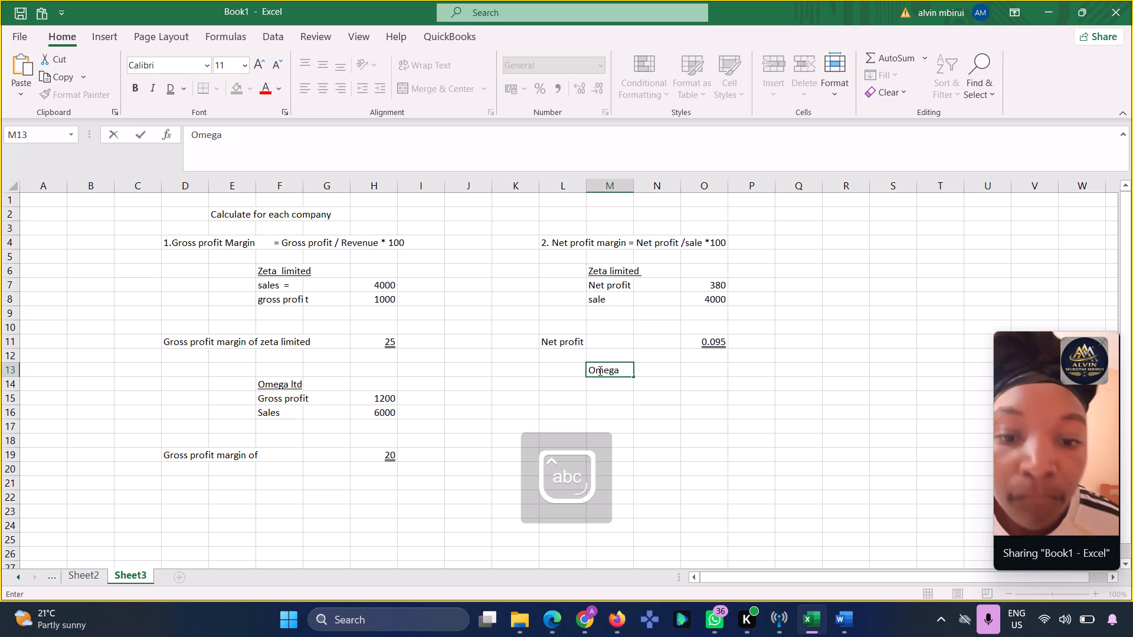
text(ltf)
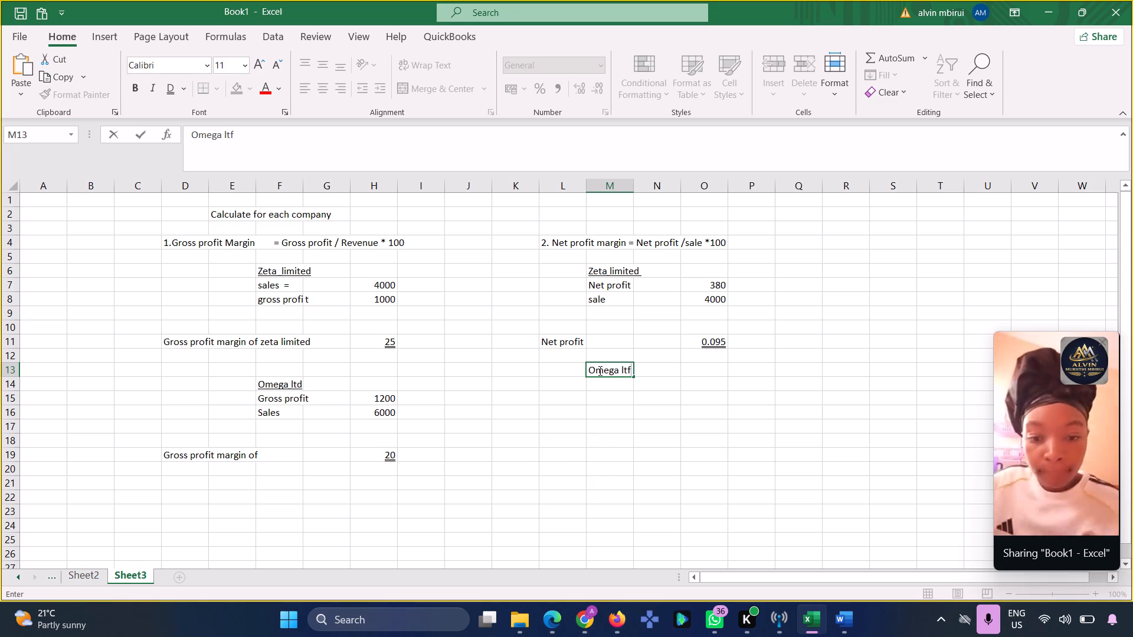
key(BackSpace)
key(d)
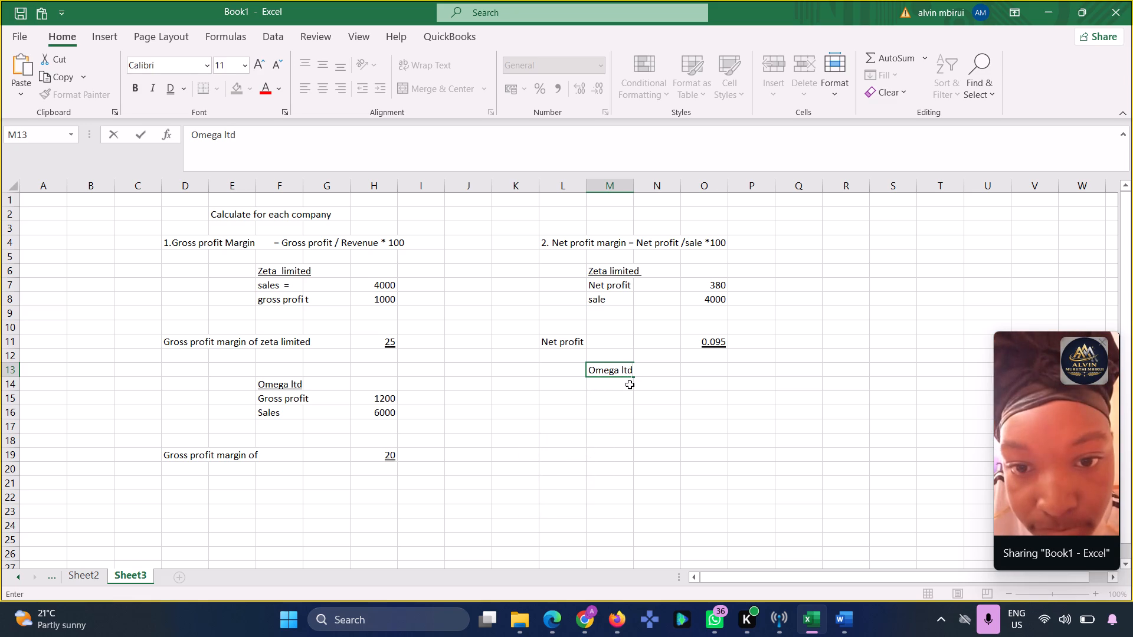
click(623, 383)
Apply a single underline to the "Omega ltd" subheading in cell M13.
click(607, 376)
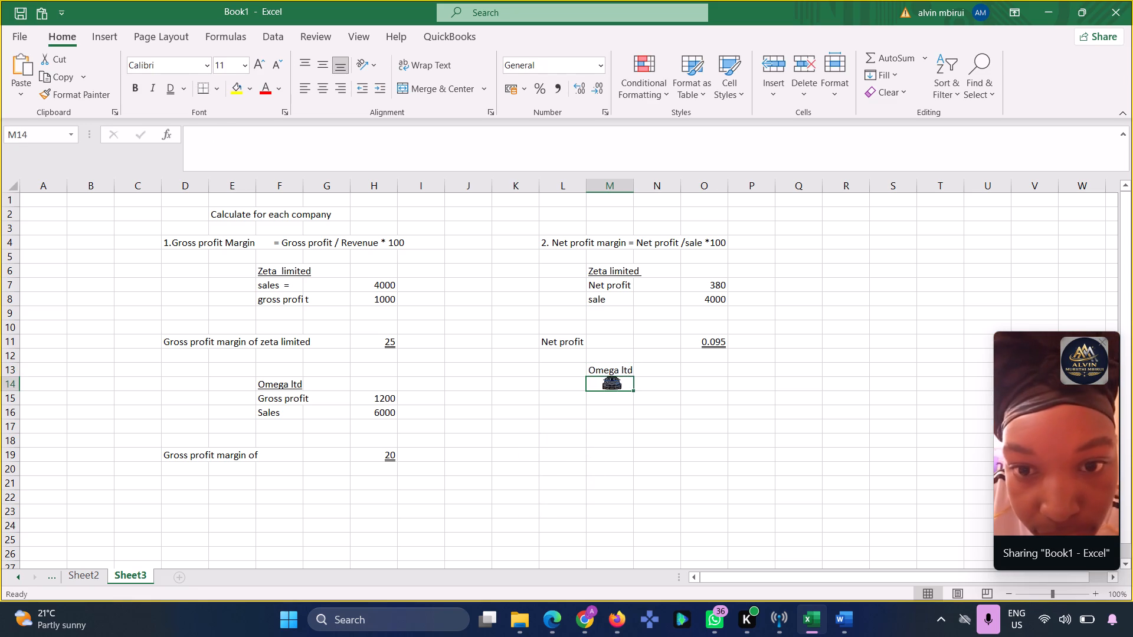
click(607, 366)
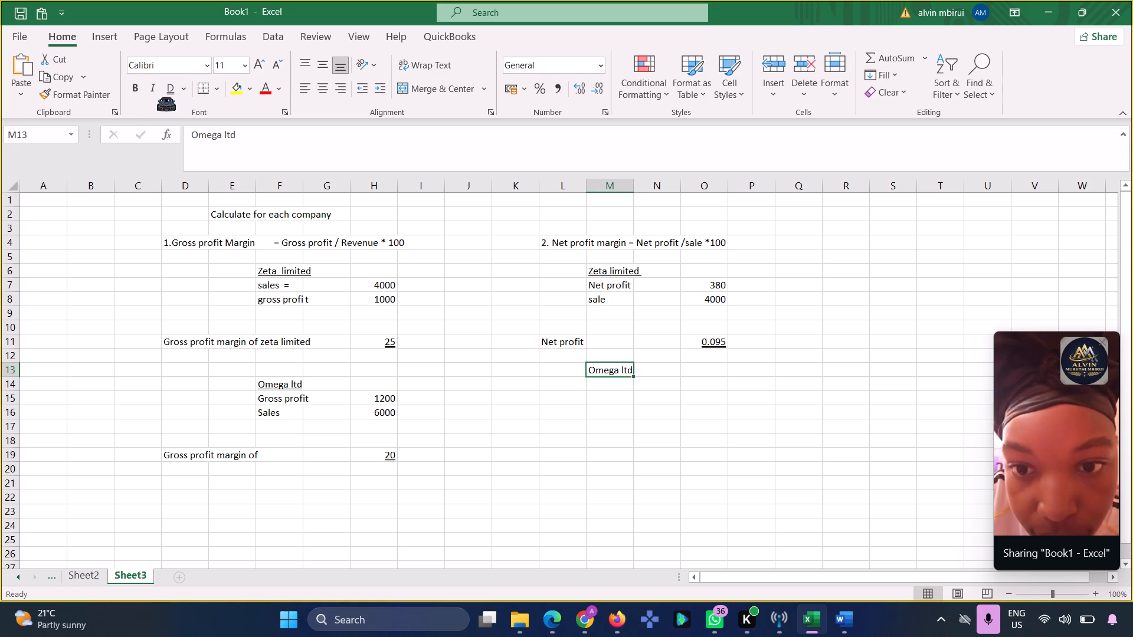
click(179, 86)
click(191, 106)
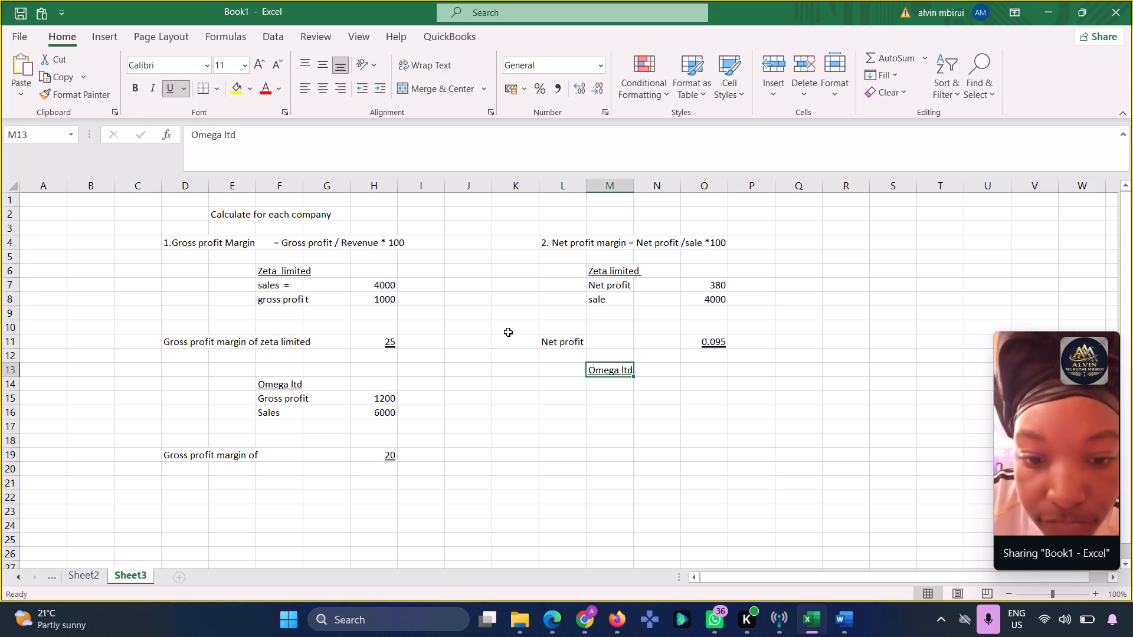
Enter Omega ltd's "Net profit" of 310 and "Sales" of 6000 in rows 14 and 15, with labels in column M and amounts in column O.
click(575, 394)
click(571, 386)
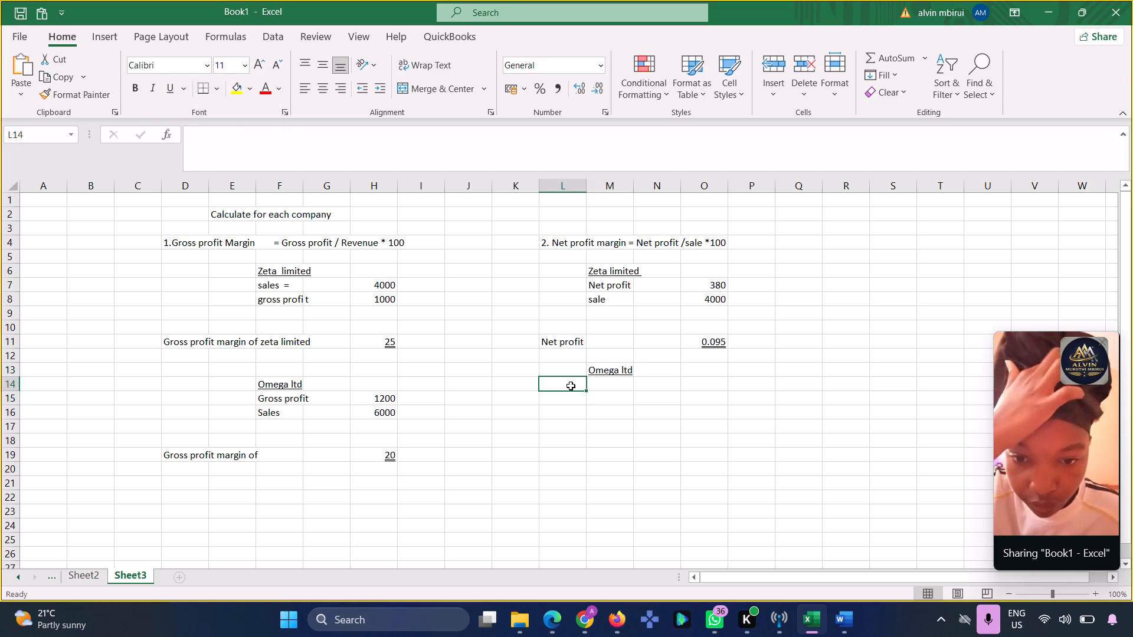
click(601, 386)
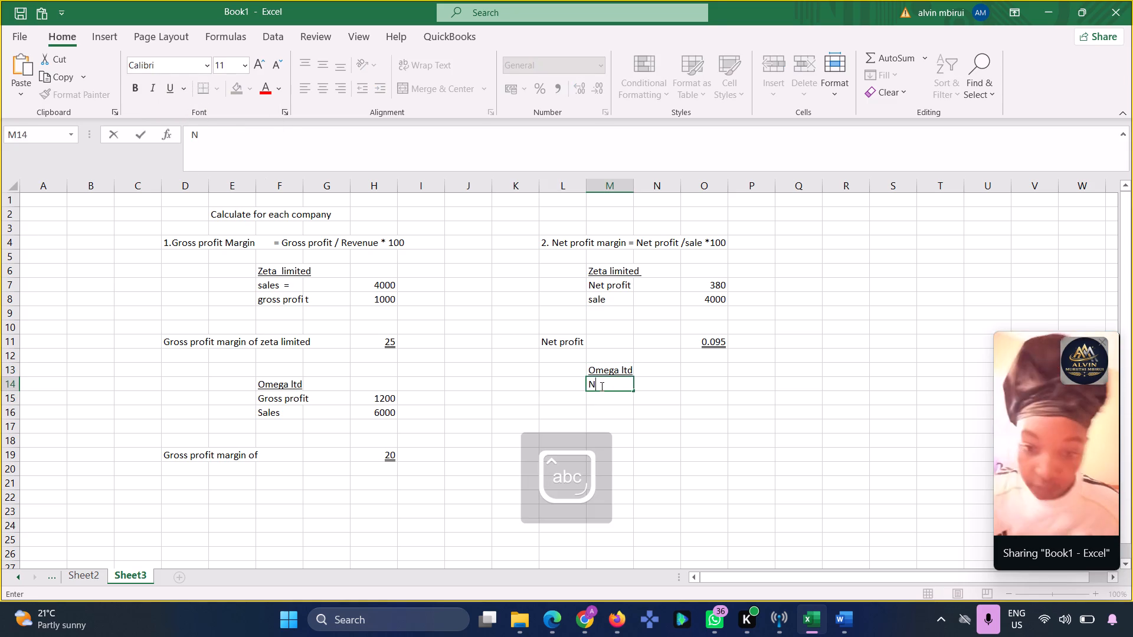
text(et profi)
text(t)
key(space)
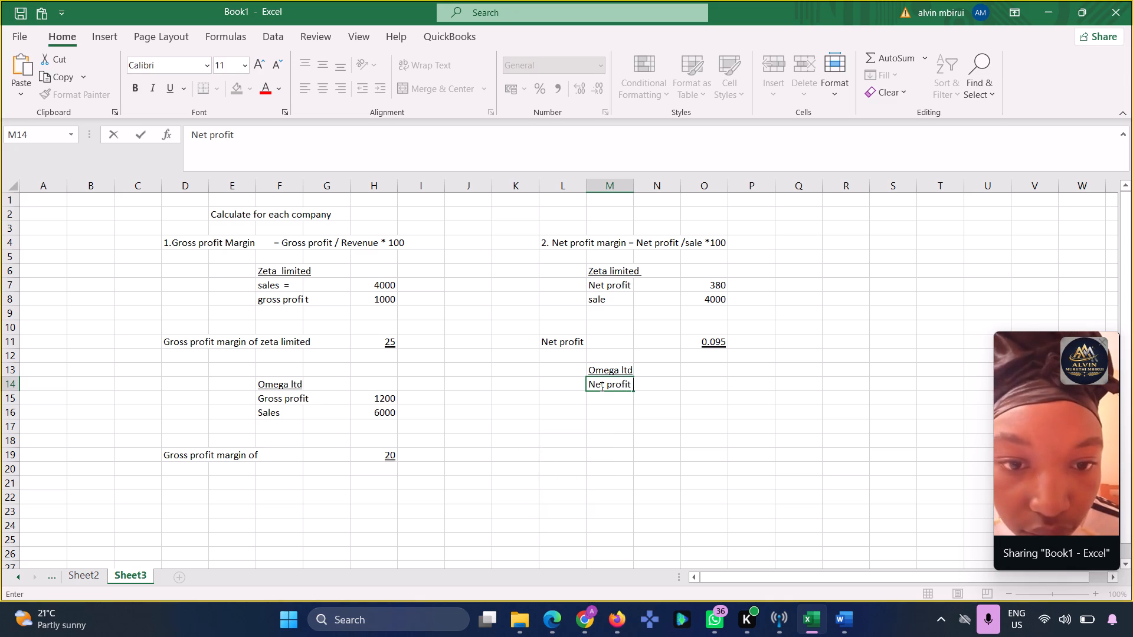
click(718, 383)
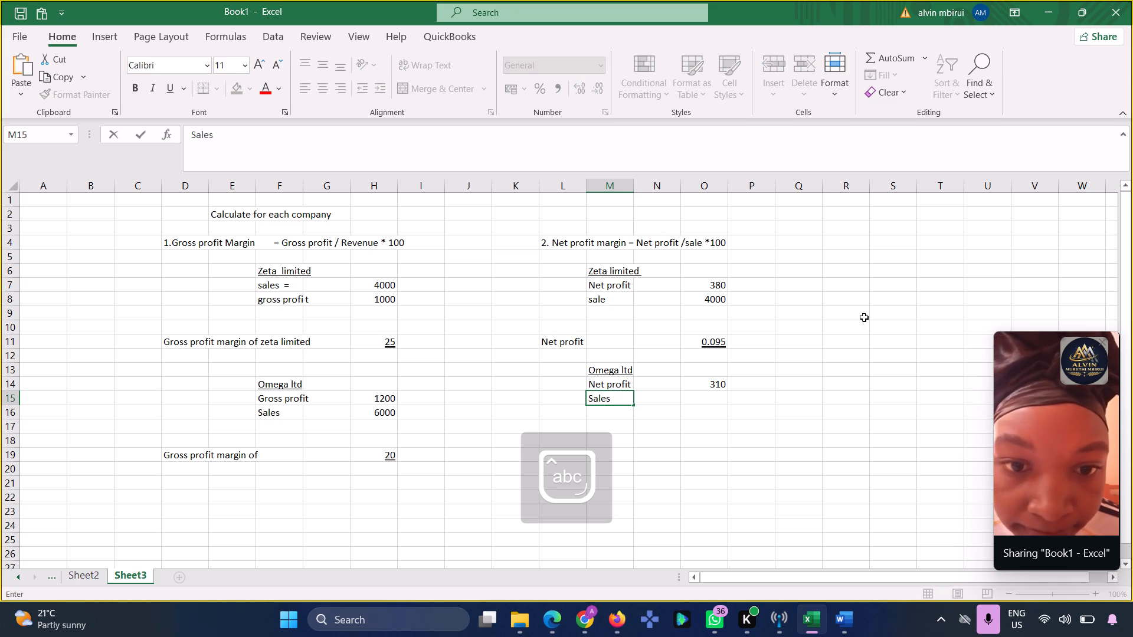
click(713, 403)
text(000)
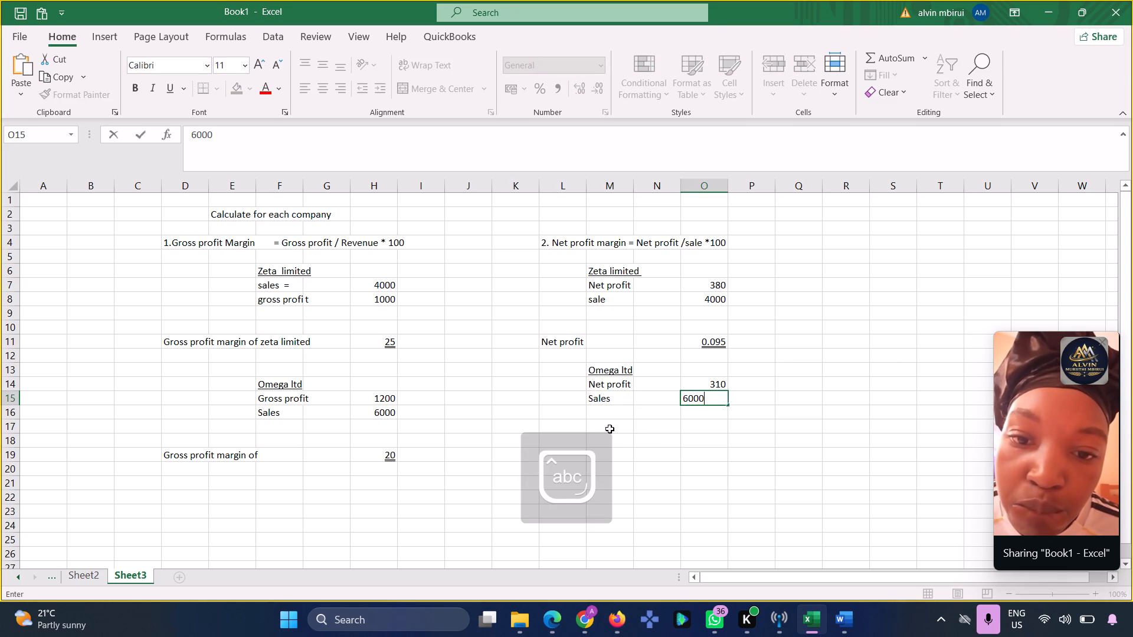
click(610, 429)
Enter the label "Net profit" in cell L17 for Omega ltd's net profit margin result.
click(561, 434)
click(556, 423)
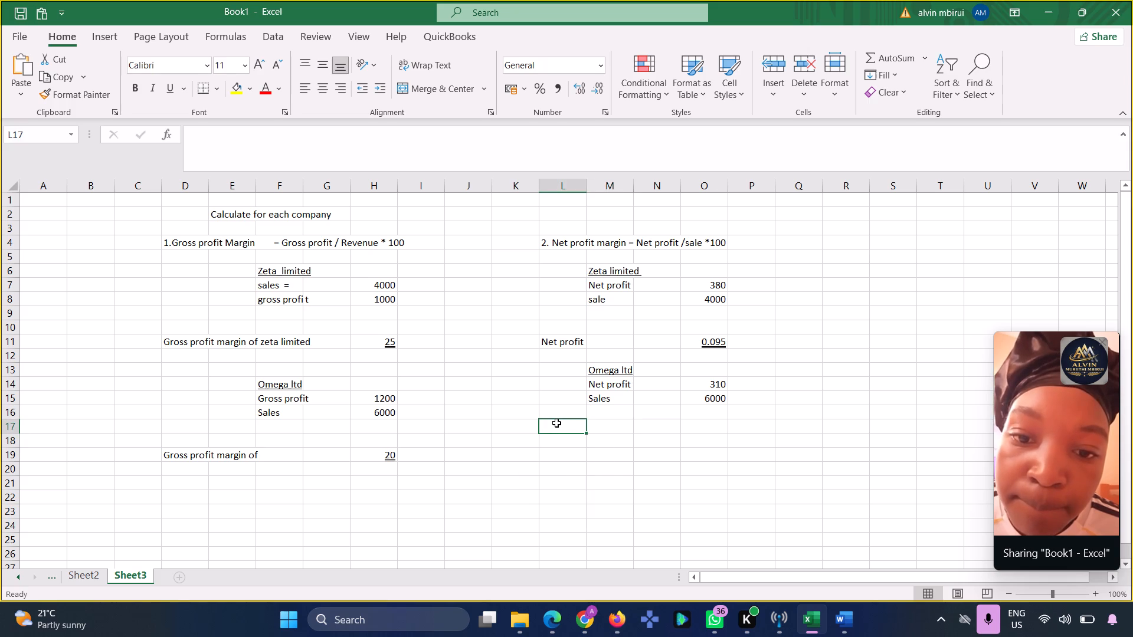
text(et profit)
Calculate Omega ltd's net profit margin in cell O17 with the formula =(O14/O15*100%).
click(703, 426)
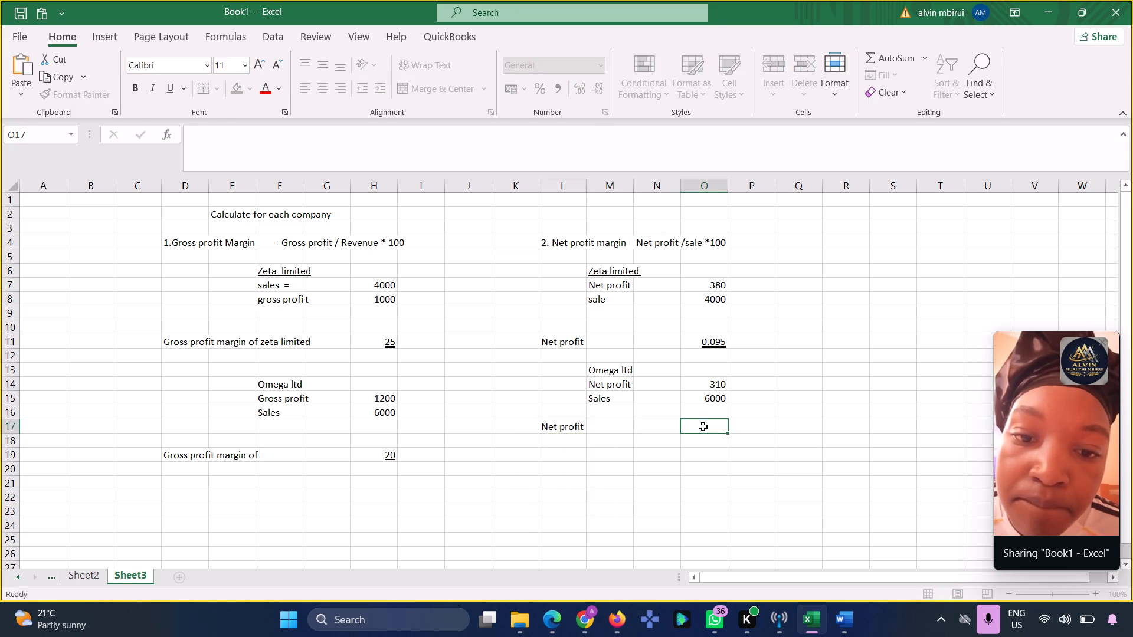
key(equal)
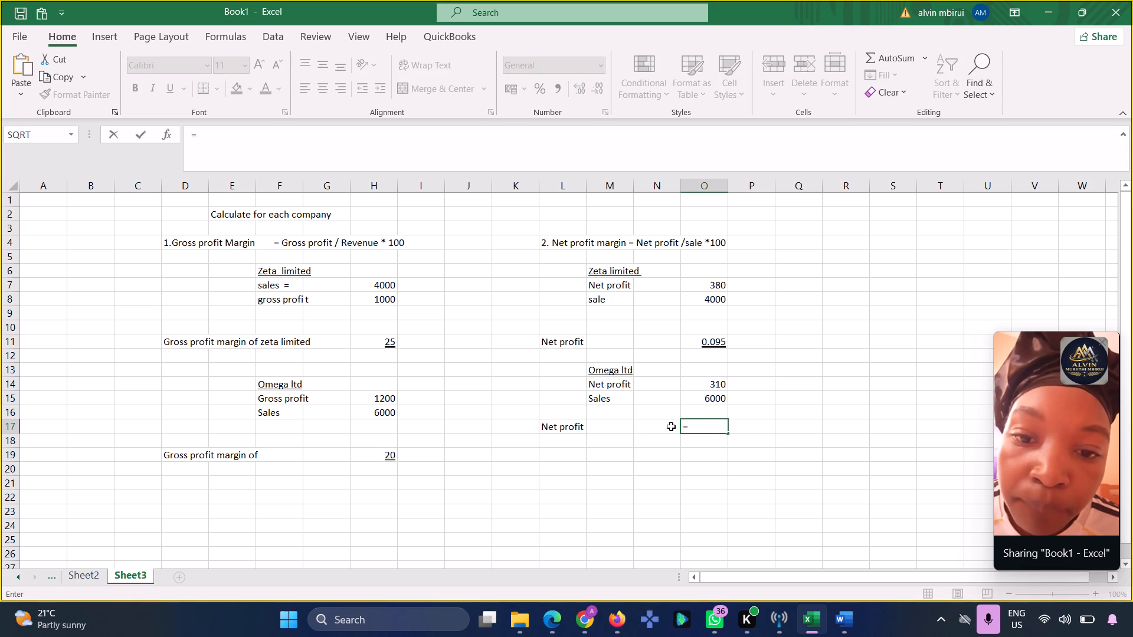
key(shift+parenleft)
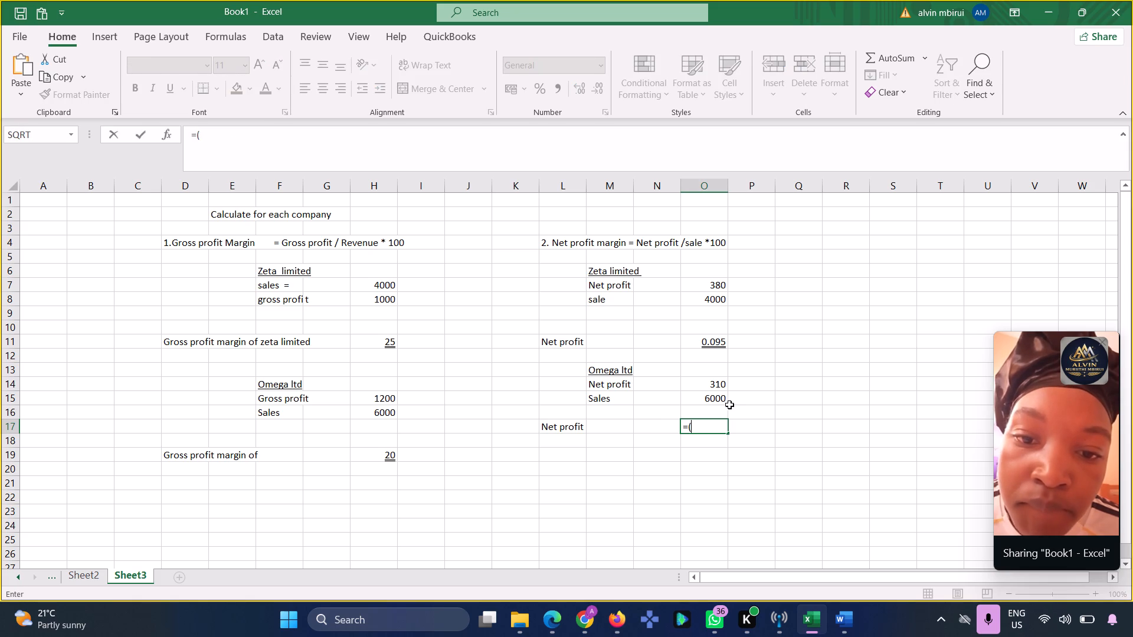
click(719, 385)
key(slash)
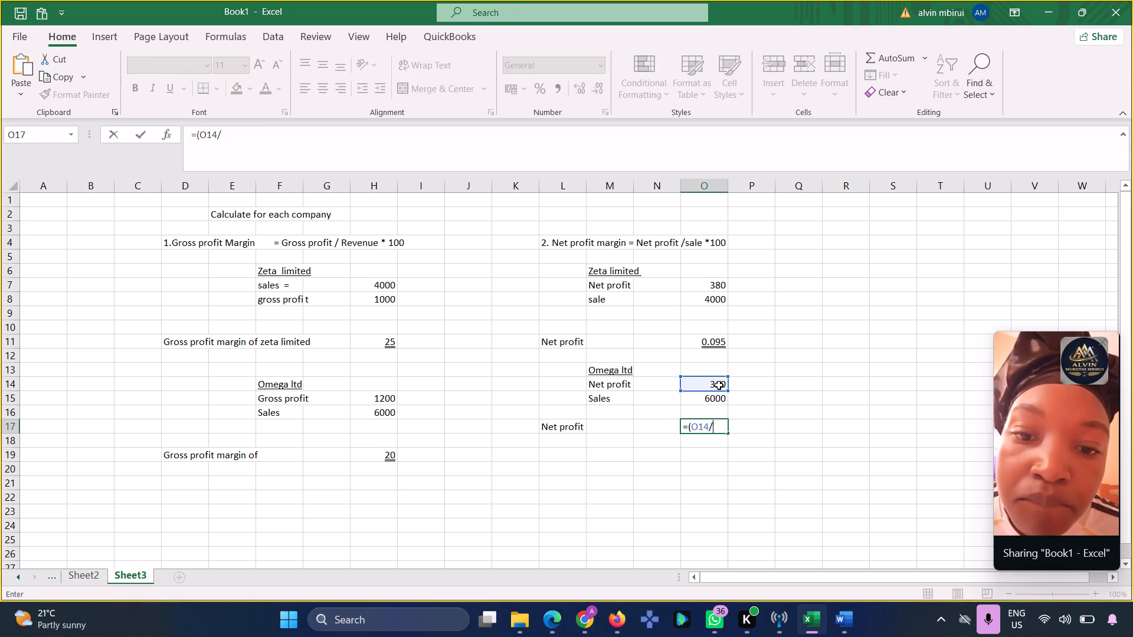
drag(706, 396, 724, 415)
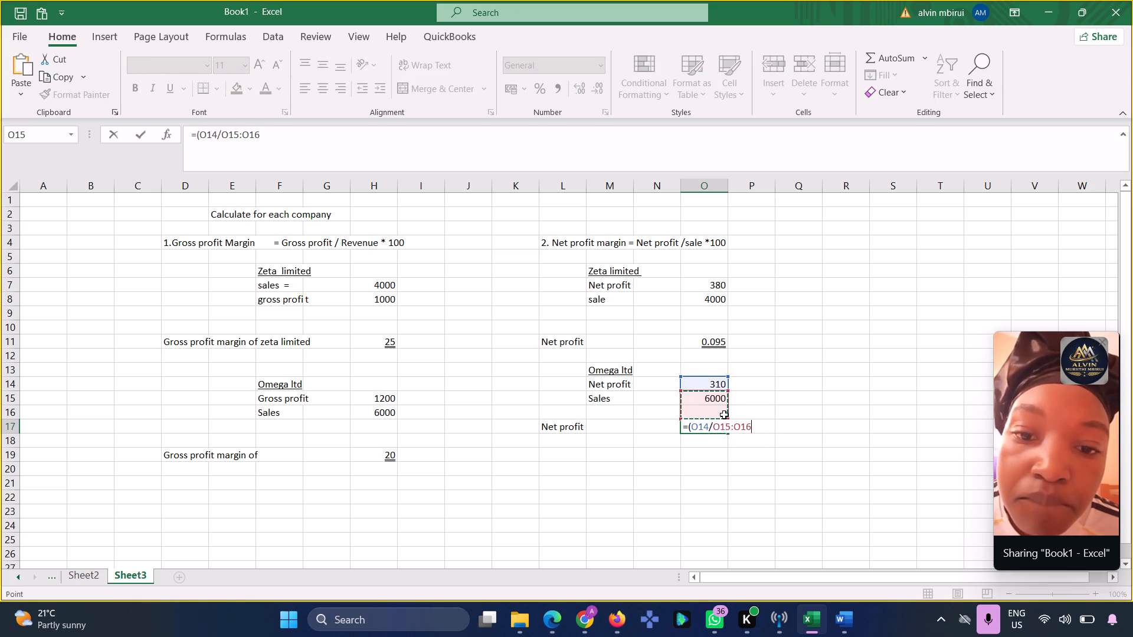
click(765, 430)
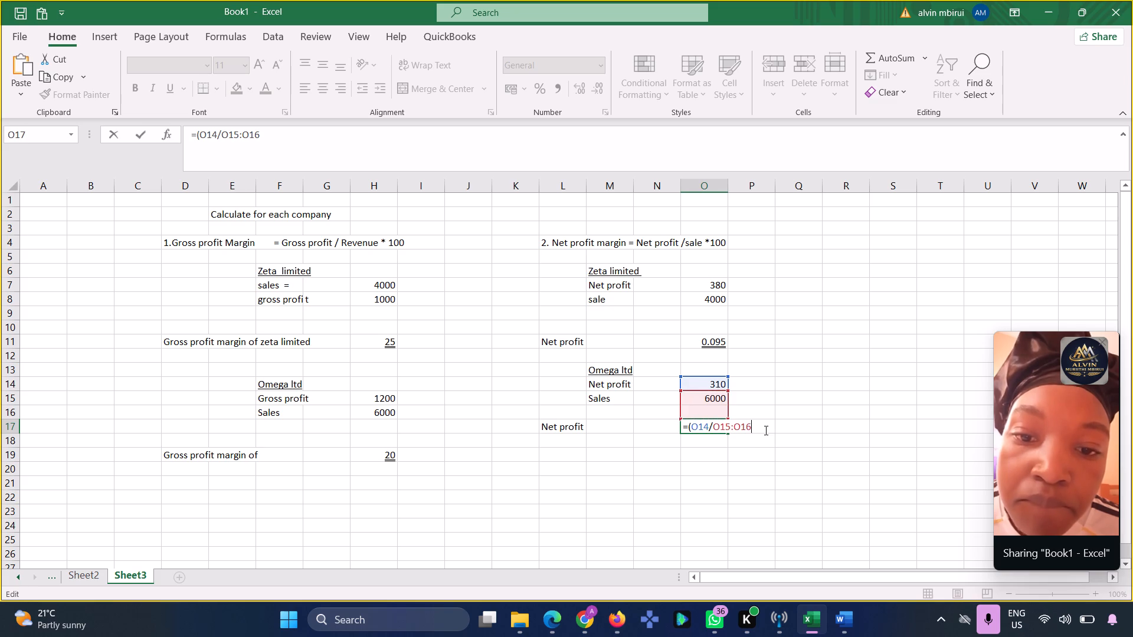
key(BackSpace)
key(BackSpace)
key(BackSpace)
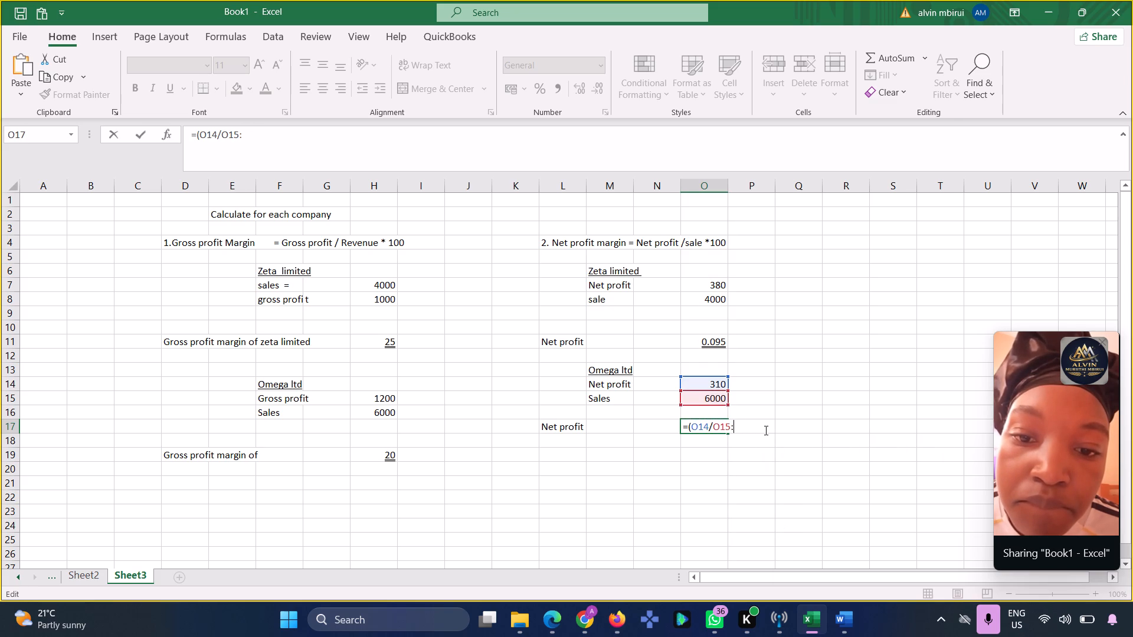
key(BackSpace)
key(asterisk)
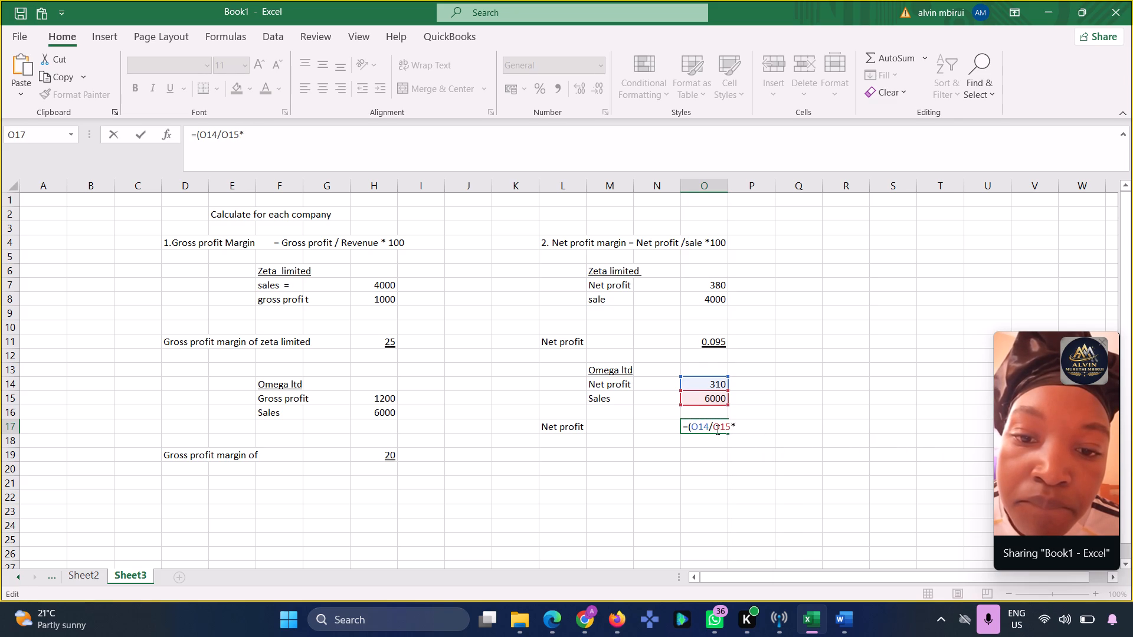
text(100)
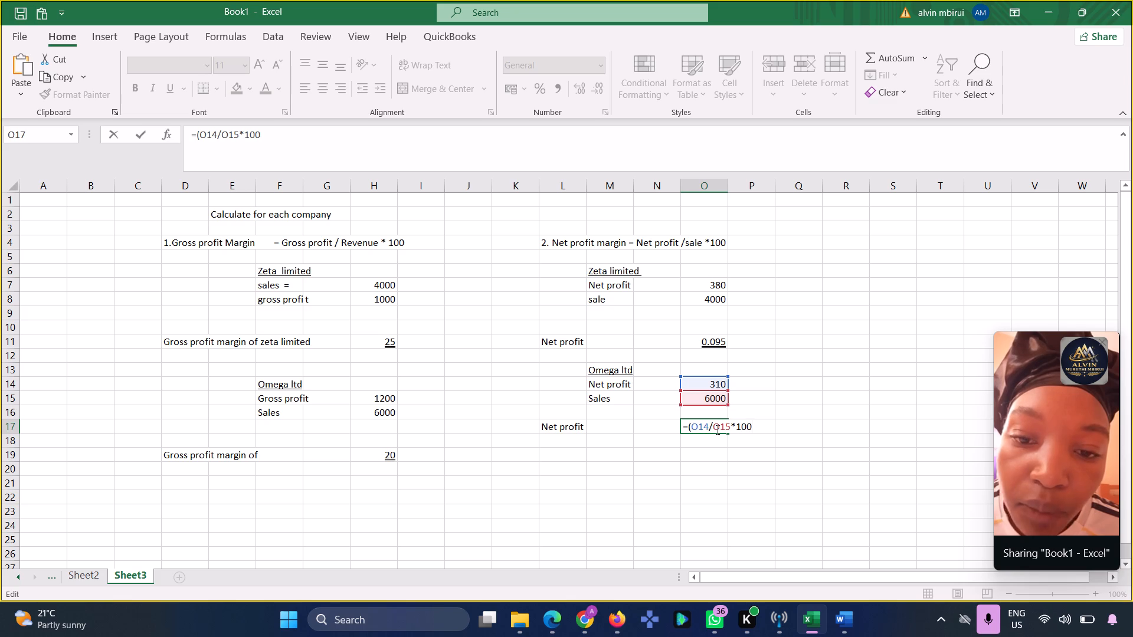
key(shift+percent)
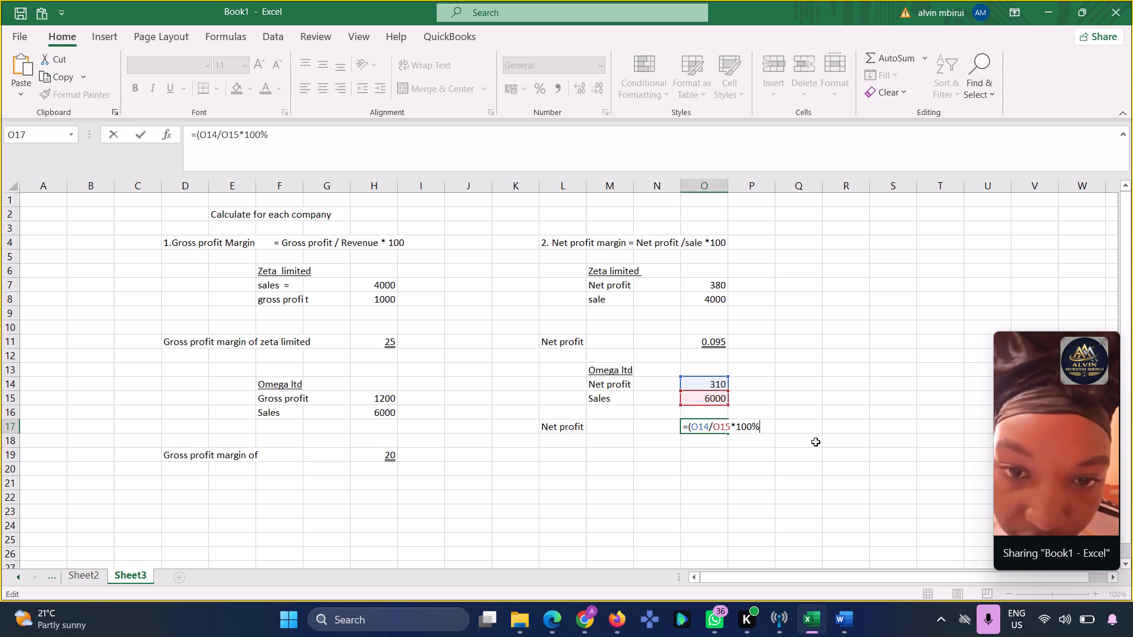
key(shift+parenright)
key(Return)
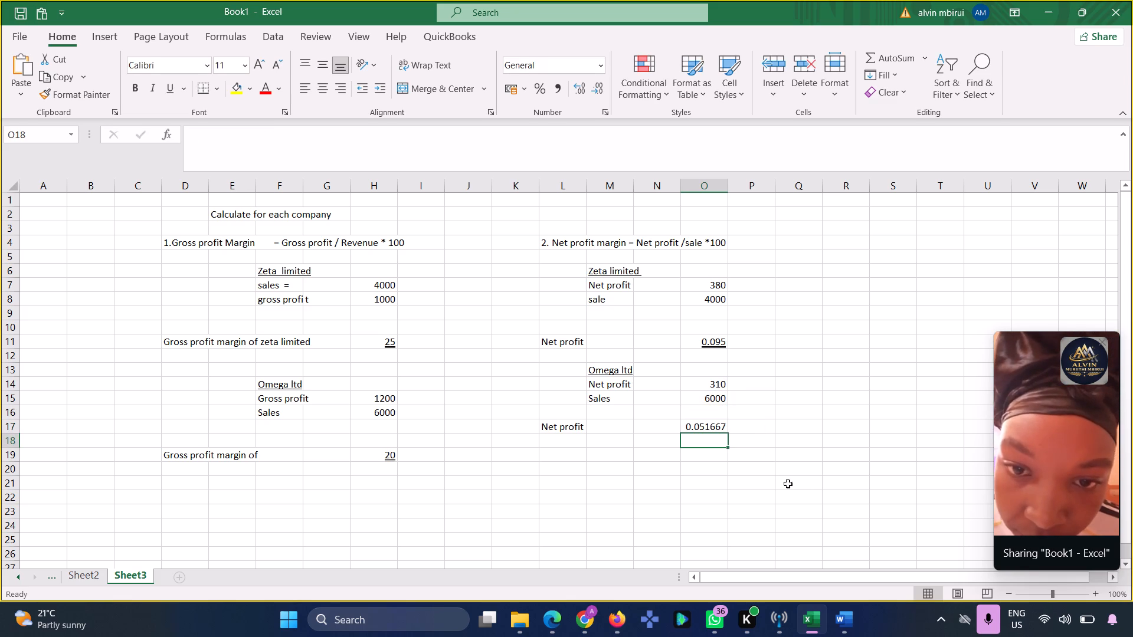
Apply a double underline to Omega ltd's net profit margin result in cell O17.
click(700, 432)
click(700, 431)
click(704, 424)
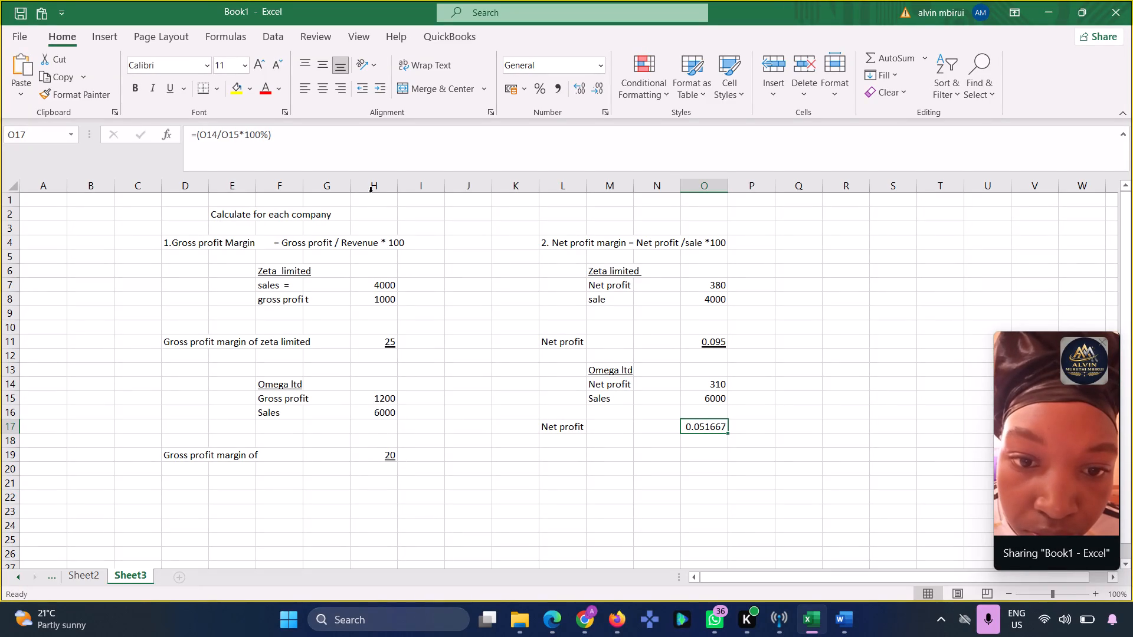
click(184, 91)
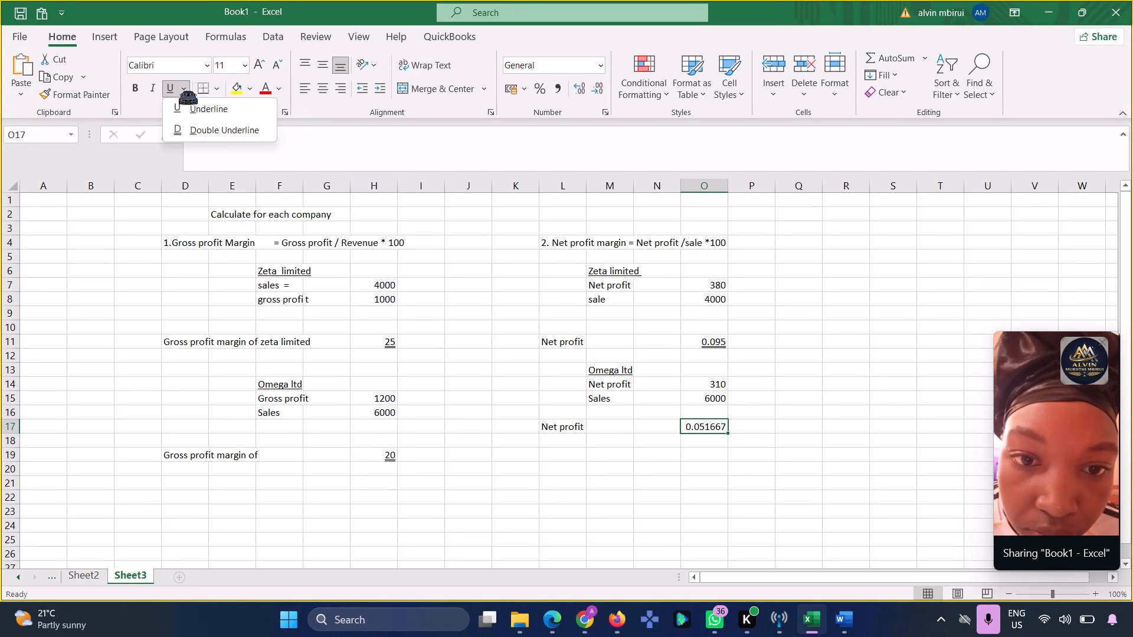
click(189, 121)
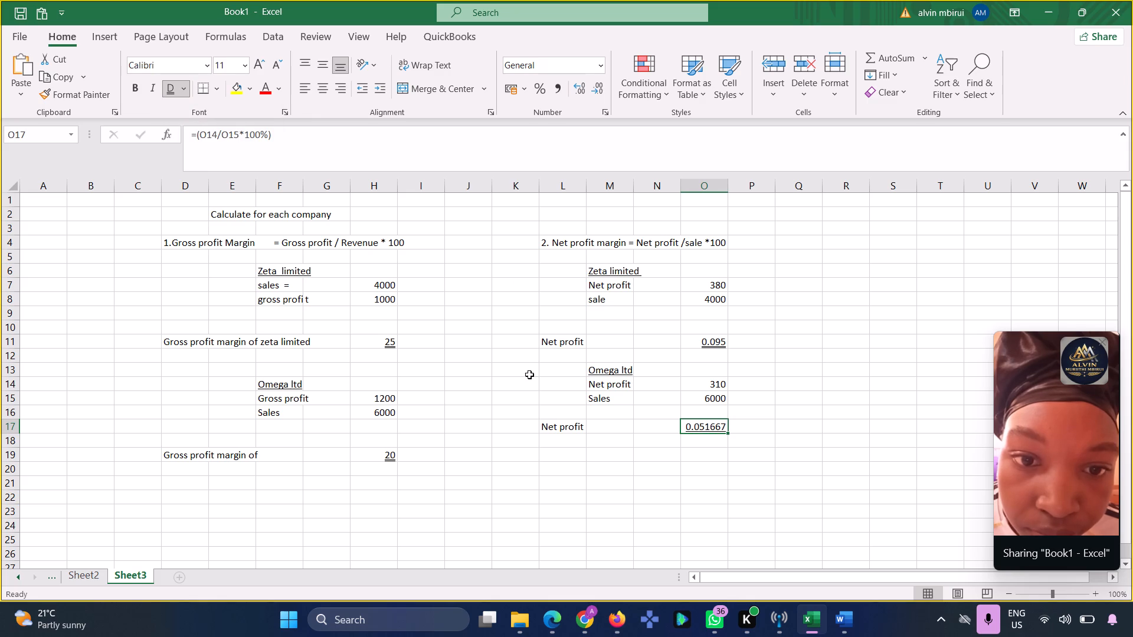
click(545, 439)
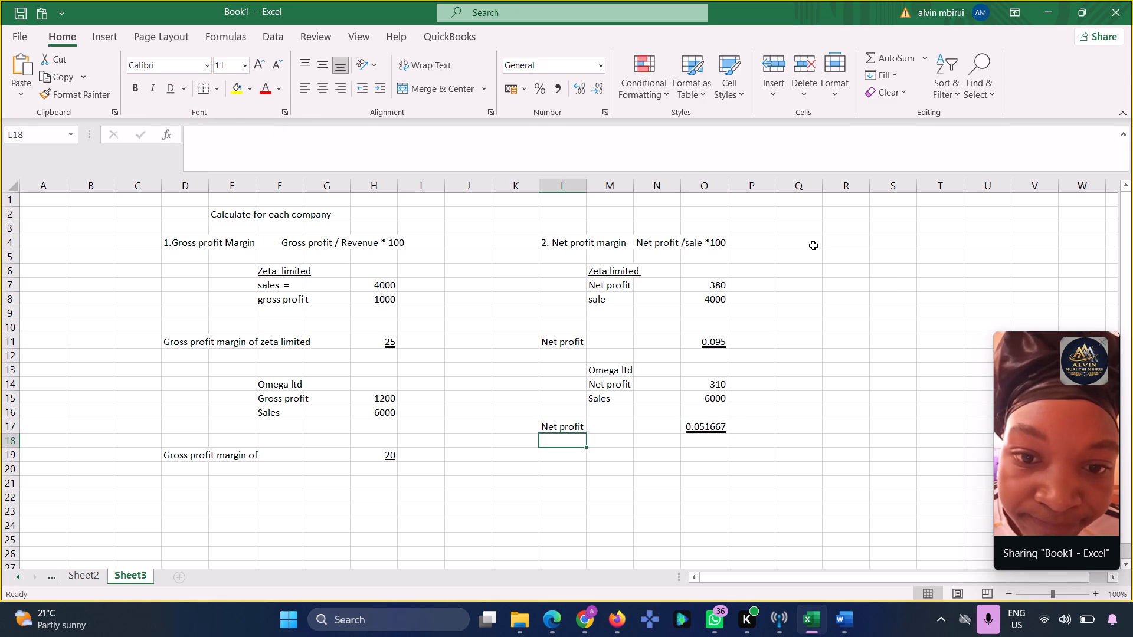
Enter the section heading "3.Current ratio = Current assest /current labilities" in cell Q4.
click(813, 245)
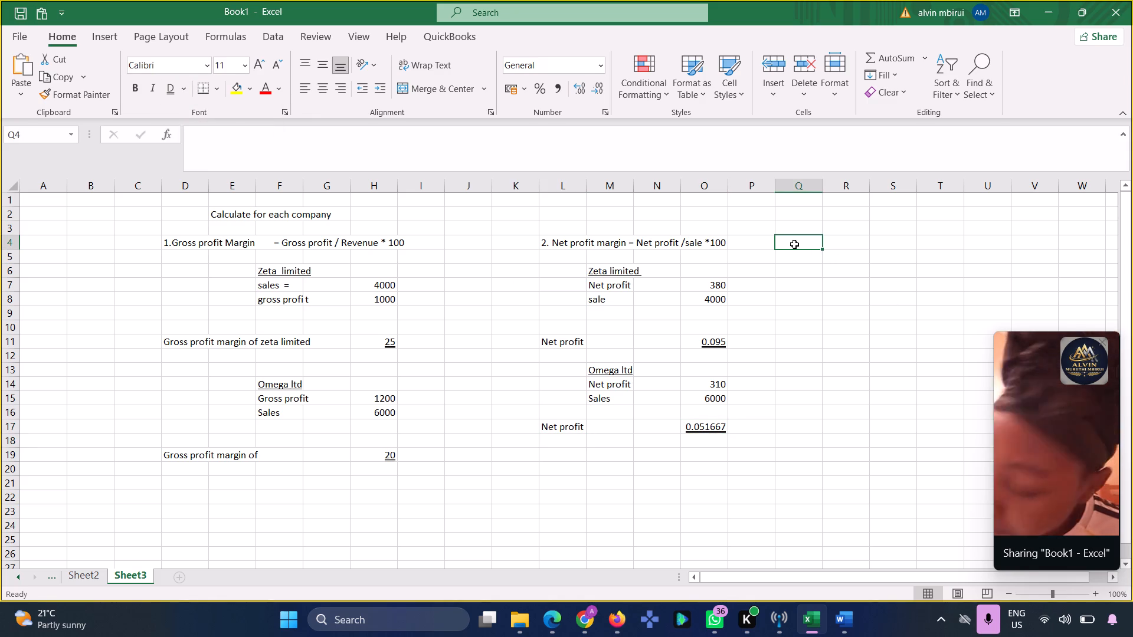
key(3)
key(period)
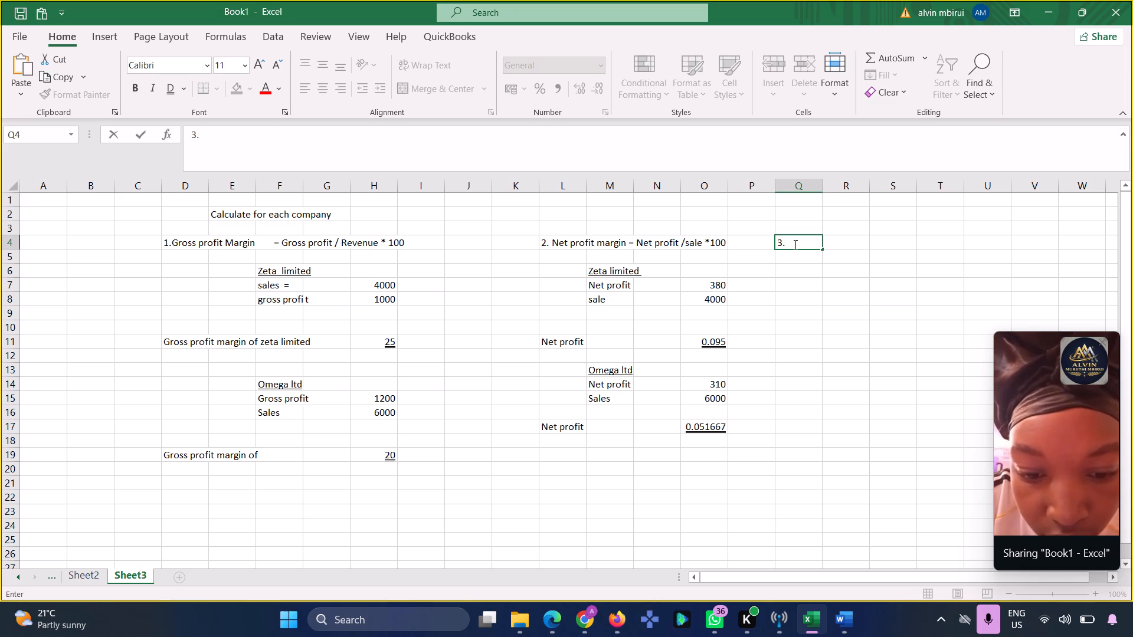
key(i)
key(BackSpace)
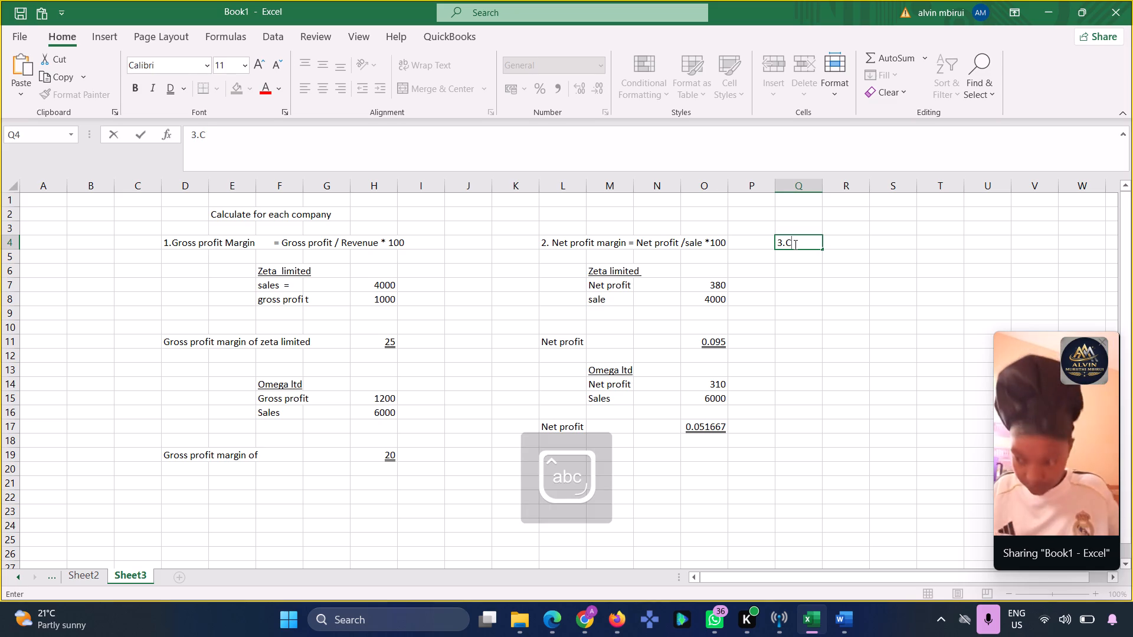
text(ue)
key(BackSpace)
text(rren)
key(space)
key(BackSpace)
text(t ratio)
key(space)
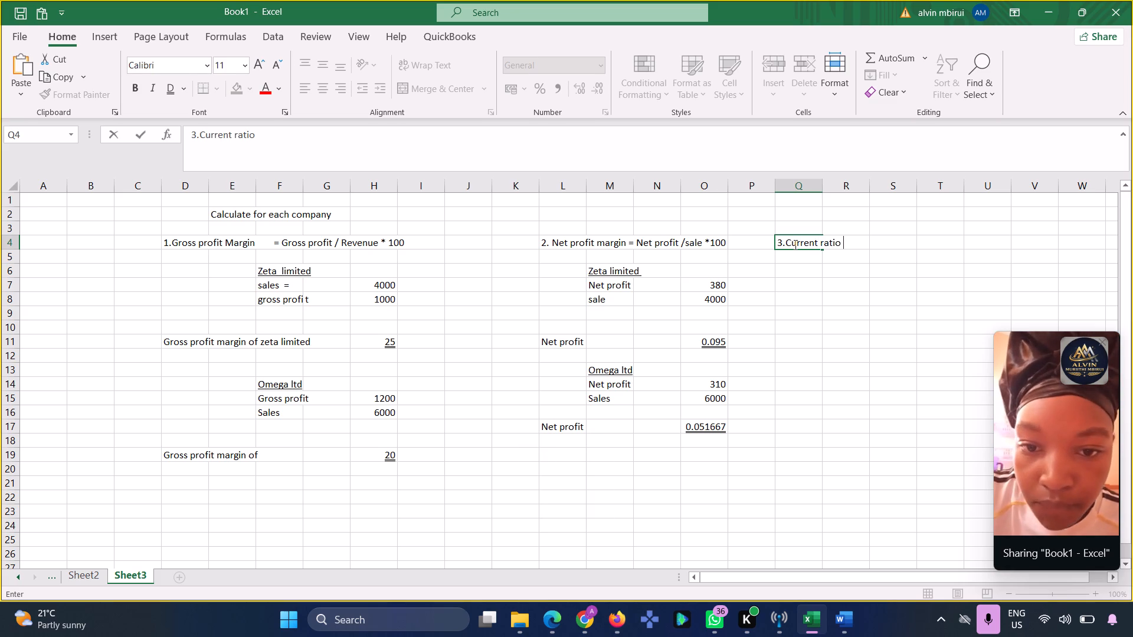
text(=)
key(space)
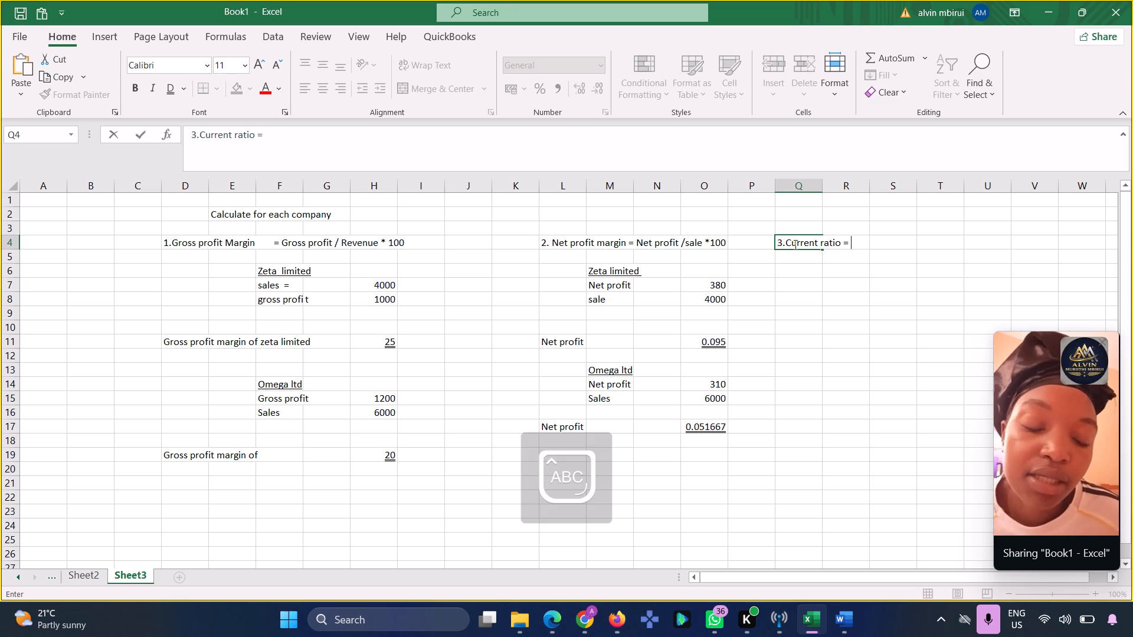
text(ull)
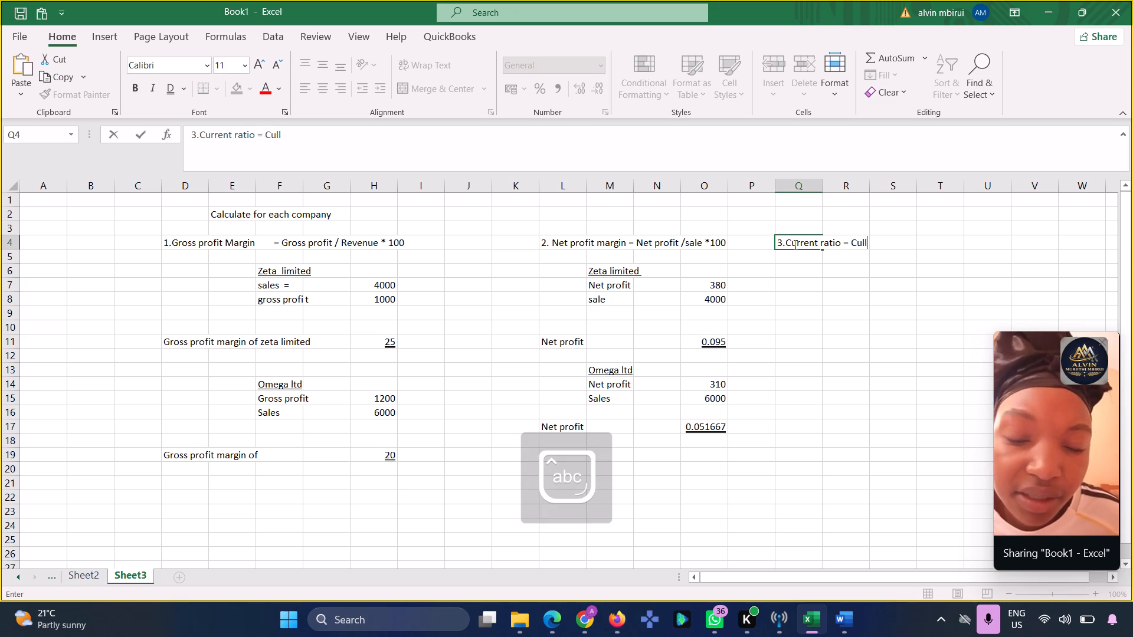
key(BackSpace)
key(BackSpace)
text(rent)
key(space)
key(BackSpace)
key(BackSpace)
key(BackSpace)
key(BackSpace)
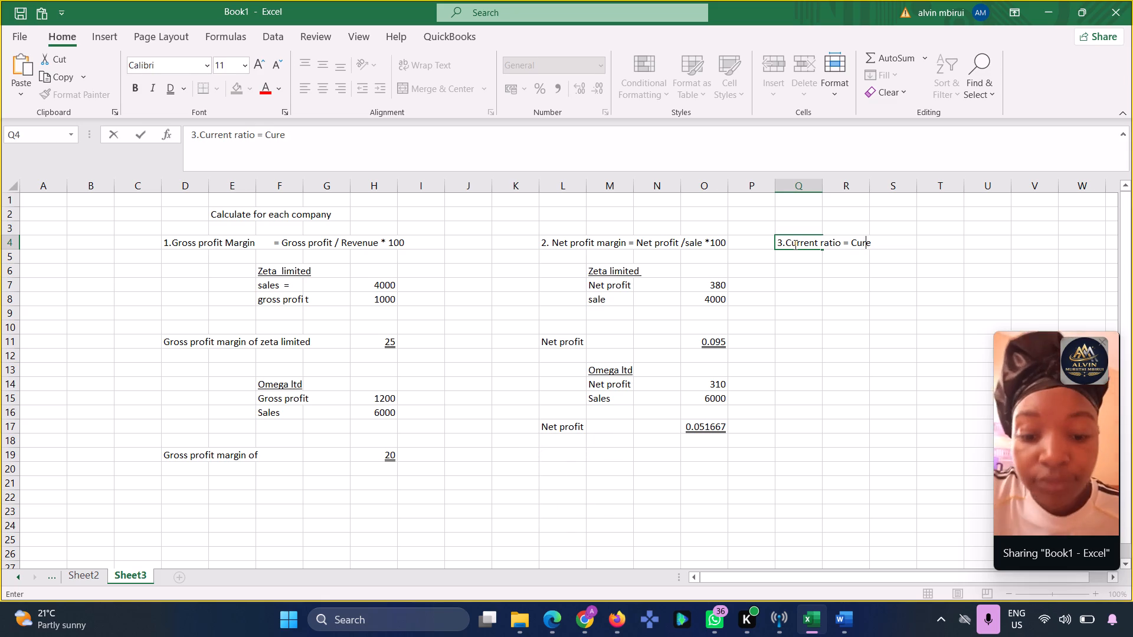
key(BackSpace)
text(re)
key(BackSpace)
text(rent asses)
text(t)
key(space)
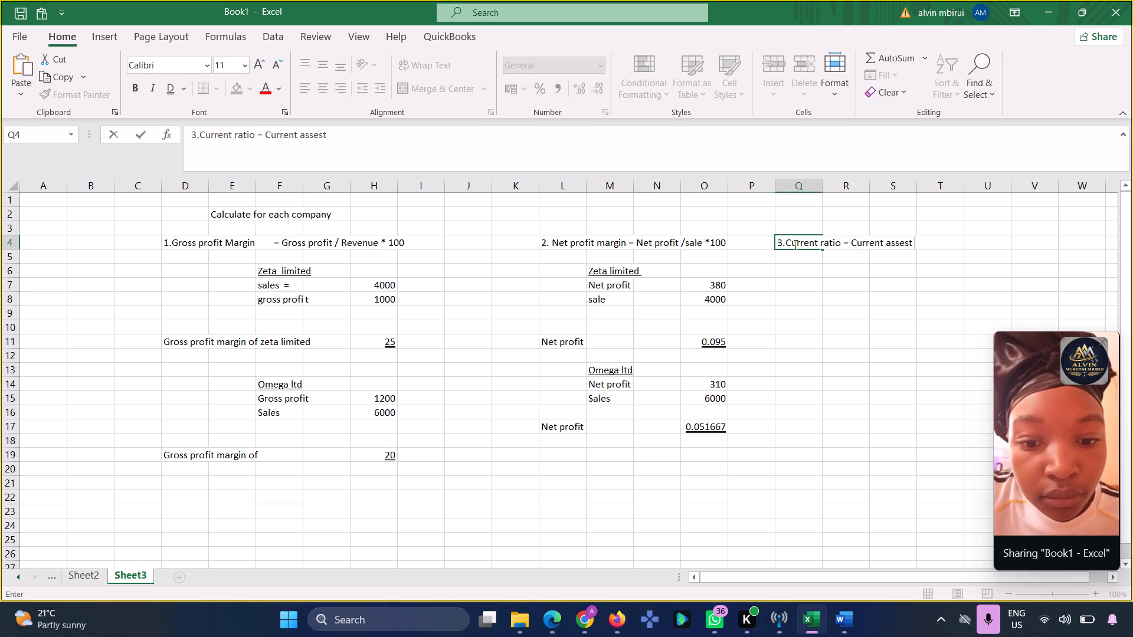
key(slash)
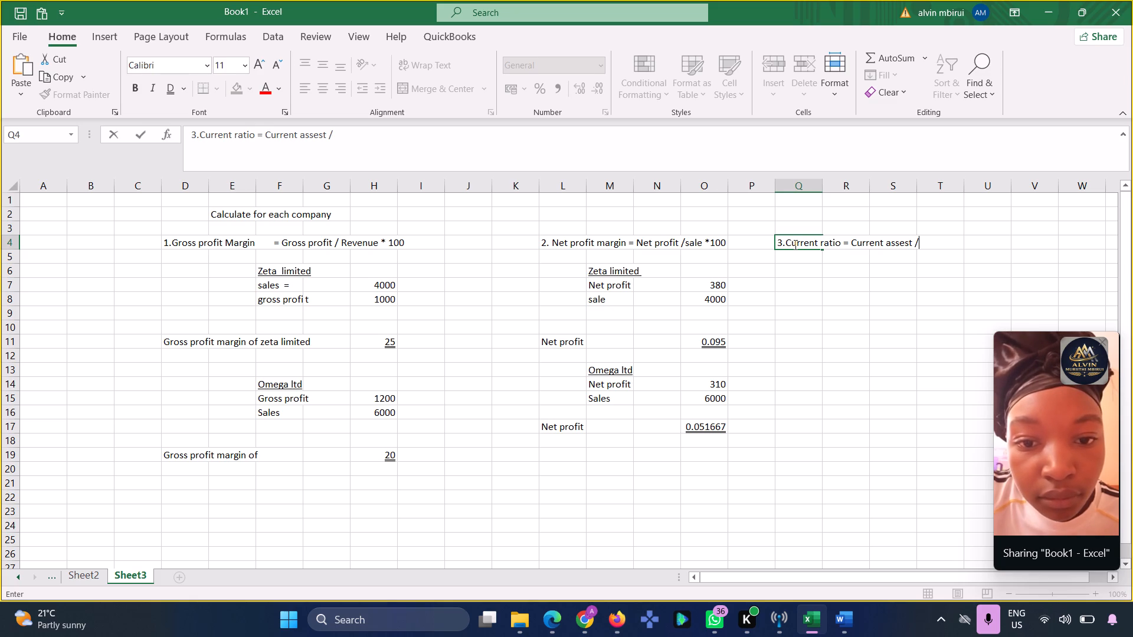
text(current)
key(space)
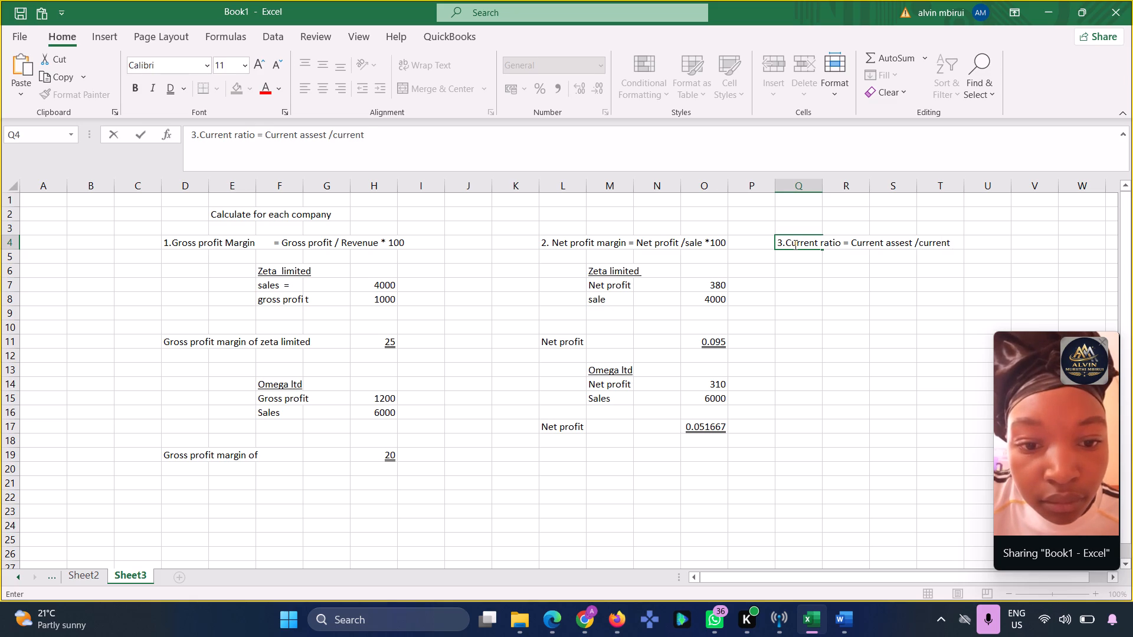
text(labili)
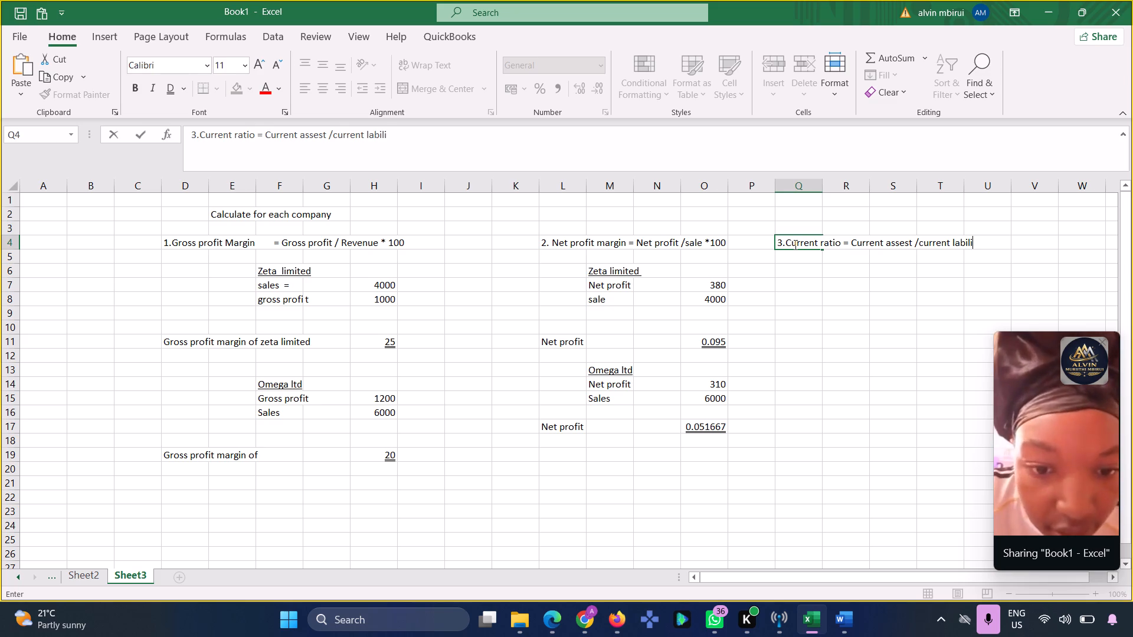
text(tore)
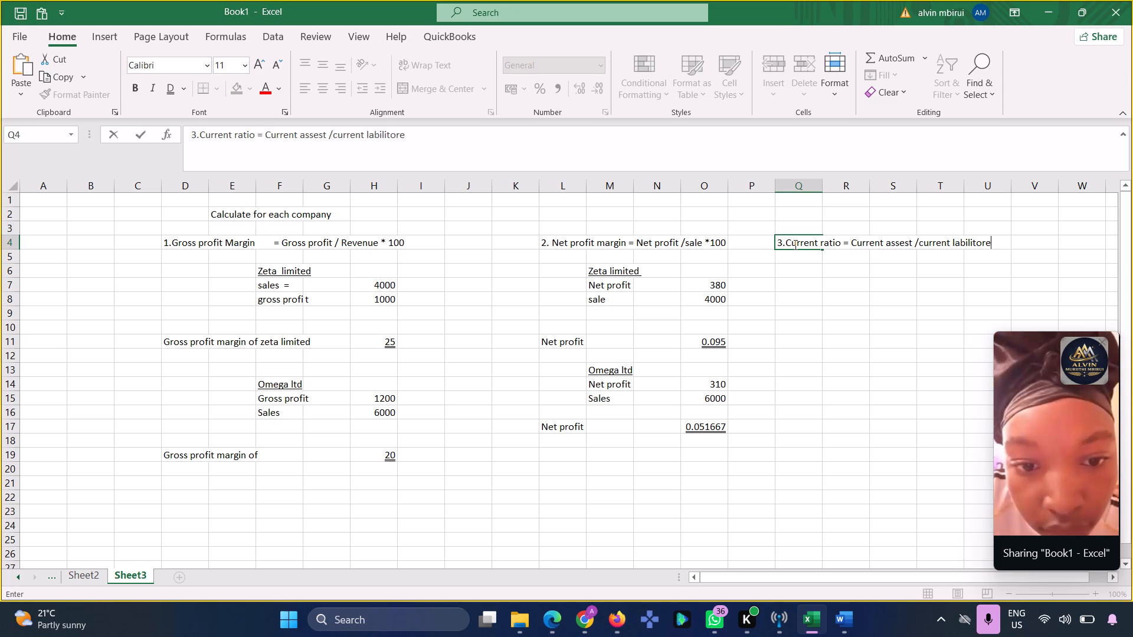
key(BackSpace)
key(BackSpace)
key(BackSpace)
key(e)
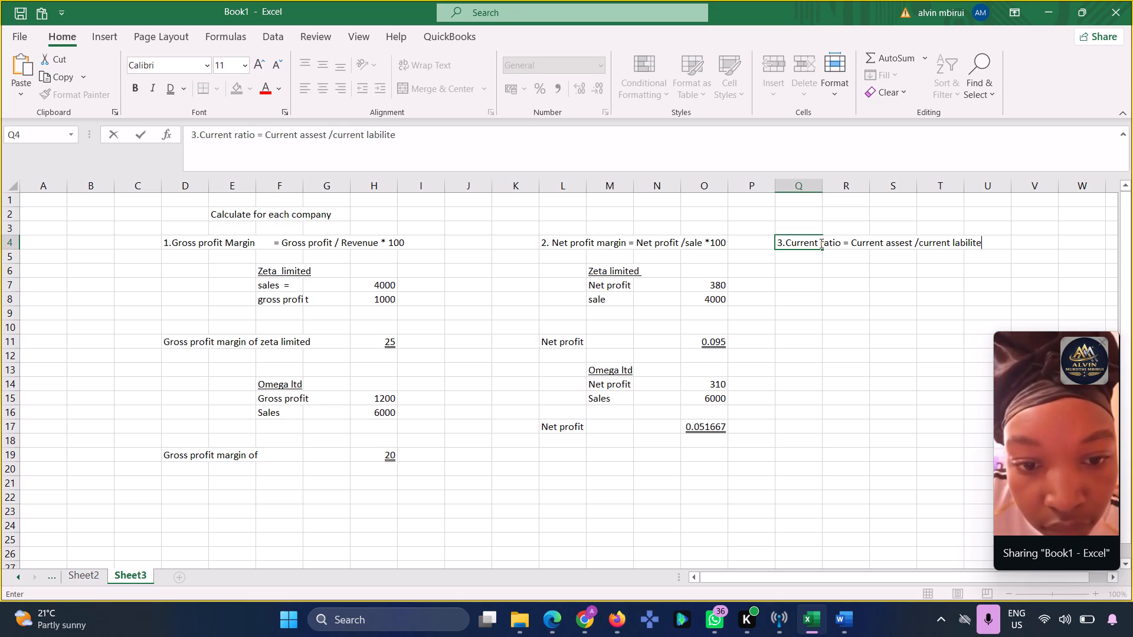
key(BackSpace)
text(ies)
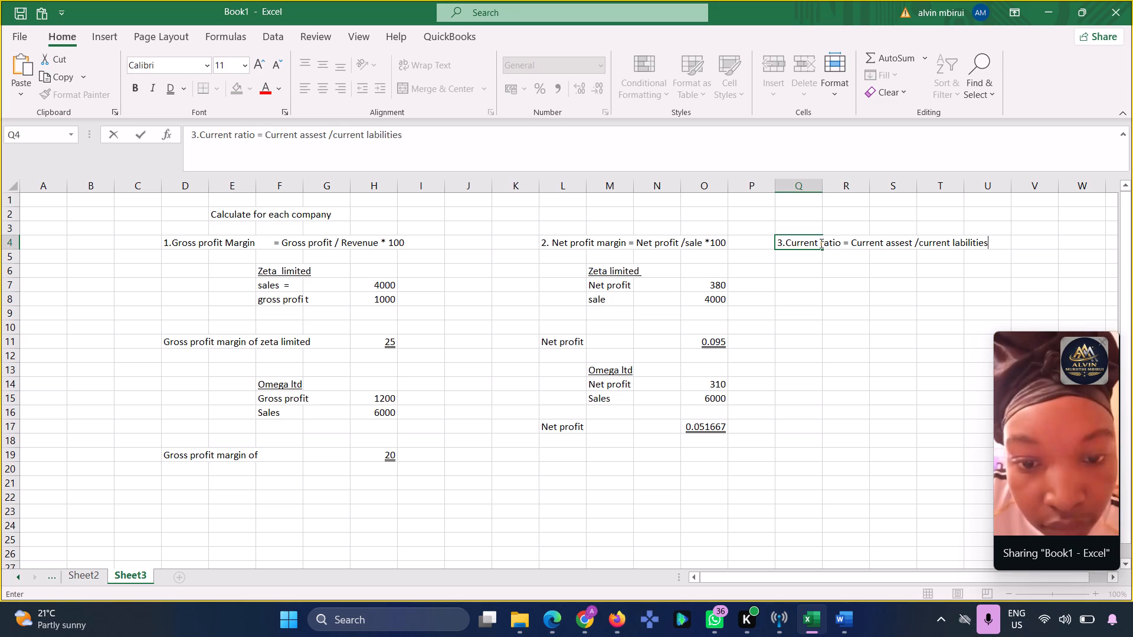
Enter the company subheading "zeta ltd" in cell R6 under the current ratio heading.
click(850, 277)
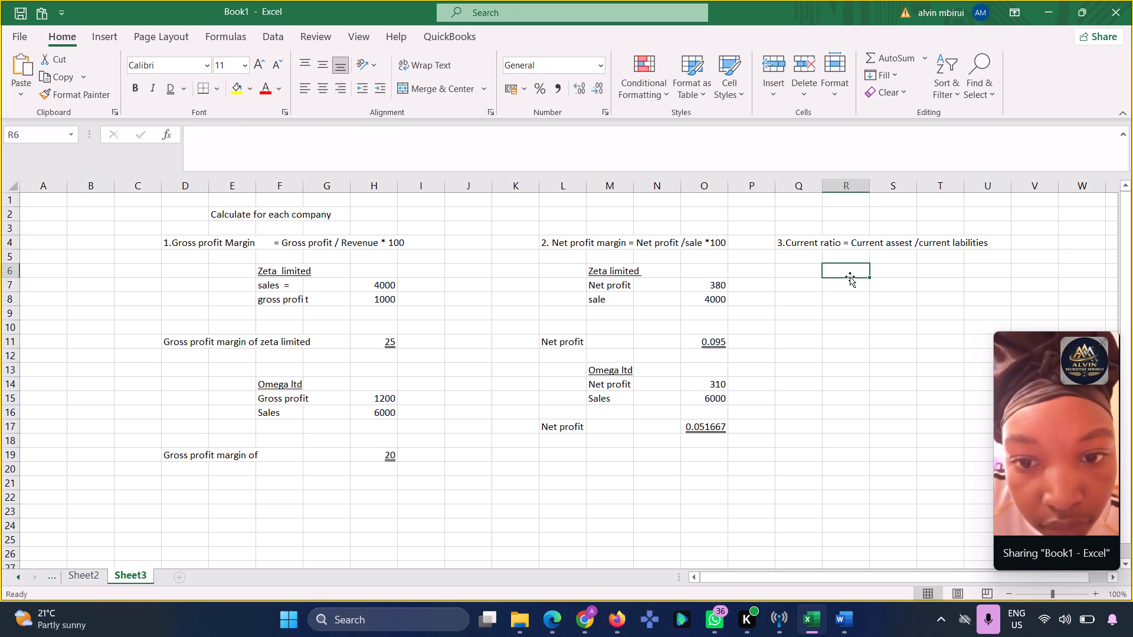
click(849, 274)
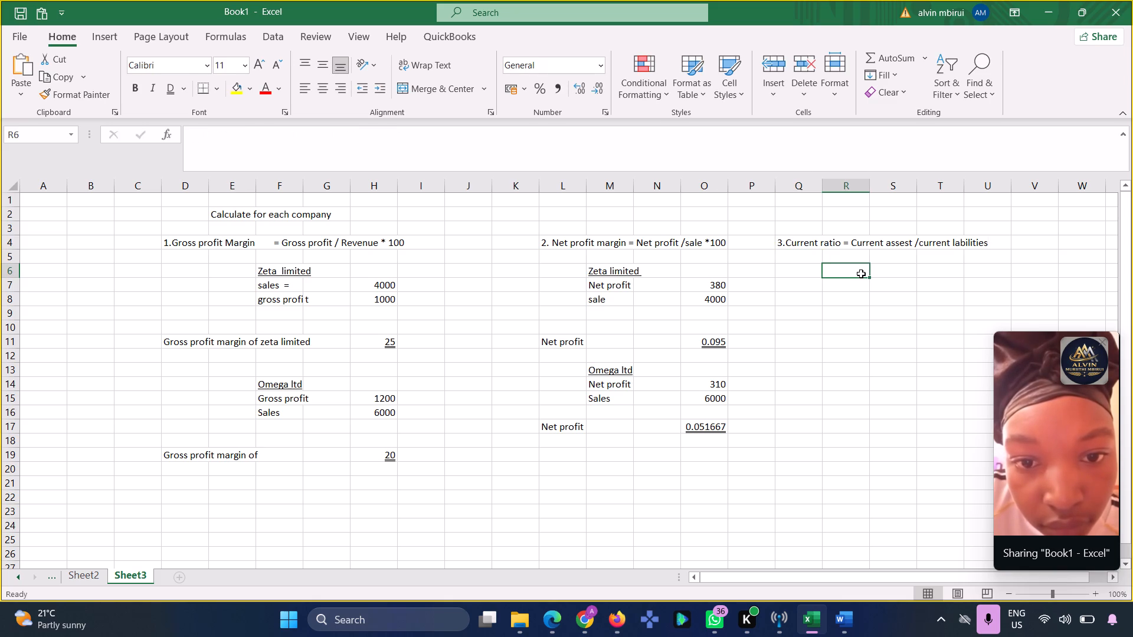
click(862, 274)
text(zeta li)
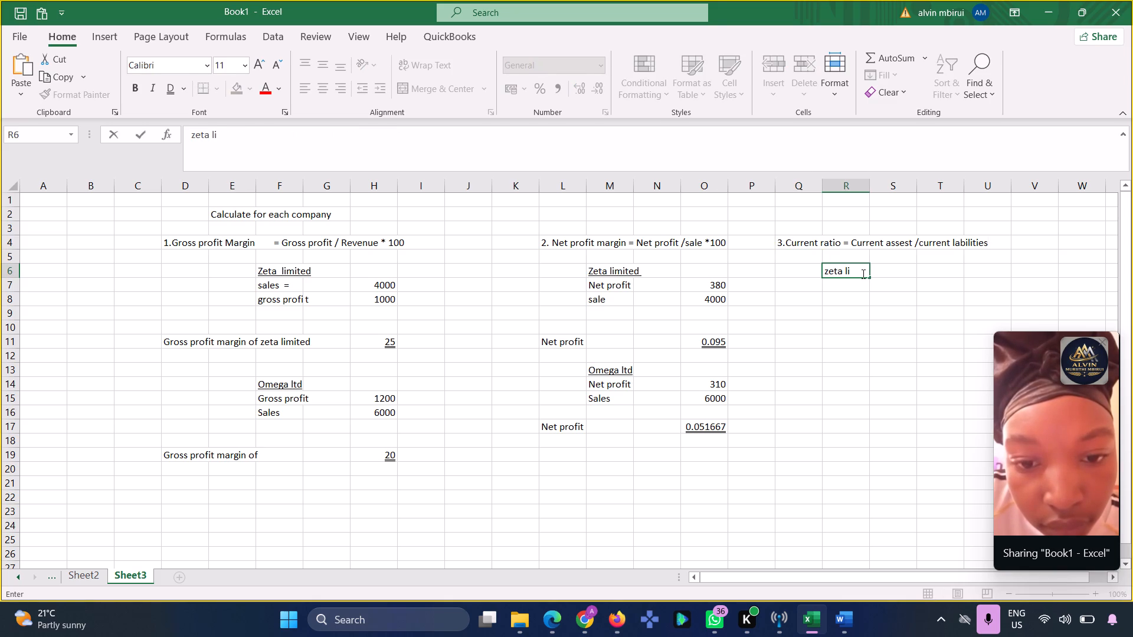
key(BackSpace)
text(td)
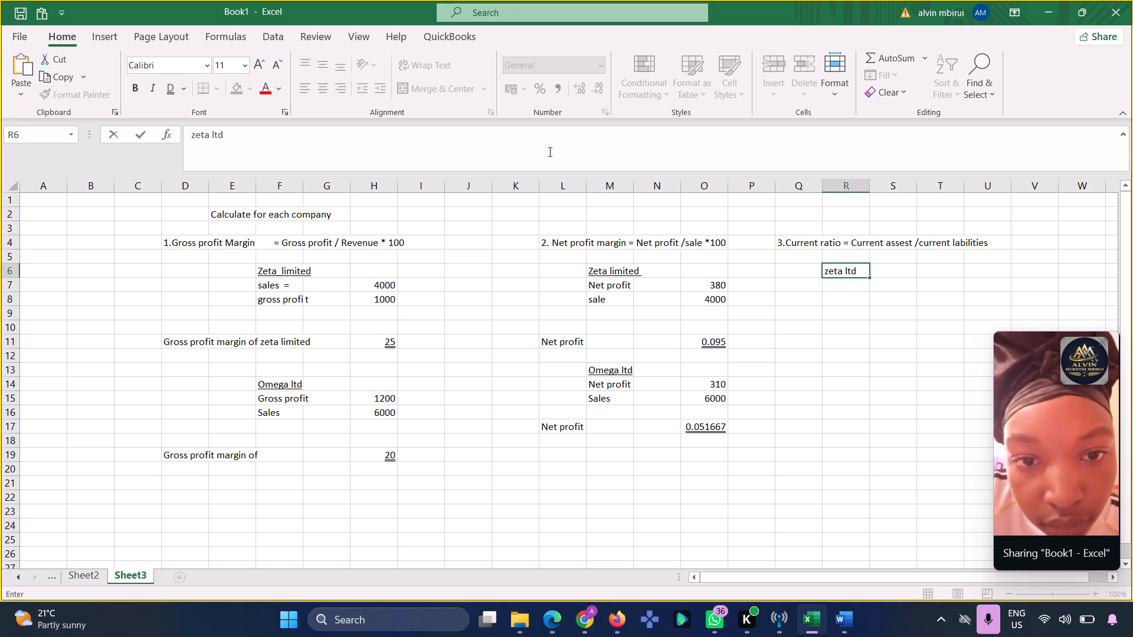
Apply a single underline to the "zeta ltd" subheading in cell R6.
click(185, 86)
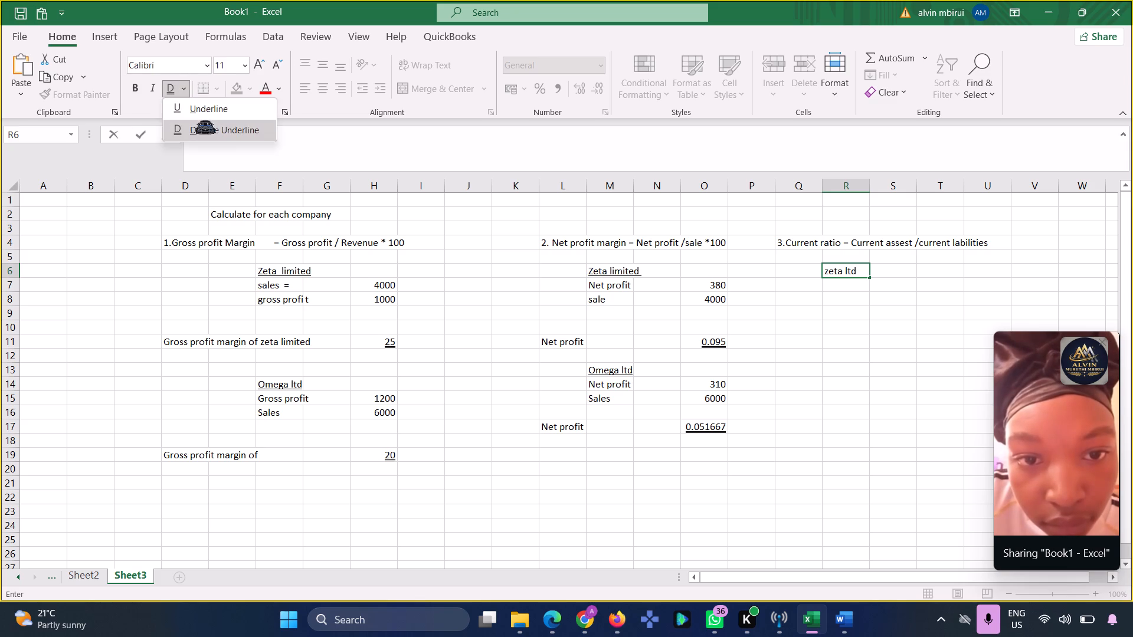
click(201, 109)
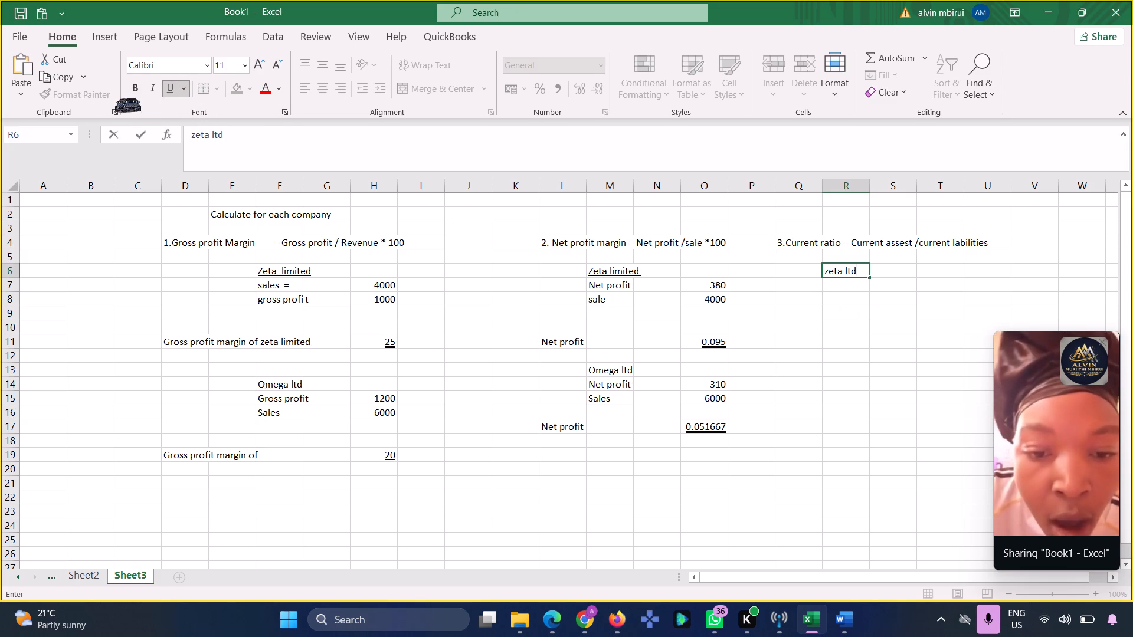
click(166, 91)
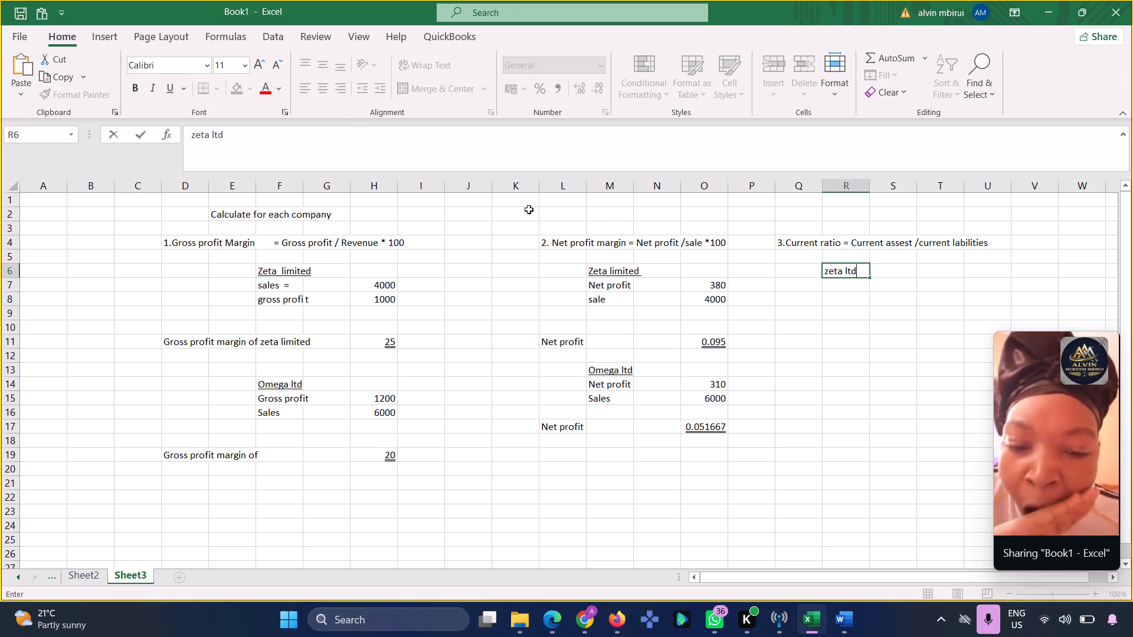
click(167, 87)
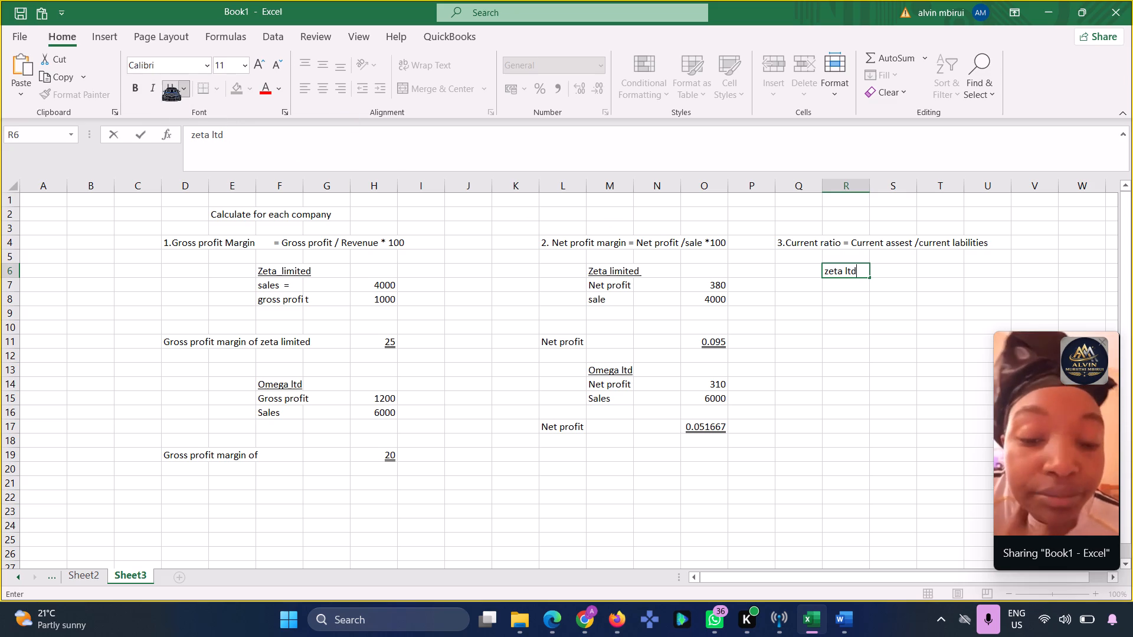
click(867, 335)
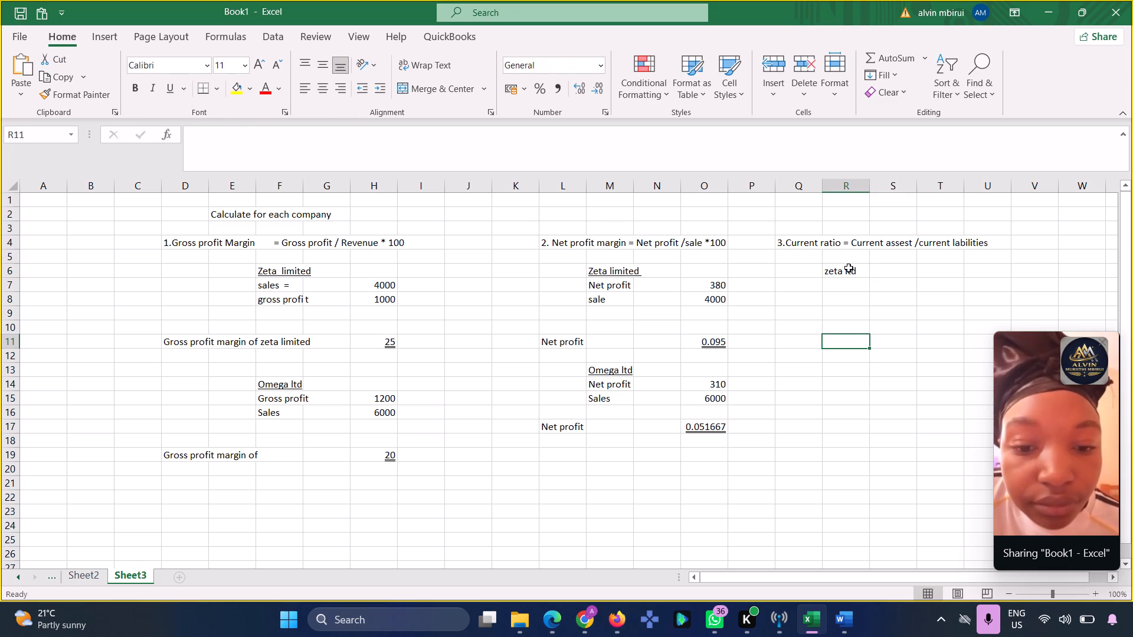
click(849, 268)
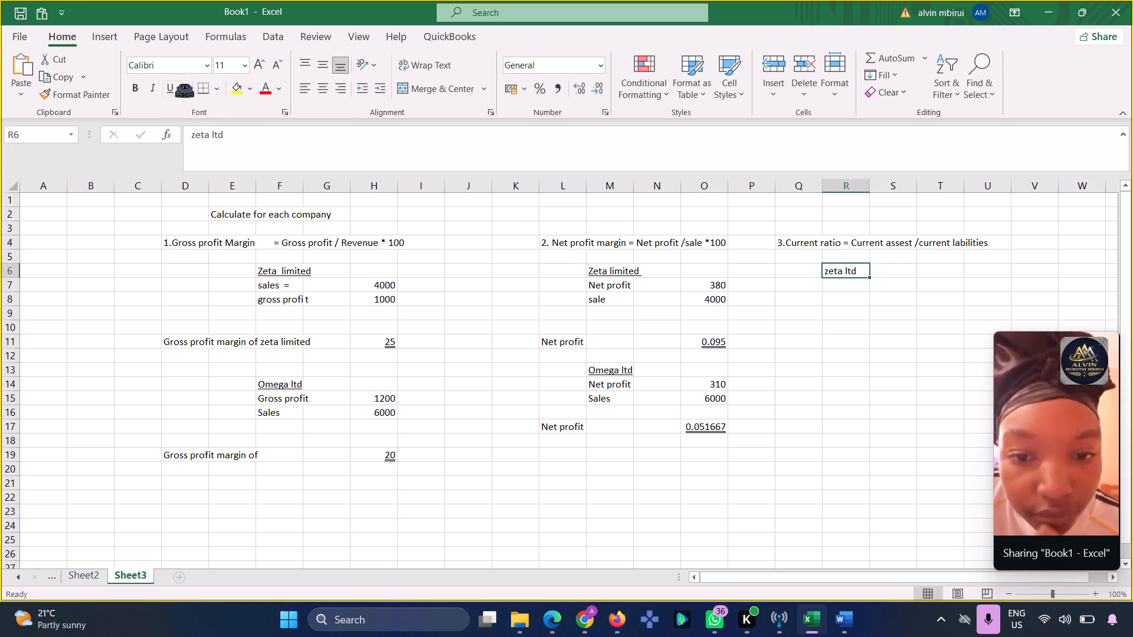
double_click(168, 86)
click(169, 86)
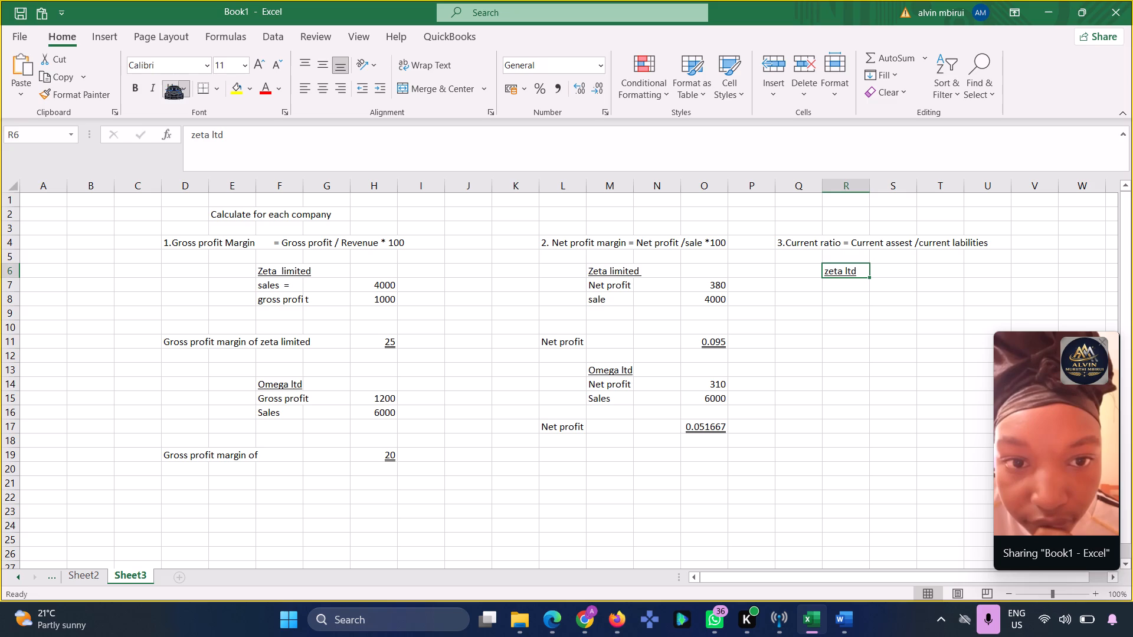
Enter zeta ltd's "current assest" label in cell R7 with the amount 1350 in cell T7.
click(800, 270)
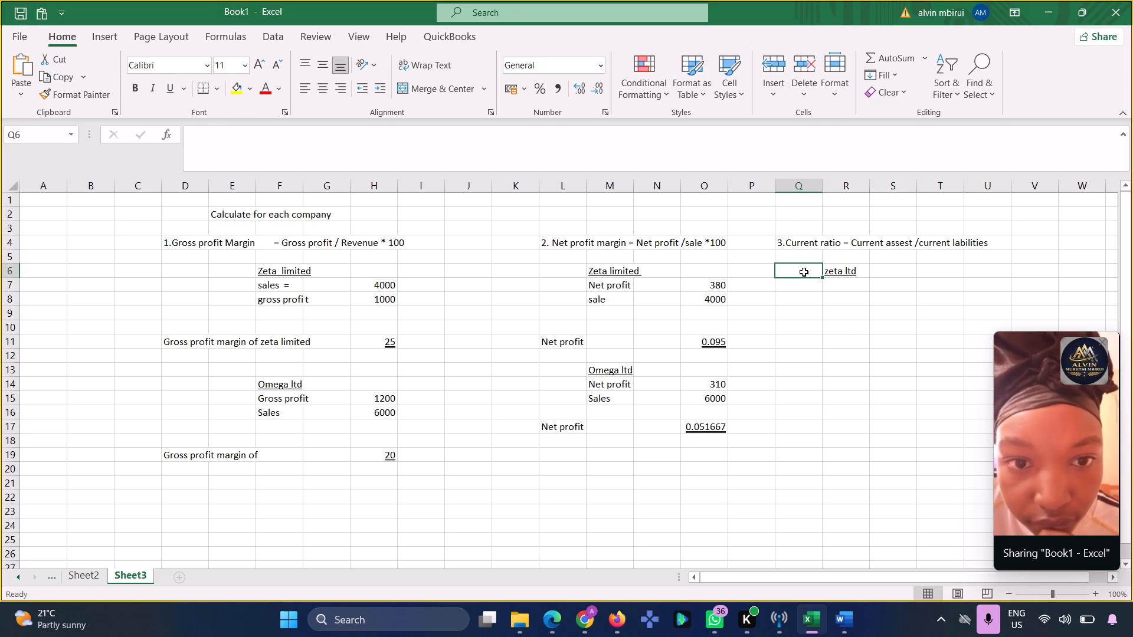
click(833, 288)
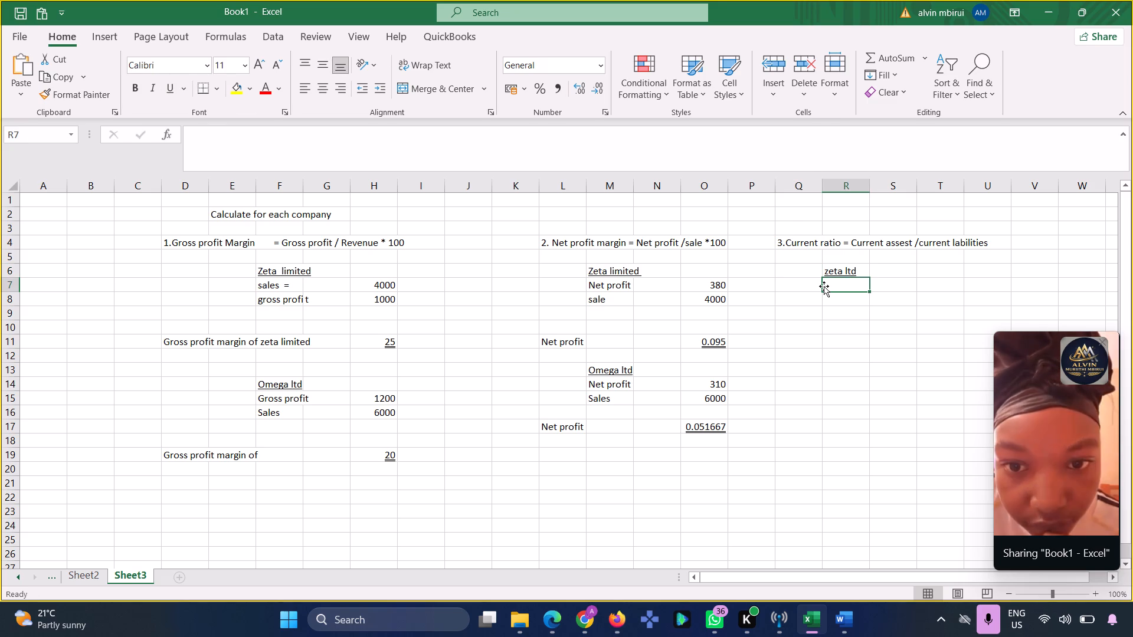
text(curre)
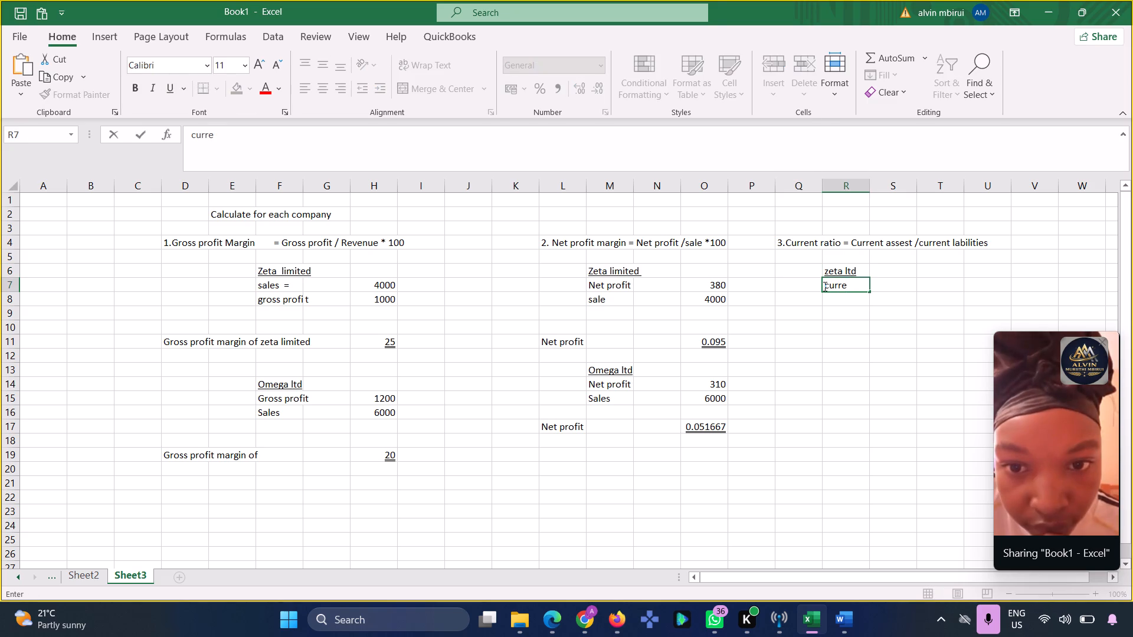
text(nt asses)
text(t)
key(space)
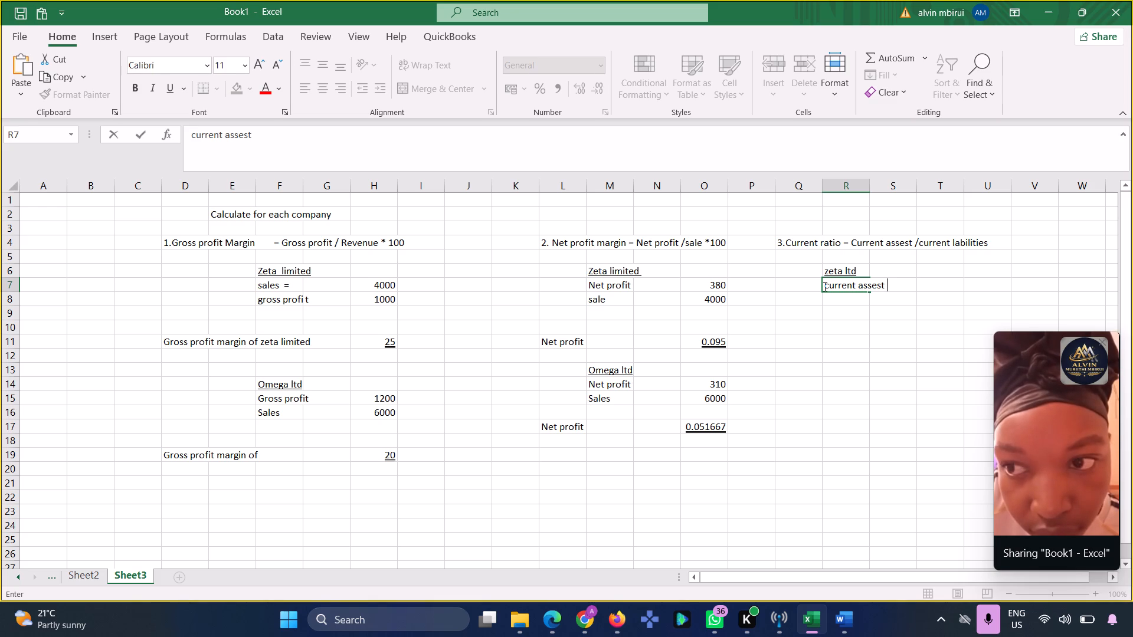
click(939, 281)
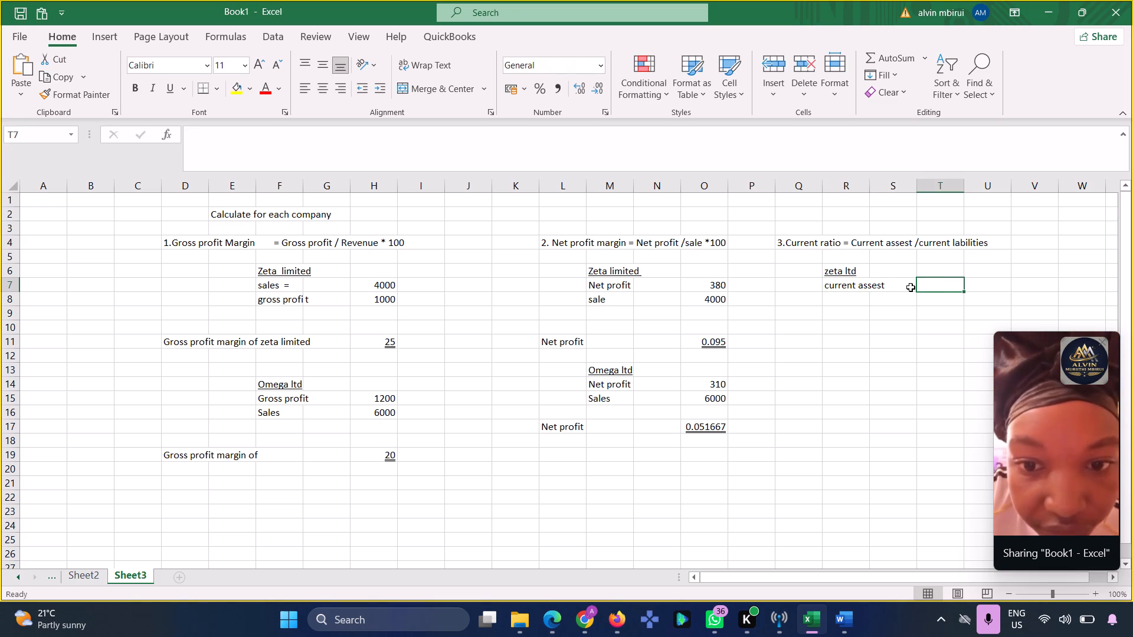
text(1365)
key(BackSpace)
key(BackSpace)
text(50)
double_click(845, 291)
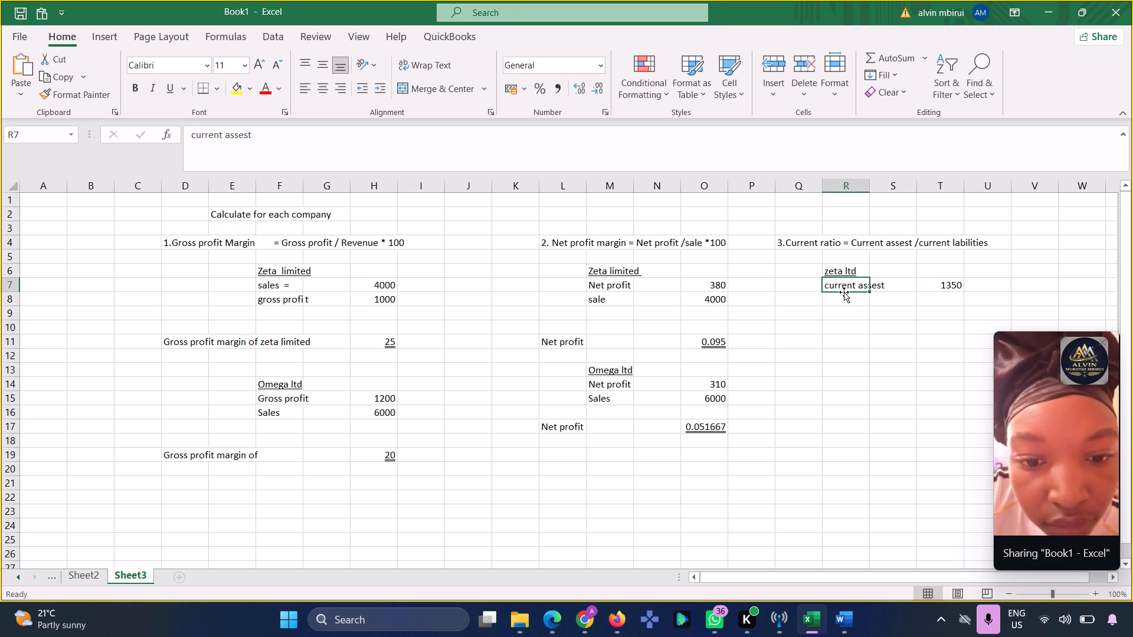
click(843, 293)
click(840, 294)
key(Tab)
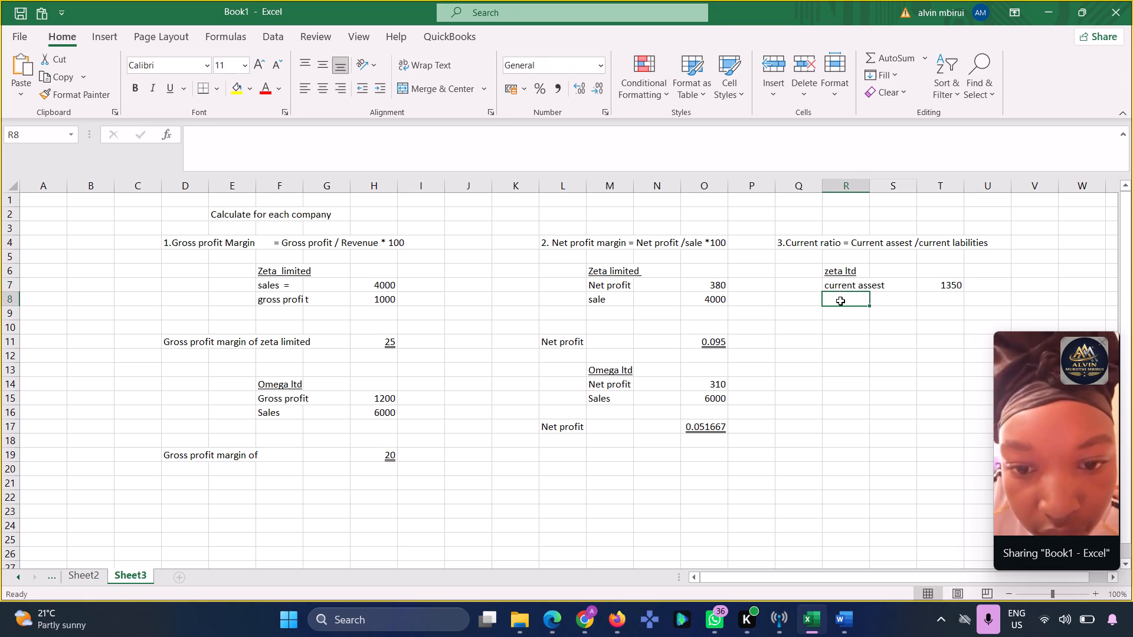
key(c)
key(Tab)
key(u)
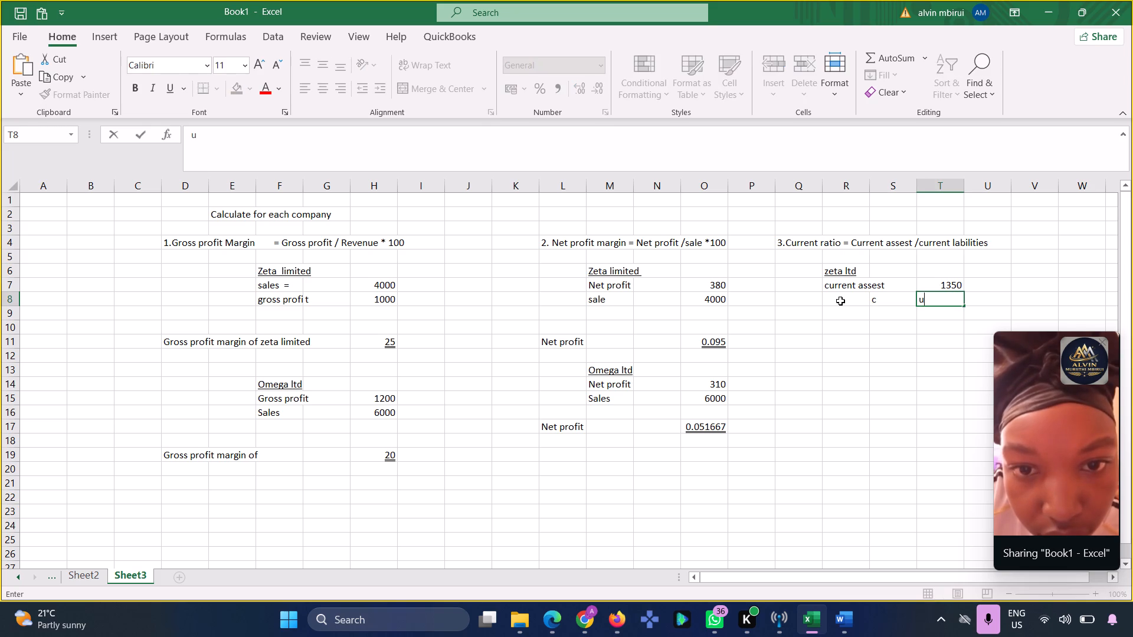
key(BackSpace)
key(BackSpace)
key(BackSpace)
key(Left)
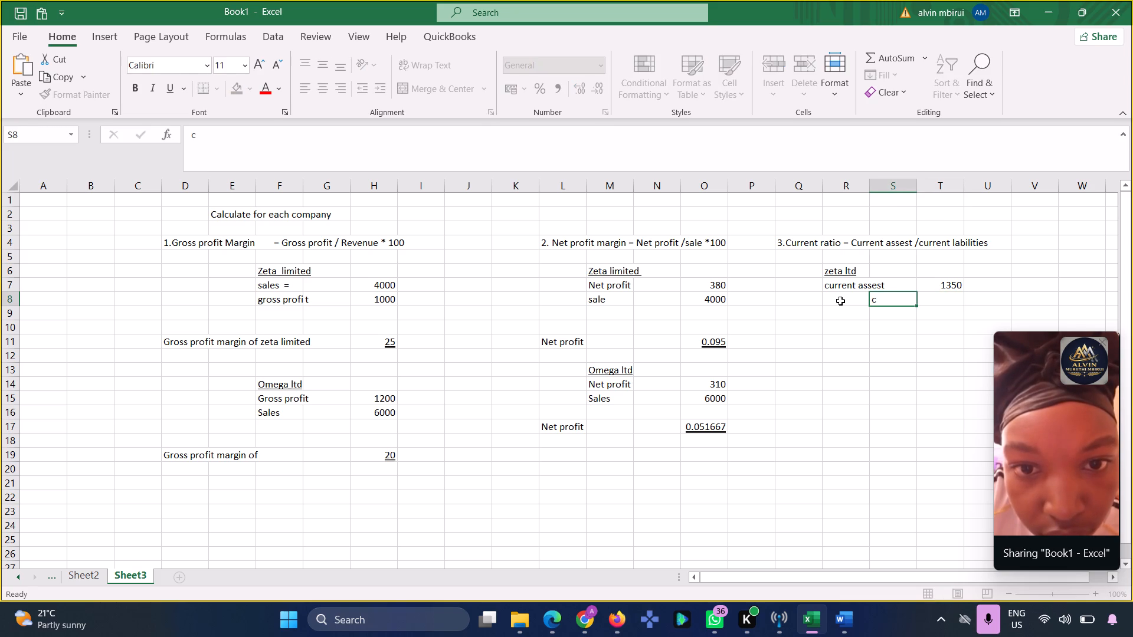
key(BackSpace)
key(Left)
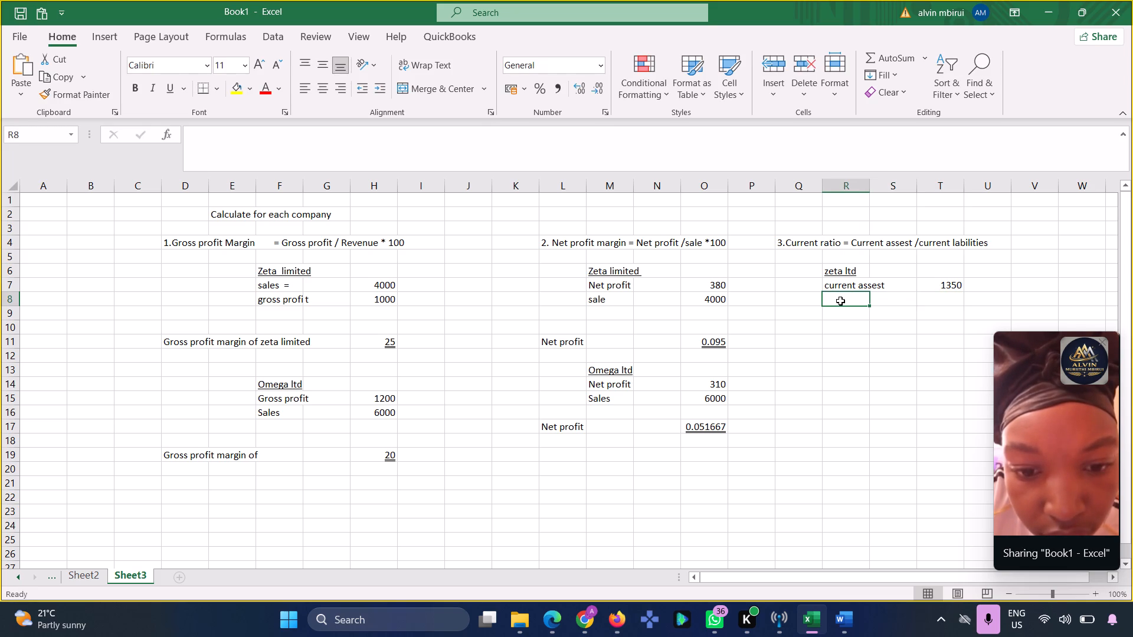
Enter zeta ltd's "Current liabilities" label in cell R8, below the "current assest" label.
text(ue)
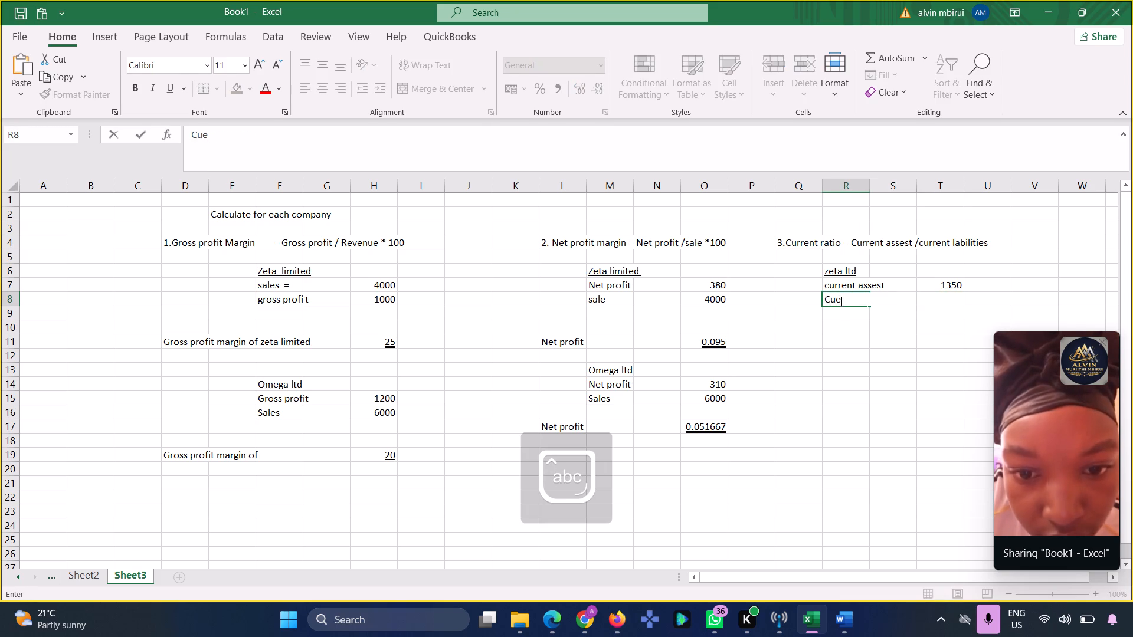
key(BackSpace)
key(r)
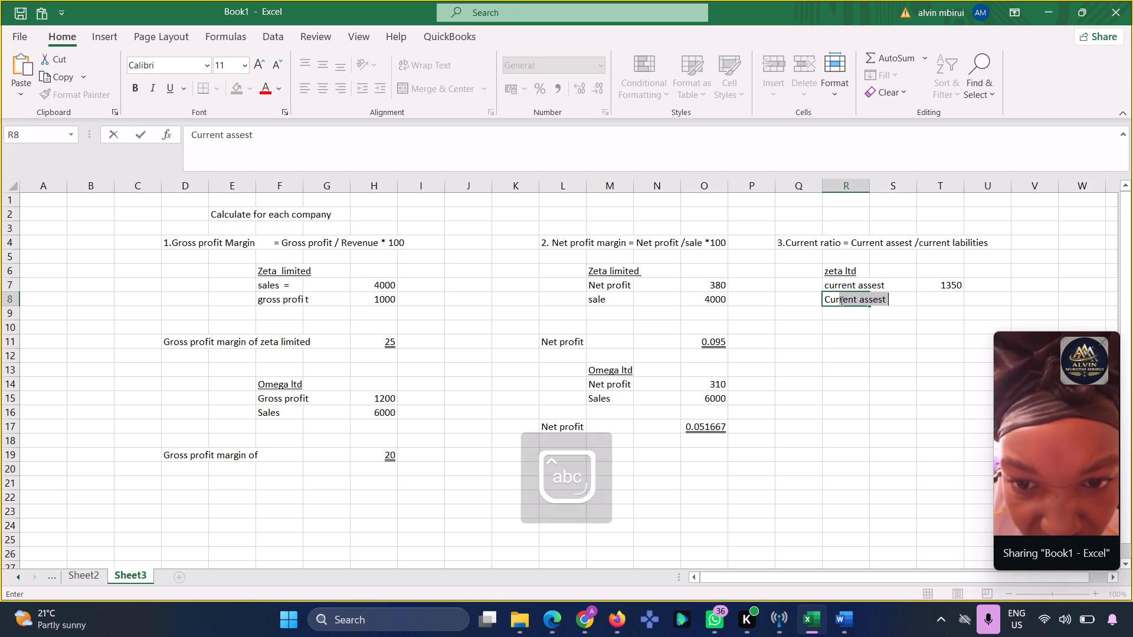
text(ent li)
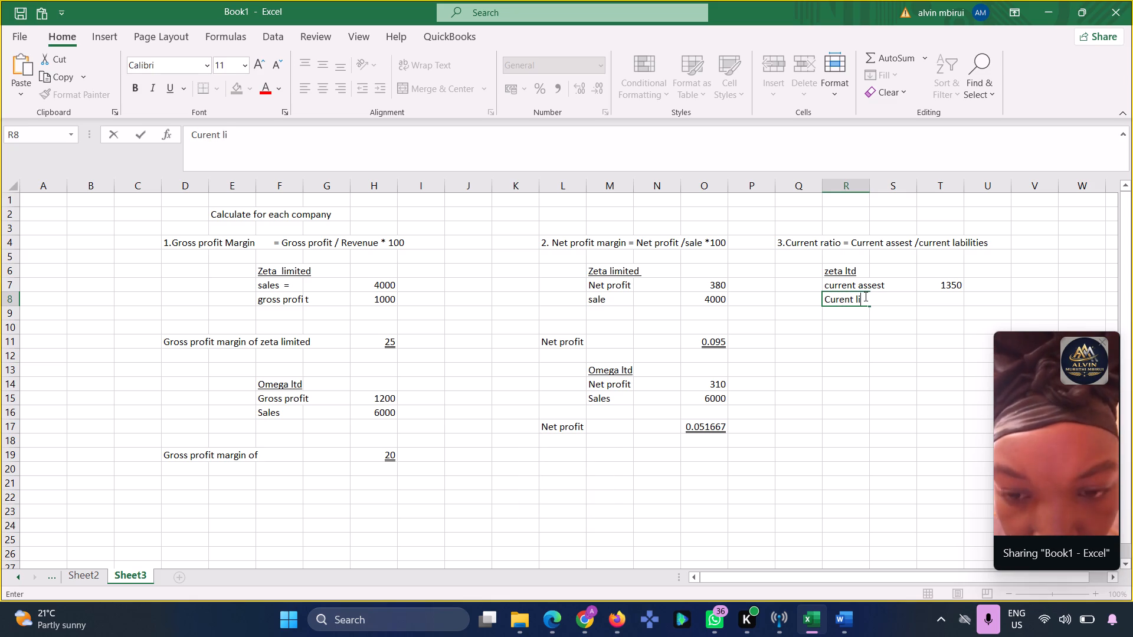
key(BackSpace)
key(BackSpace)
key(BackSpace)
key(BackSpace)
key(BackSpace)
key(BackSpace)
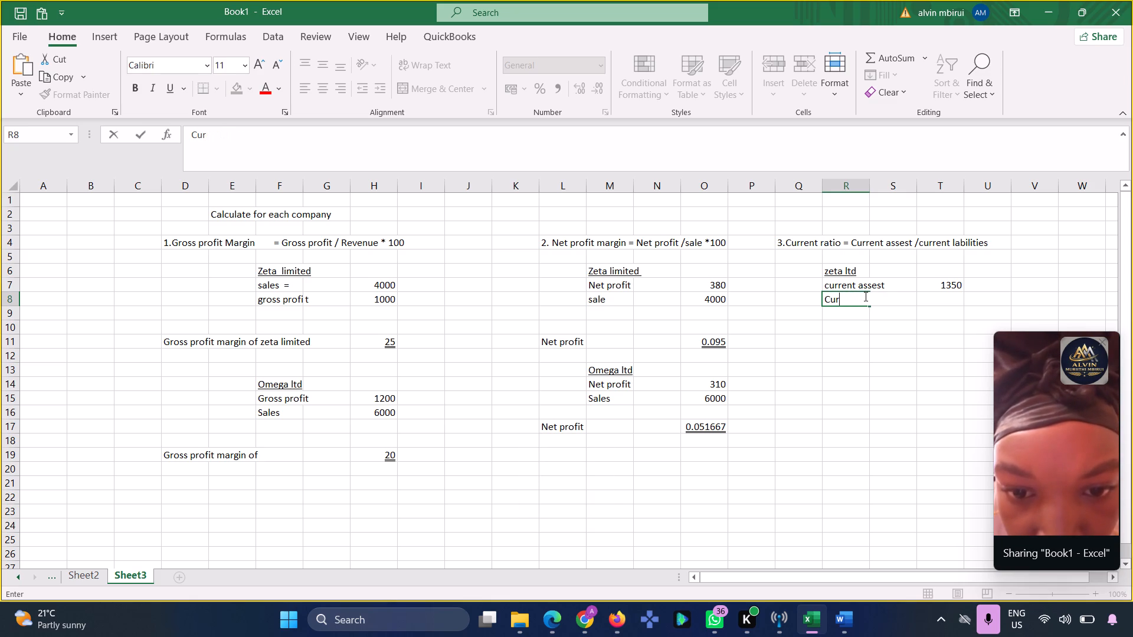
text(rent)
key(space)
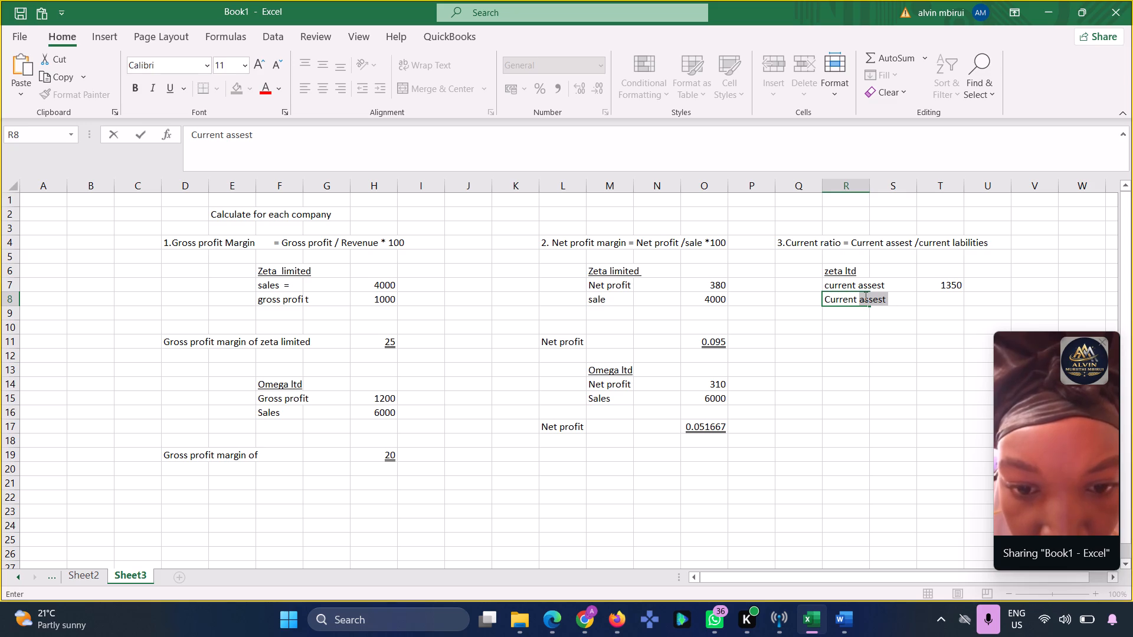
text(liav)
key(BackSpace)
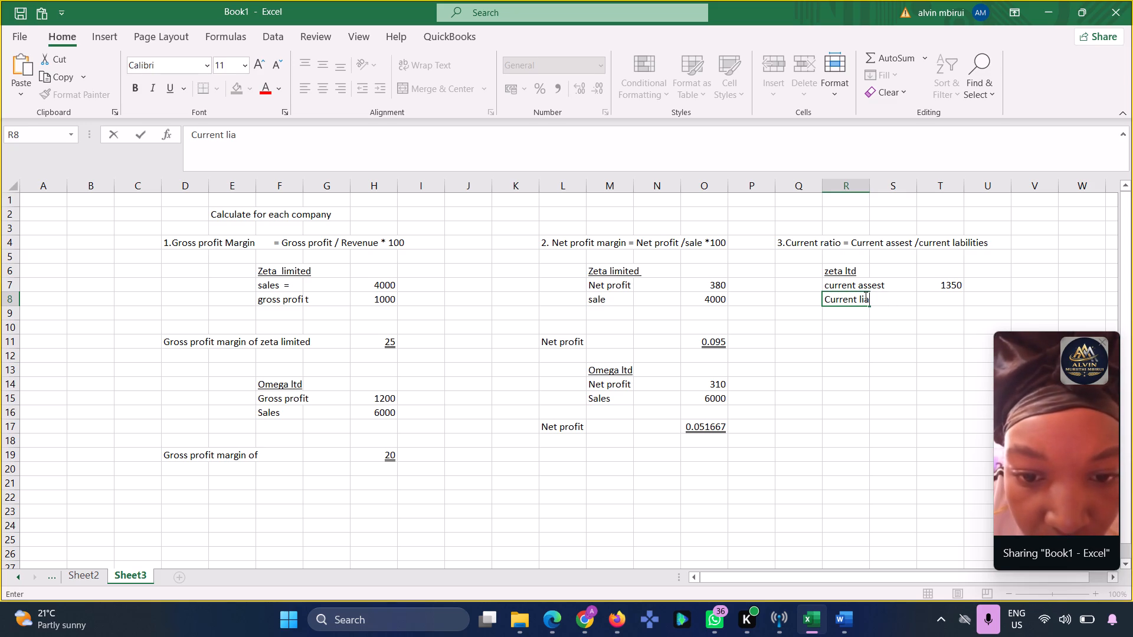
text(bi)
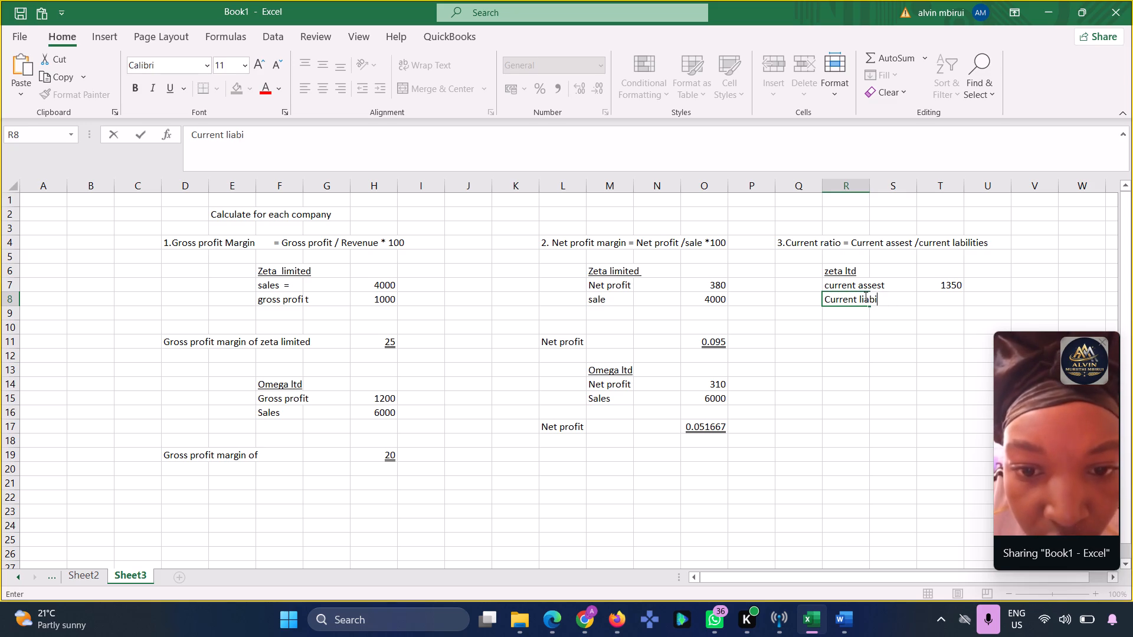
text(lities)
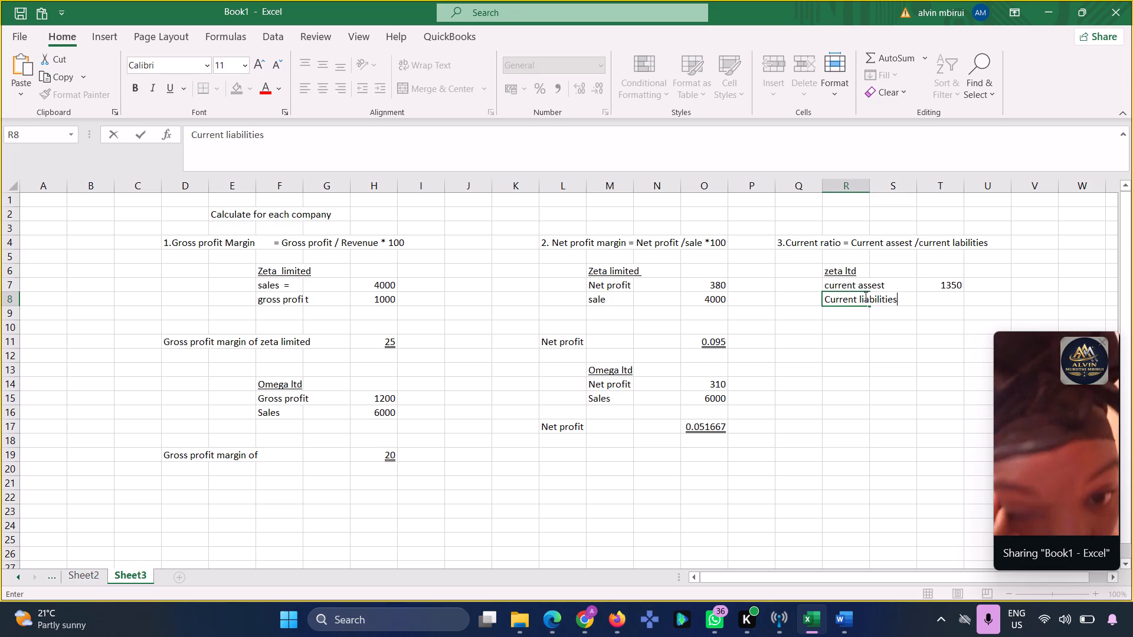
click(947, 297)
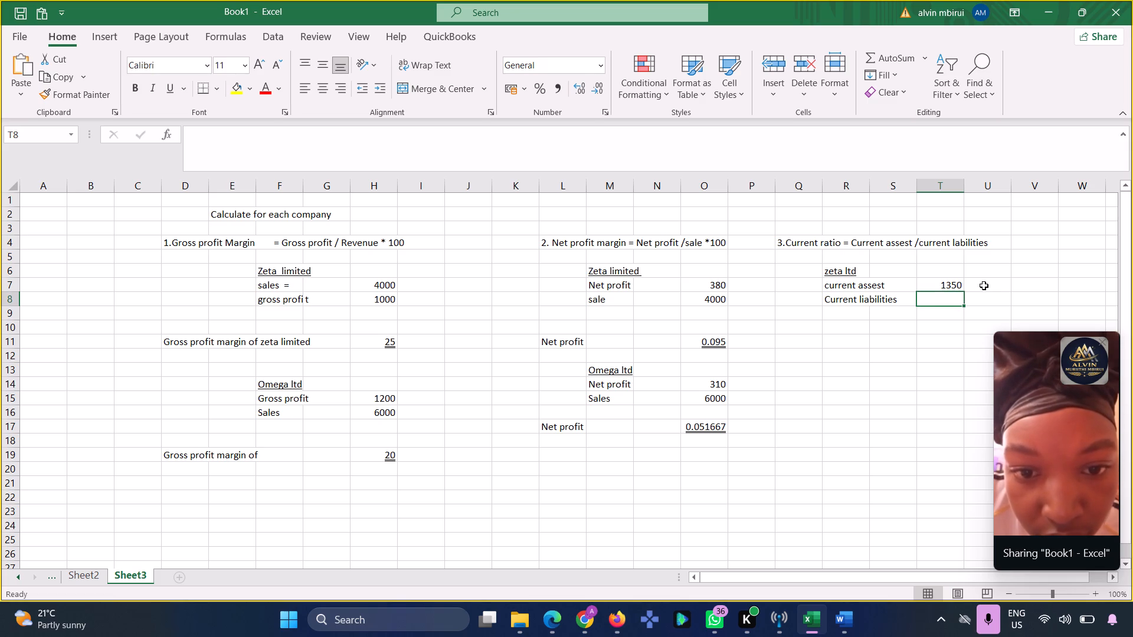
Clear zeta ltd's "current assest" amount from cell T7.
click(959, 284)
key(BackSpace)
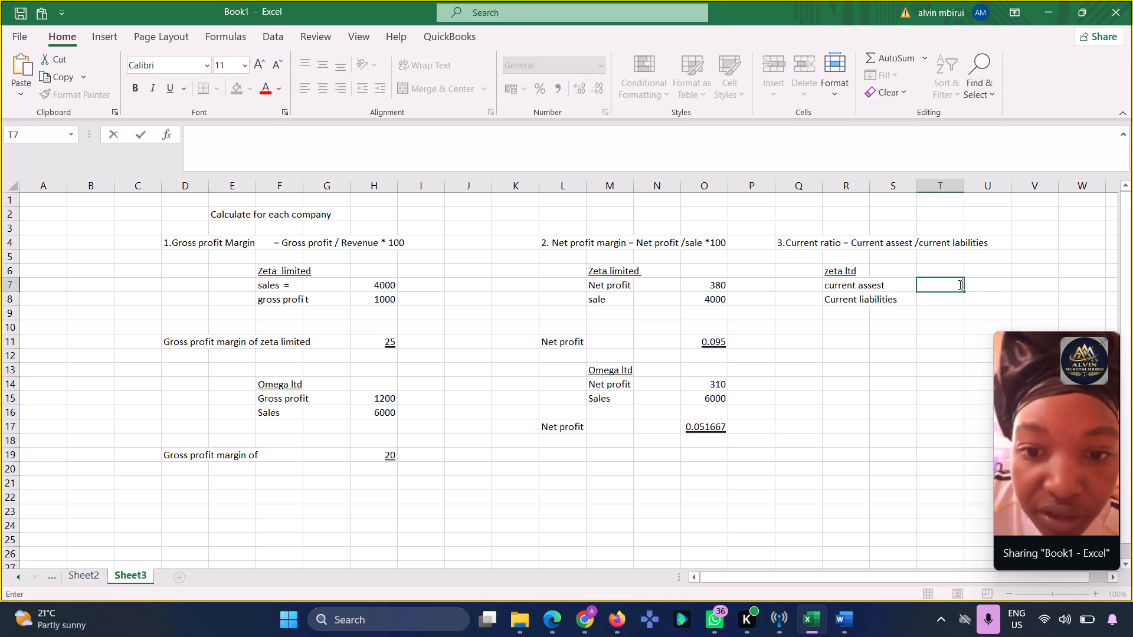
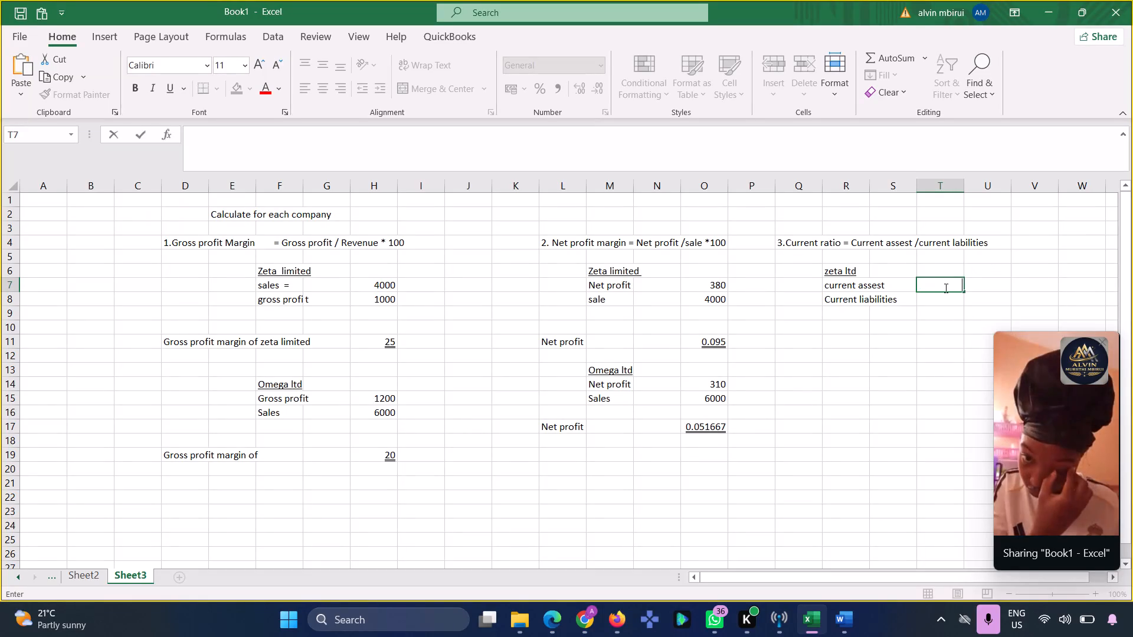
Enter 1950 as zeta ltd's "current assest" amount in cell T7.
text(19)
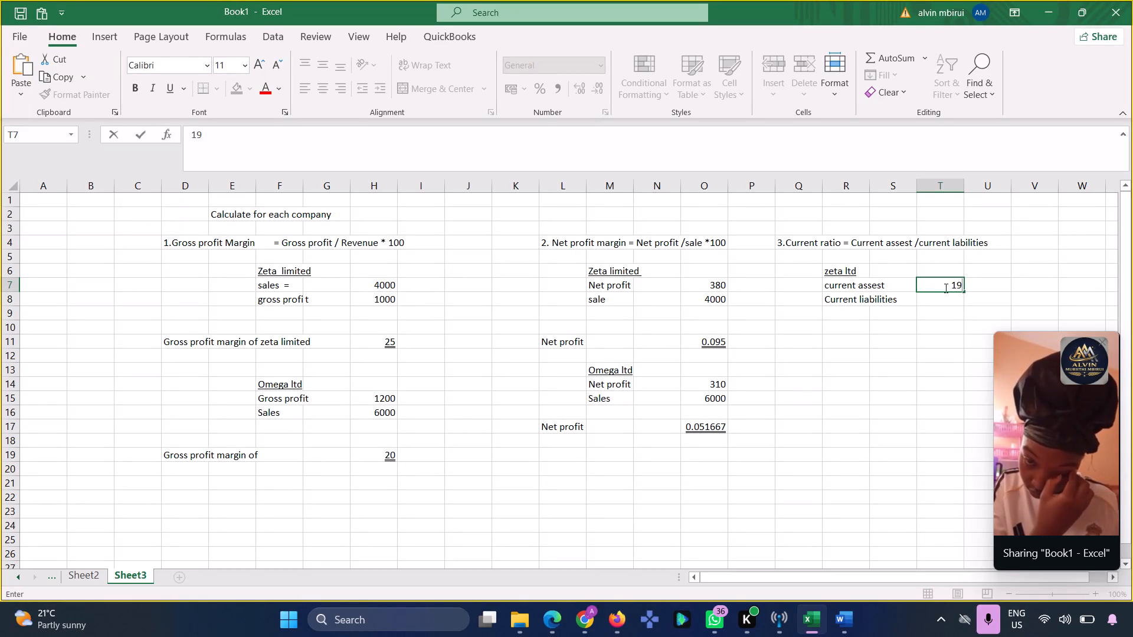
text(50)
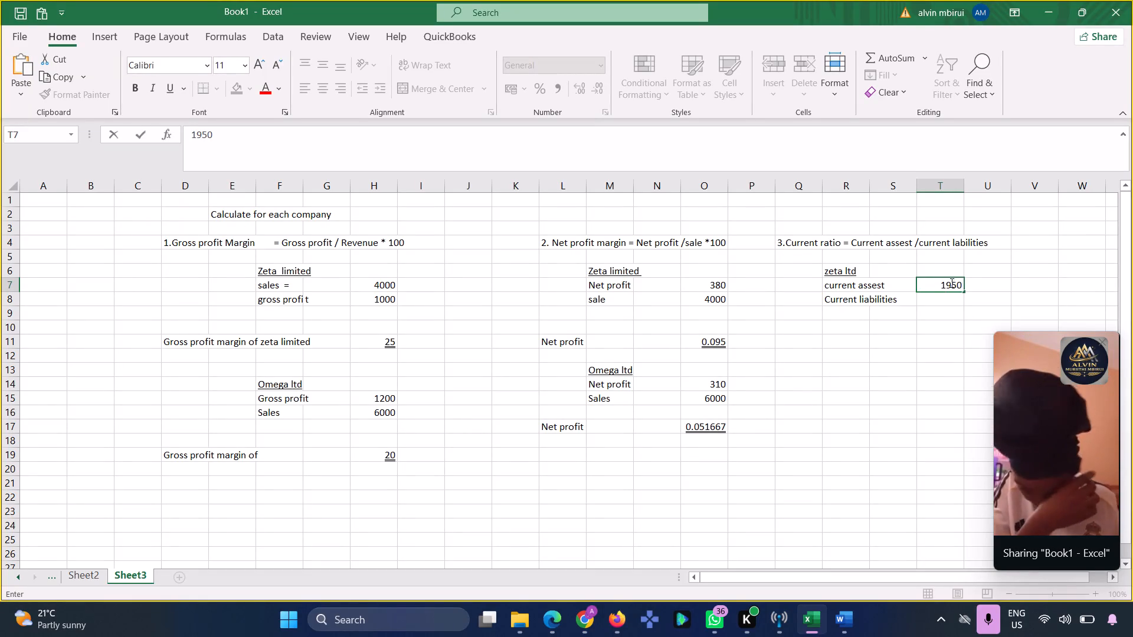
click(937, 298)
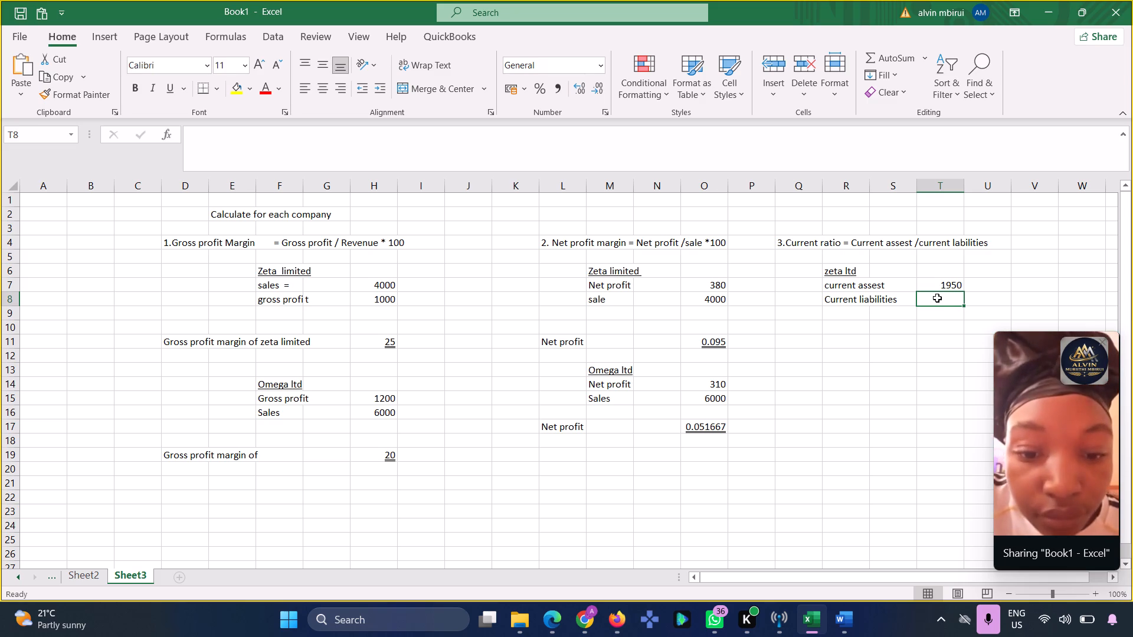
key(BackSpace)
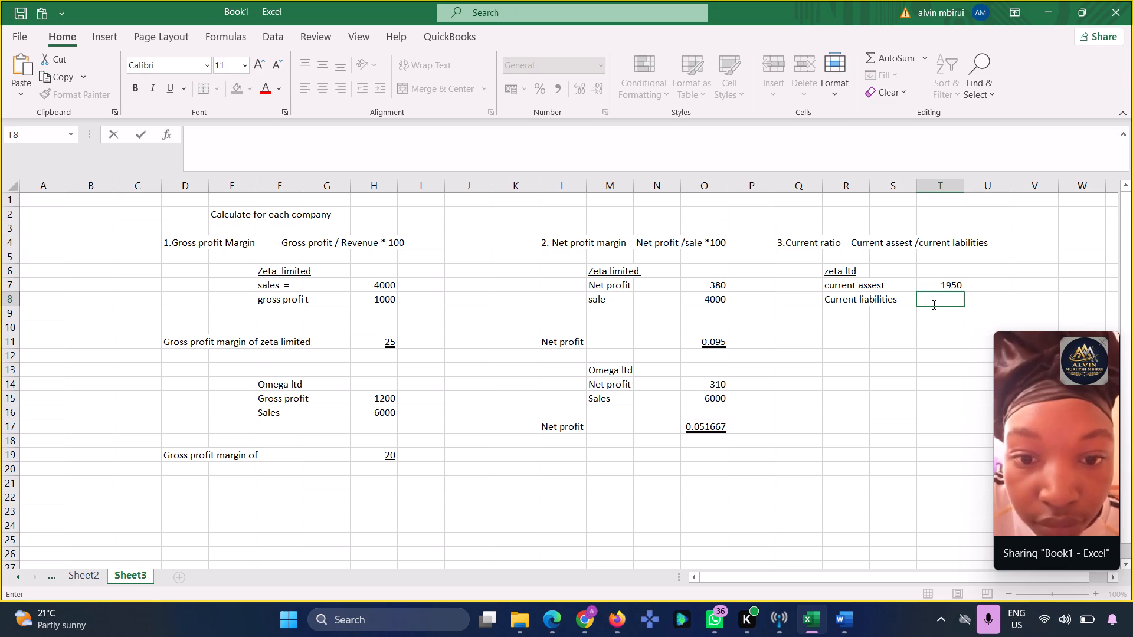
Set zeta ltd's "current assest" amount in cell T7 to 1350.
click(950, 283)
key(BackSpace)
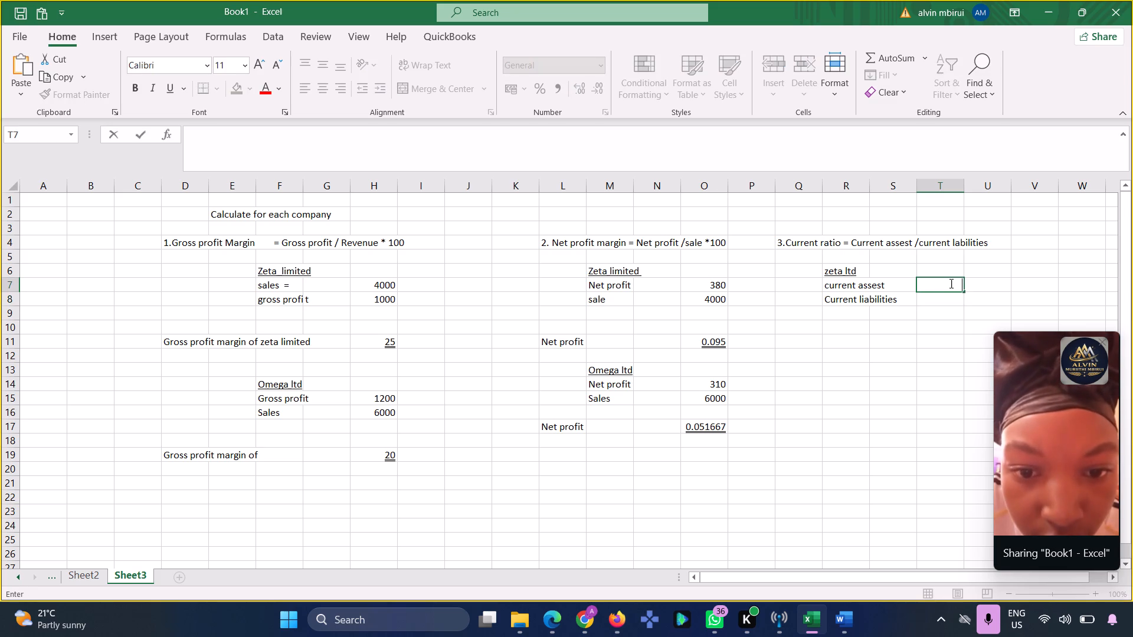
text(130)
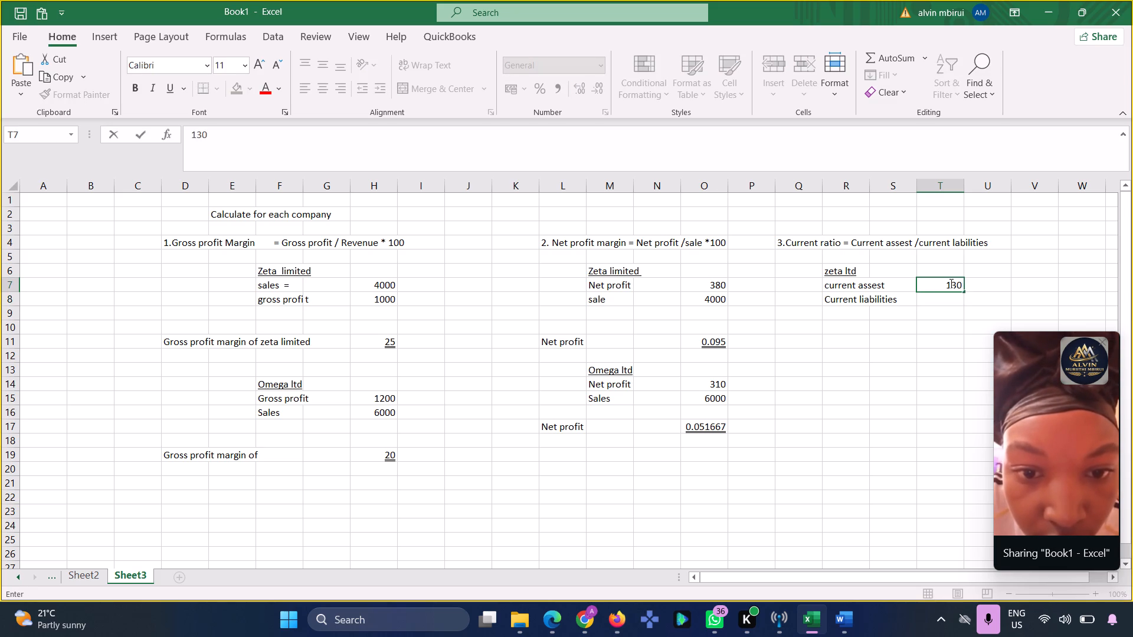
key(BackSpace)
text(50)
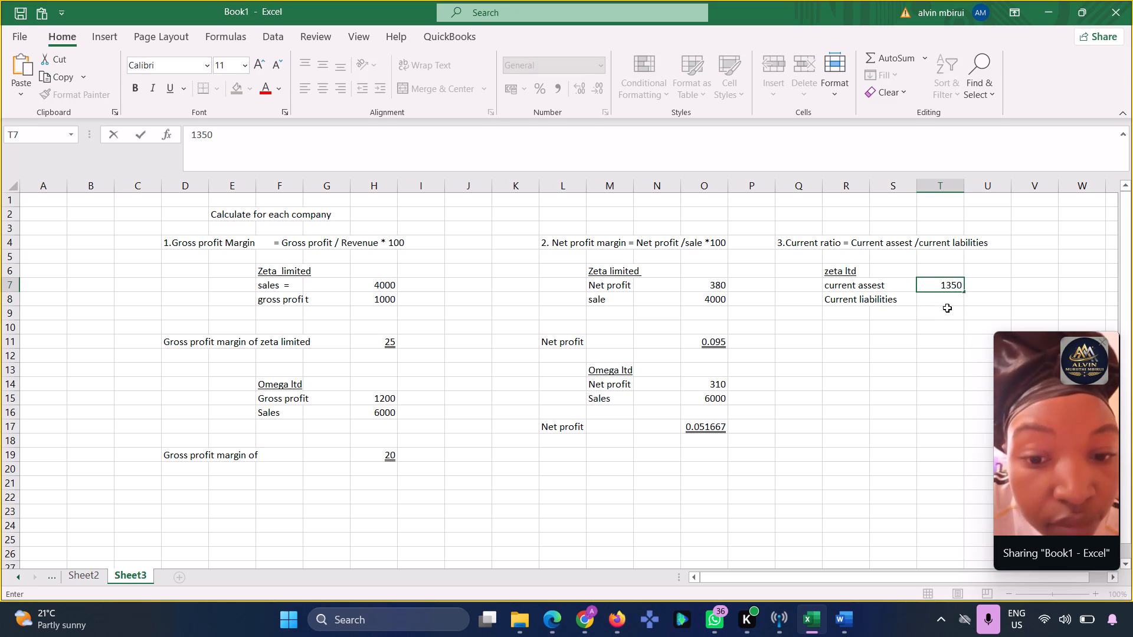
Enter 1200 as zeta ltd's "Current liabilities" amount in cell T8.
click(945, 308)
click(945, 298)
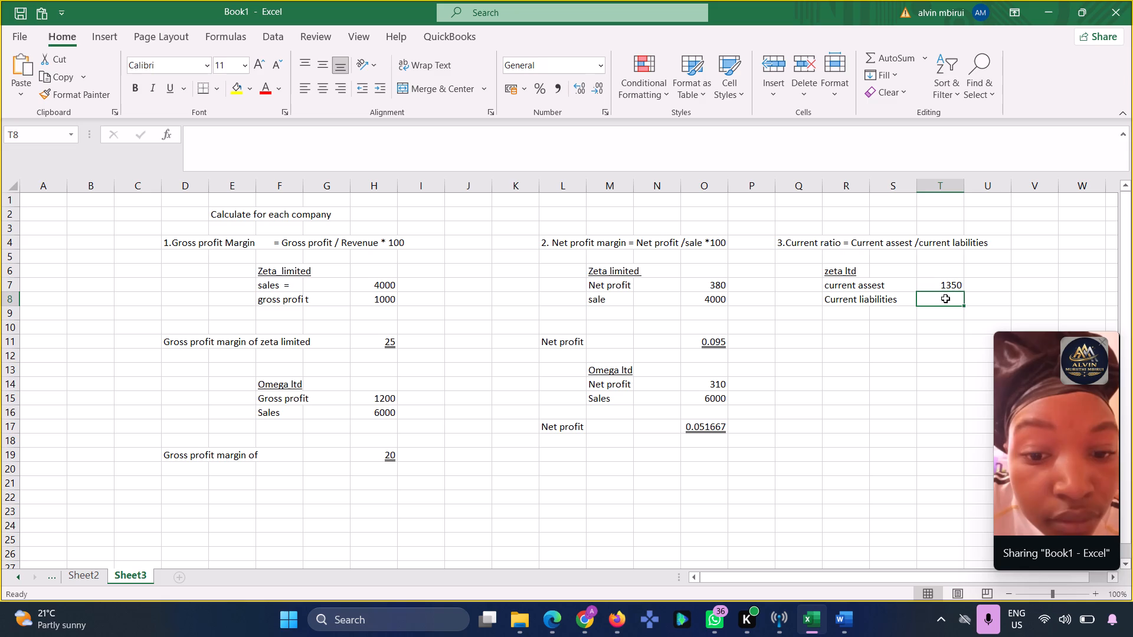
text(2000)
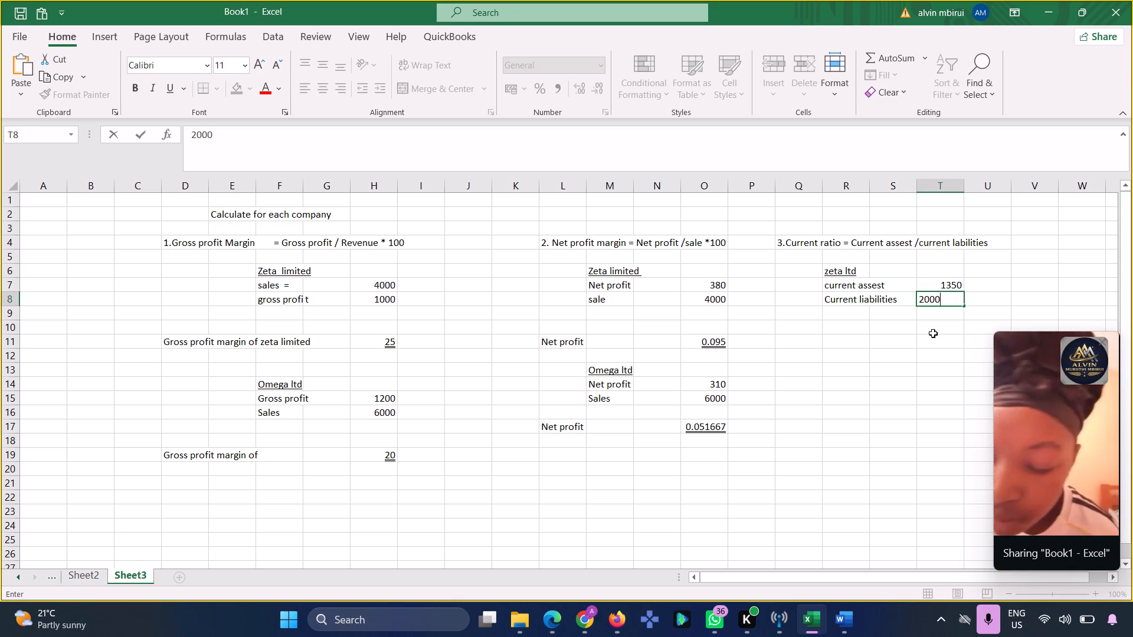
key(BackSpace)
key(BackSpace)
key(BackSpace)
key(BackSpace)
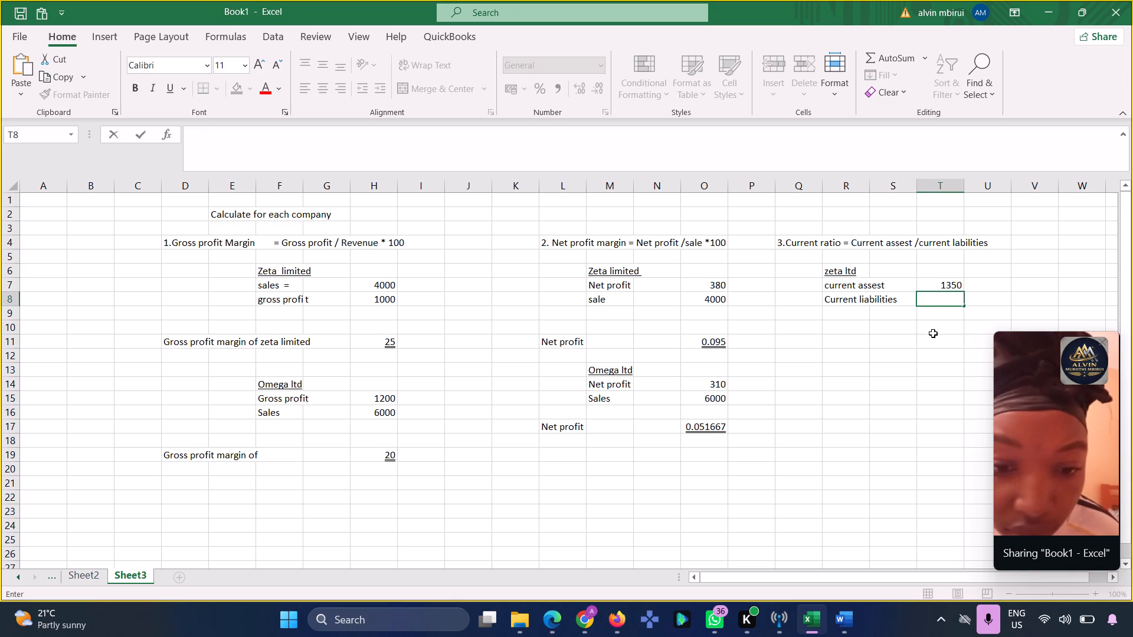
text(12)
text(00)
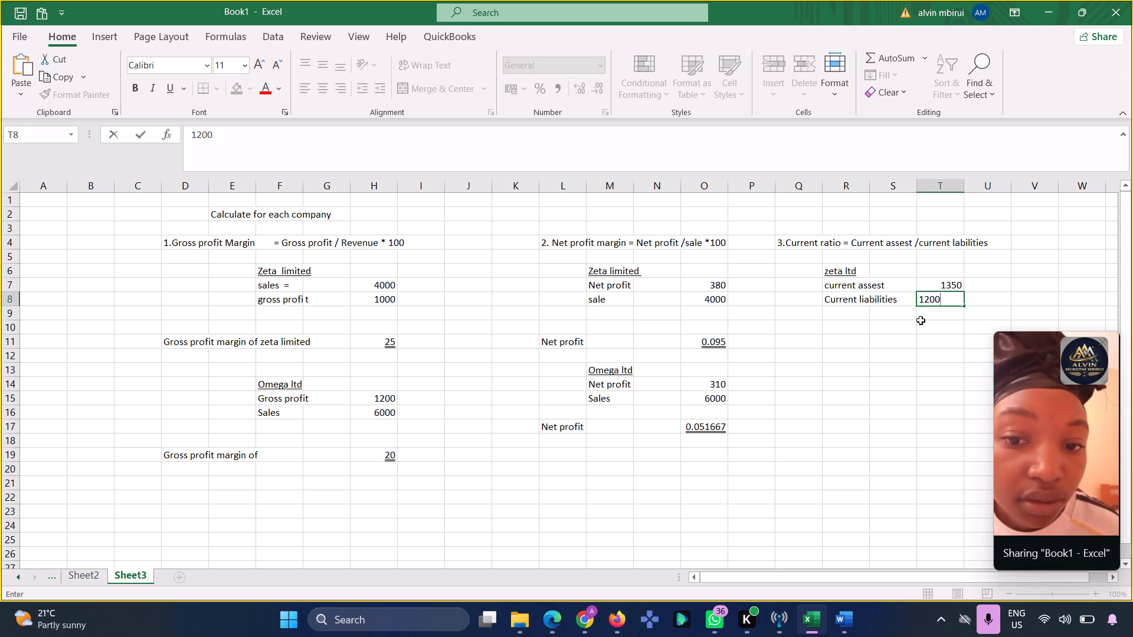
click(921, 320)
Enter the label "Current ratio=" in cell R10, below zeta ltd's figures.
click(871, 333)
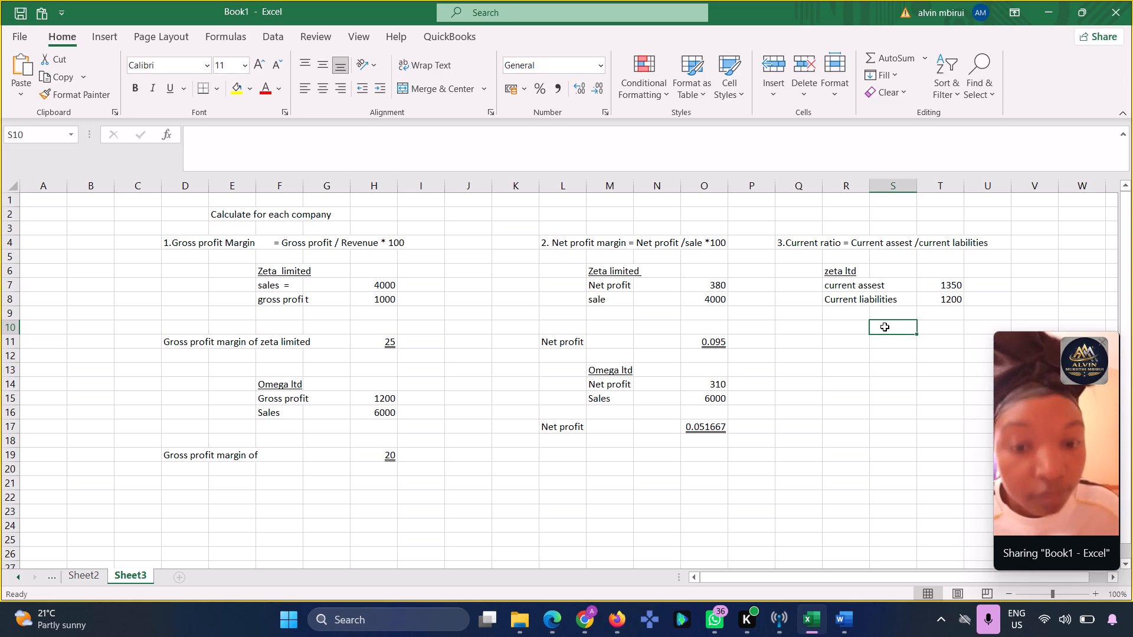
click(864, 331)
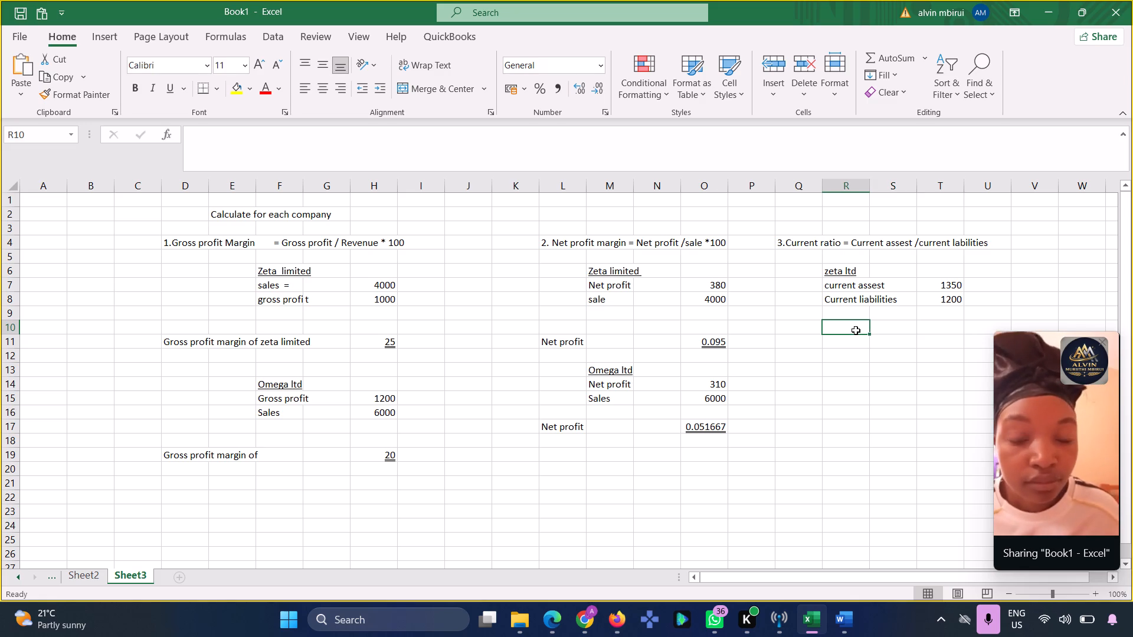
click(844, 334)
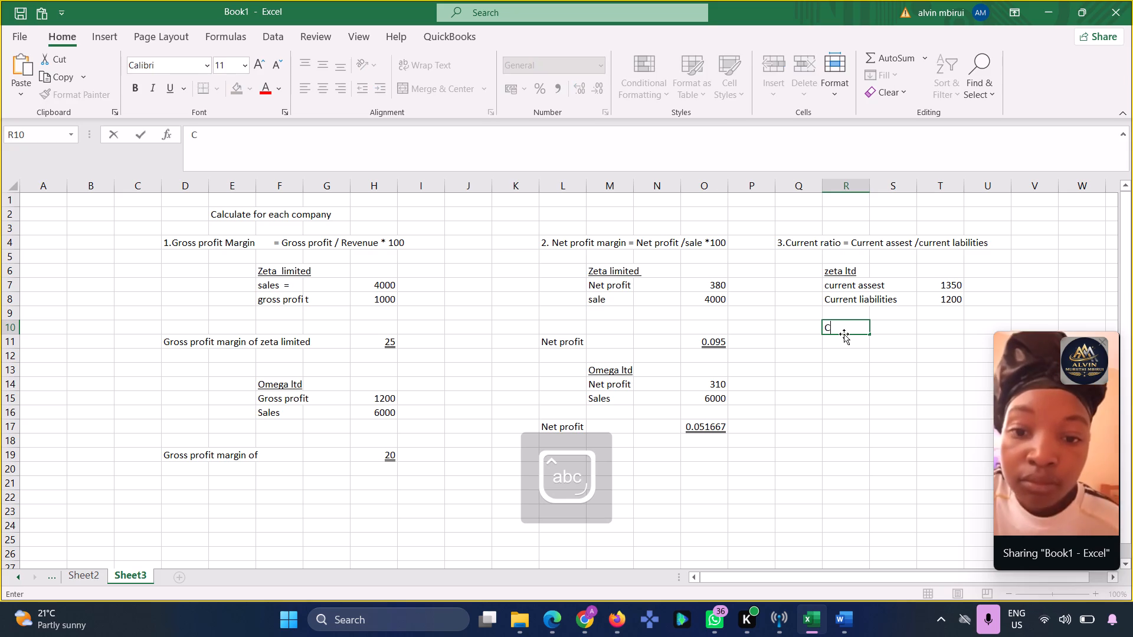
text(ur)
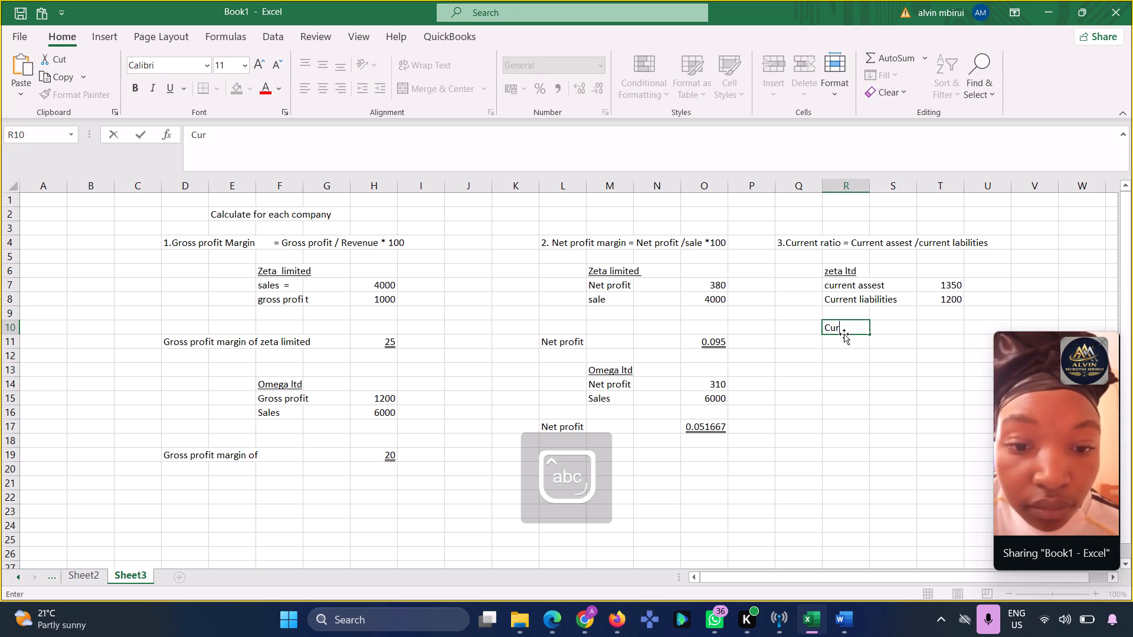
text(rent)
key(space)
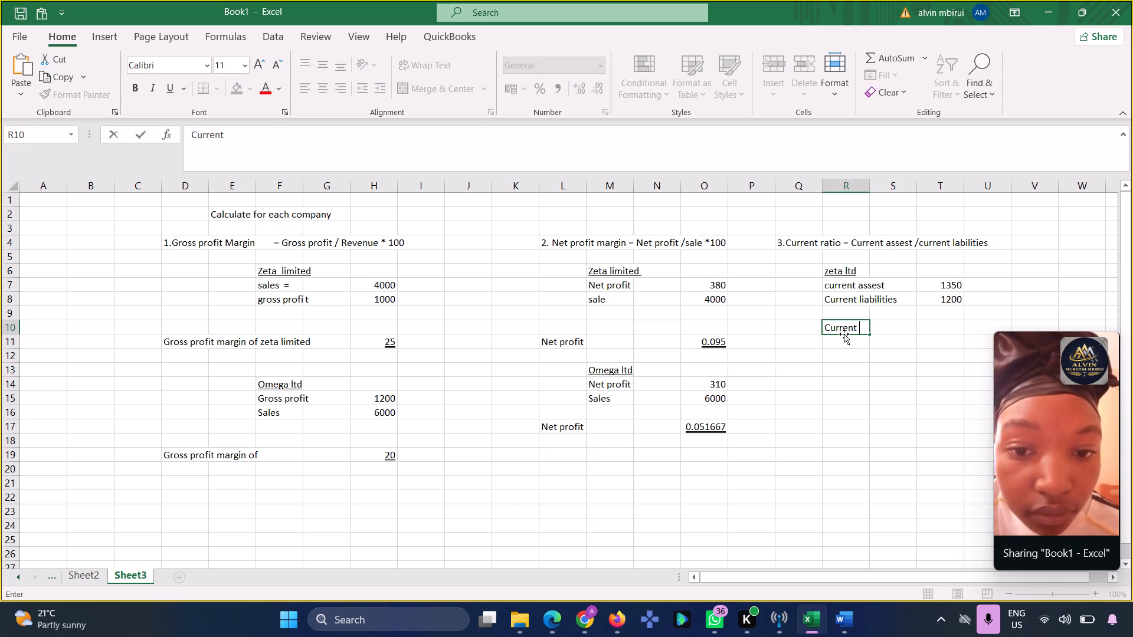
text(ra)
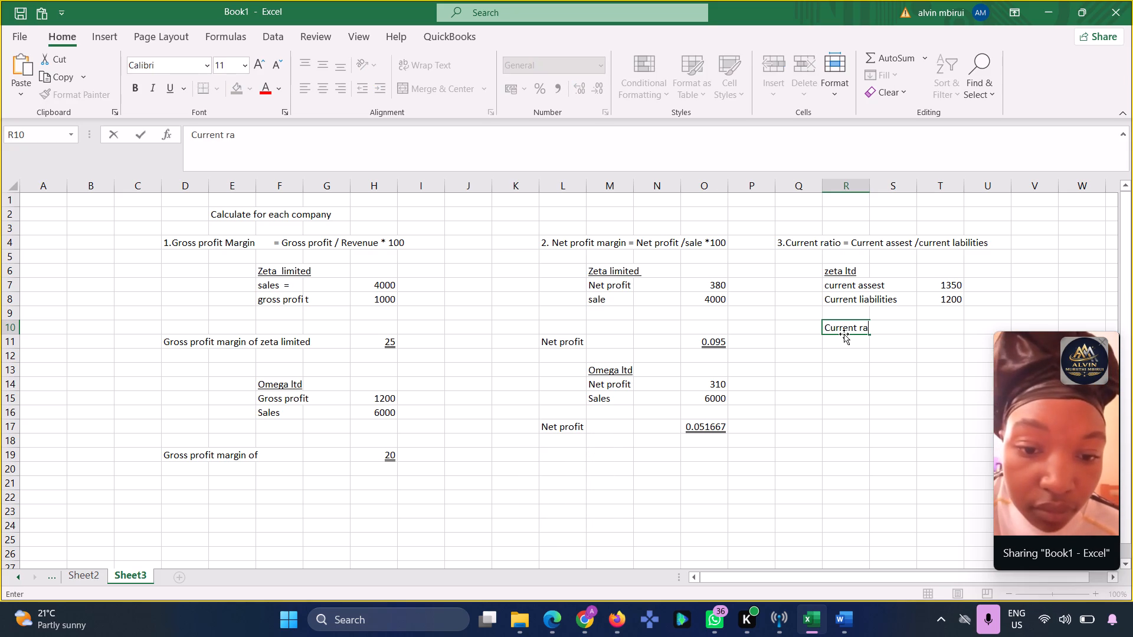
text(tio)
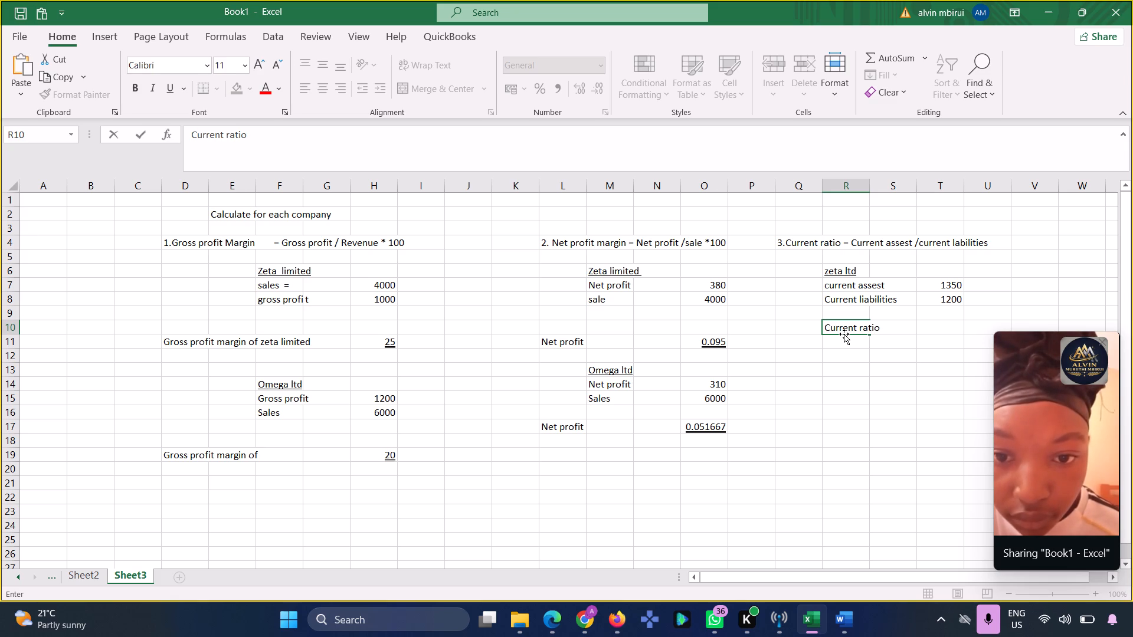
key(equal)
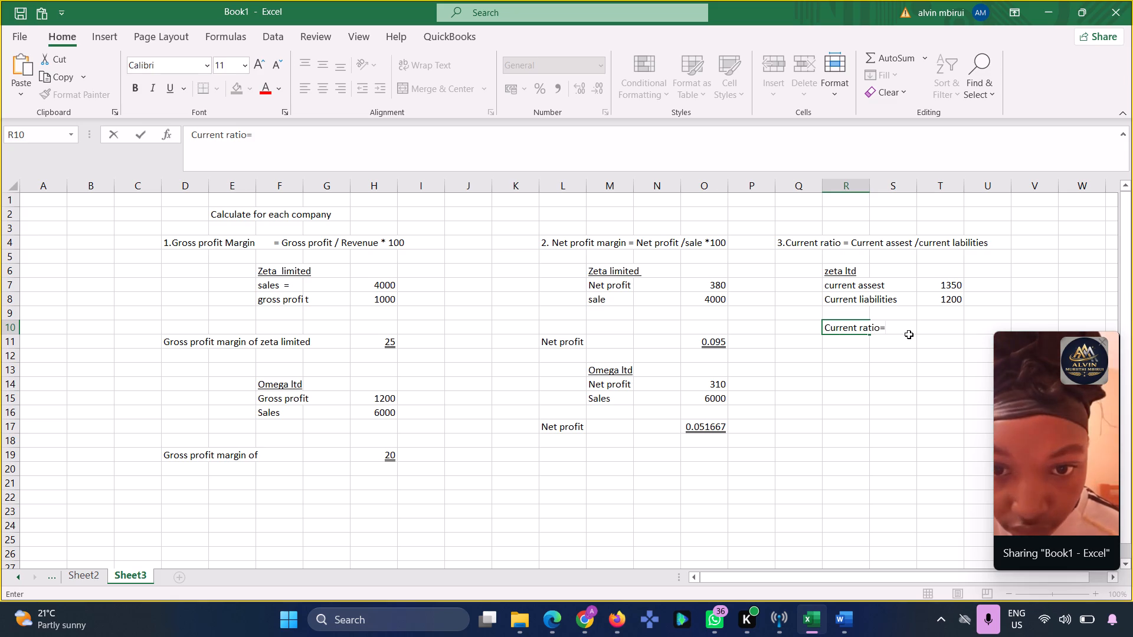
Calculate zeta ltd's current ratio in cell T10 with the formula =(T7/T8).
click(939, 324)
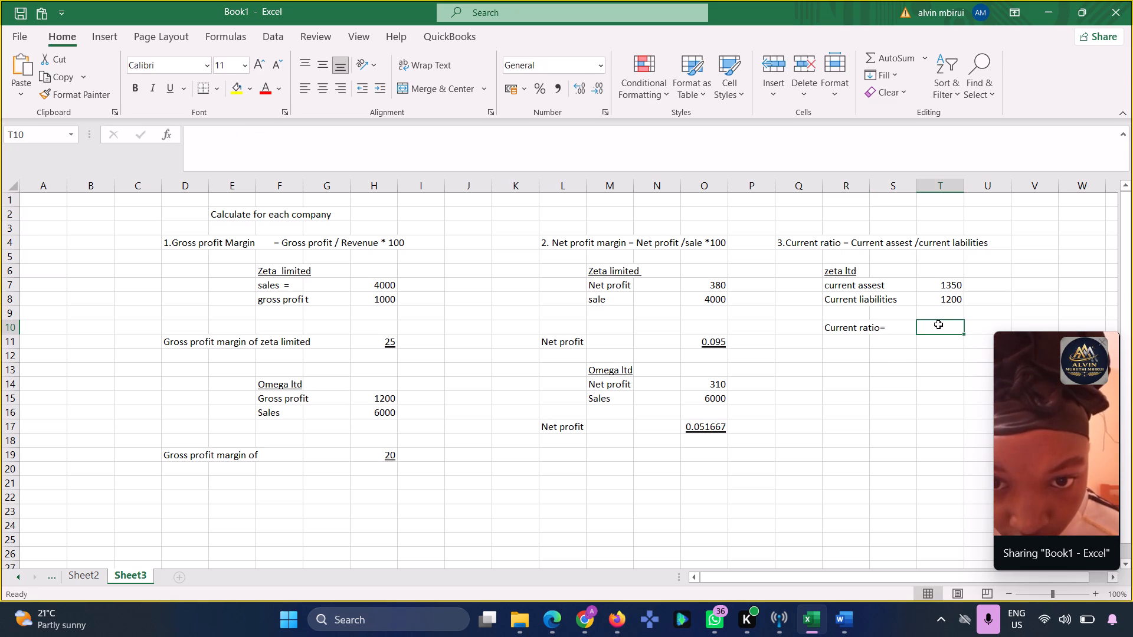
key(equal)
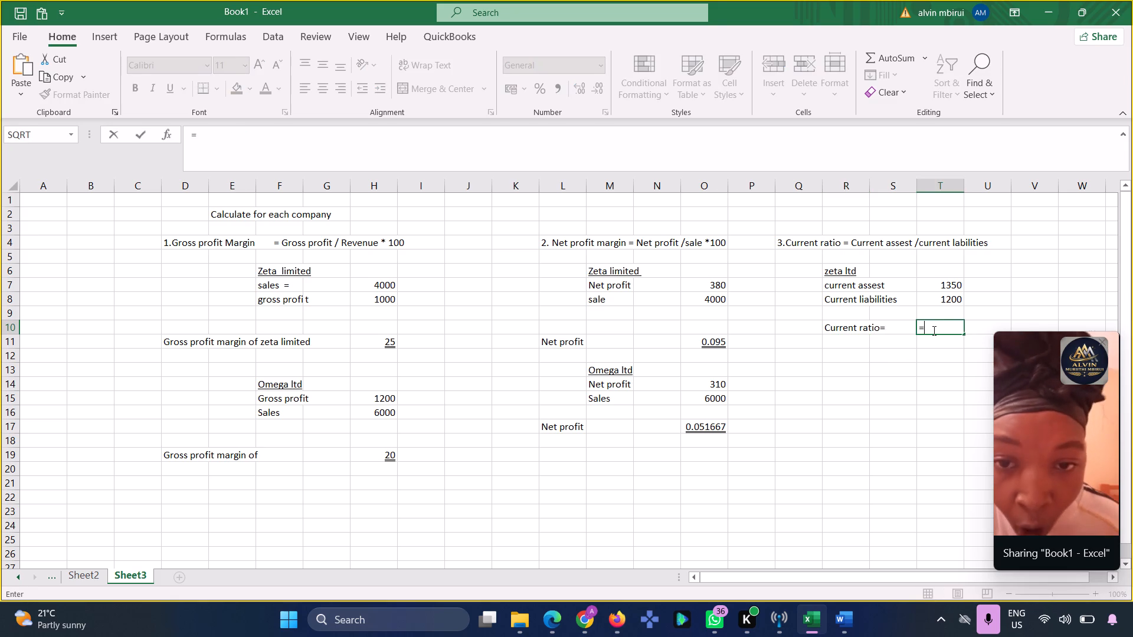
key(shift+parenleft)
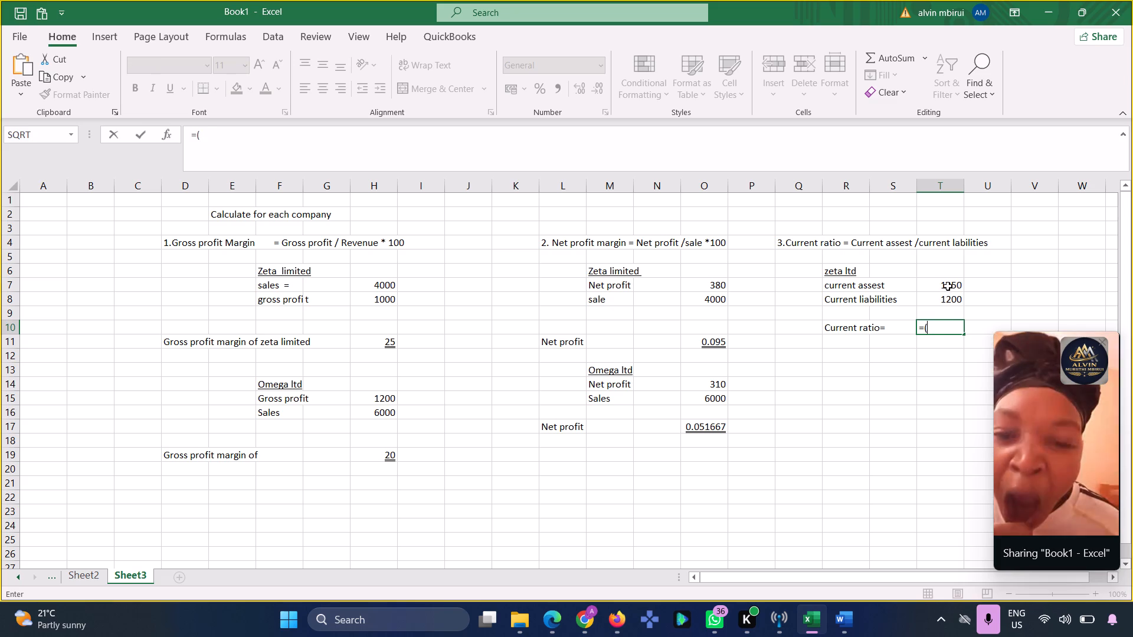
click(948, 286)
key(slash)
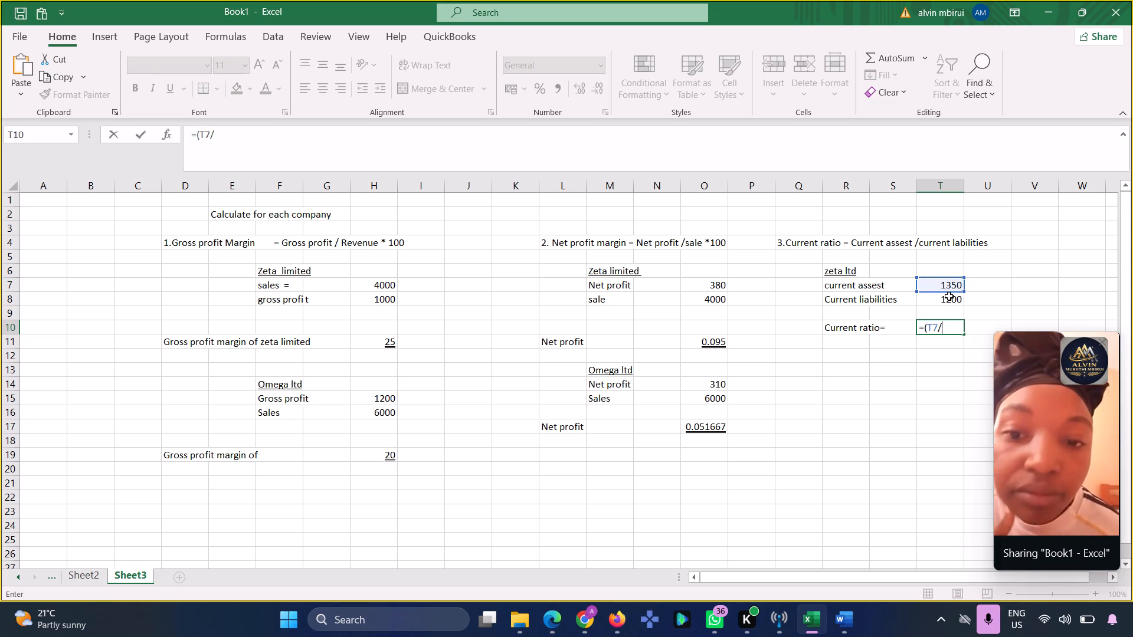
click(950, 300)
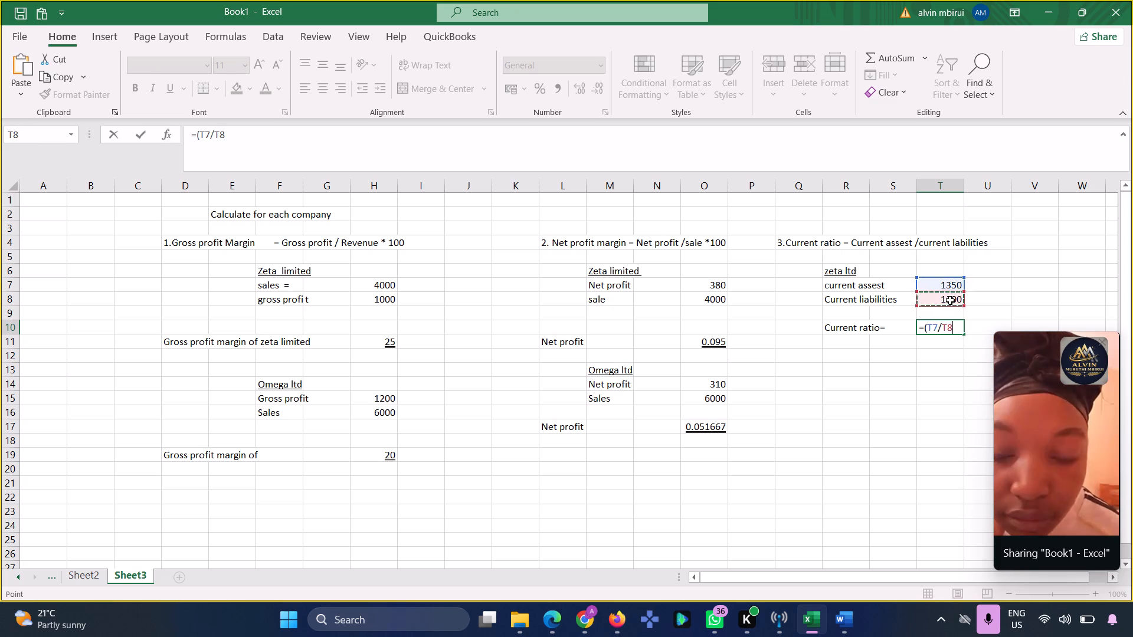
key(shift+parenright)
key(Return)
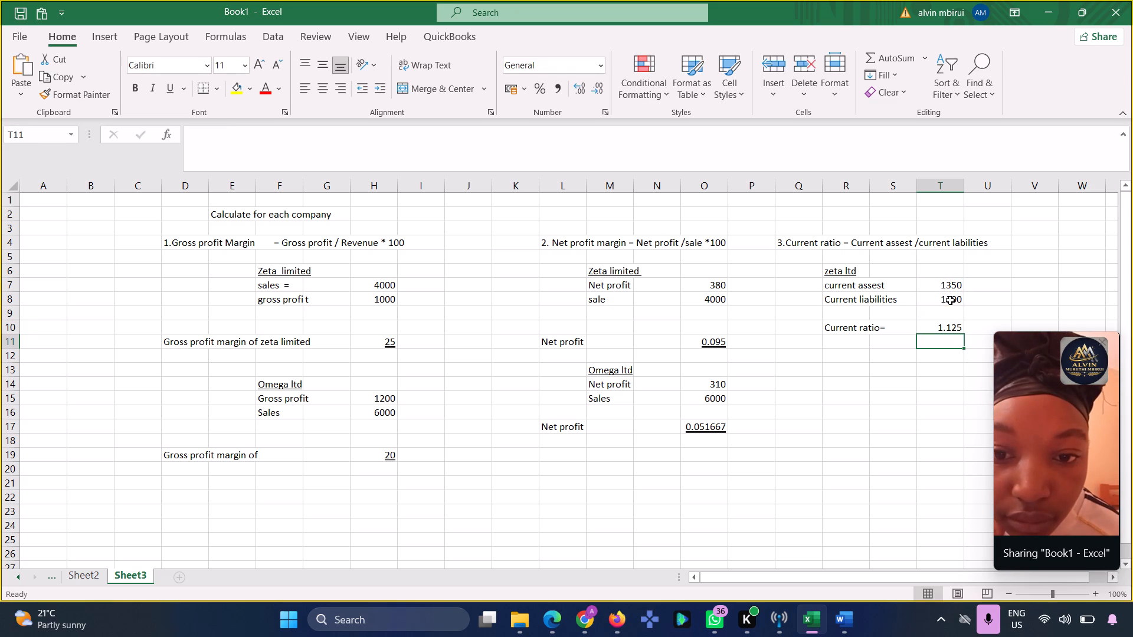
Enter the subheading "Omega ltd" in cell R13, below zeta ltd's current ratio calculation.
click(857, 357)
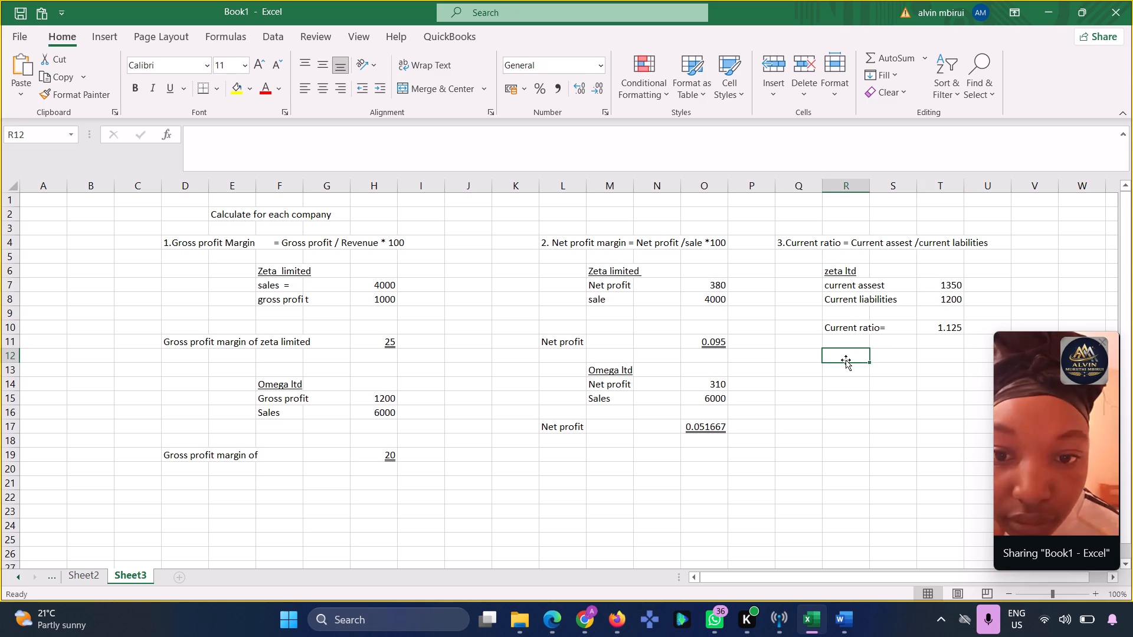
click(844, 373)
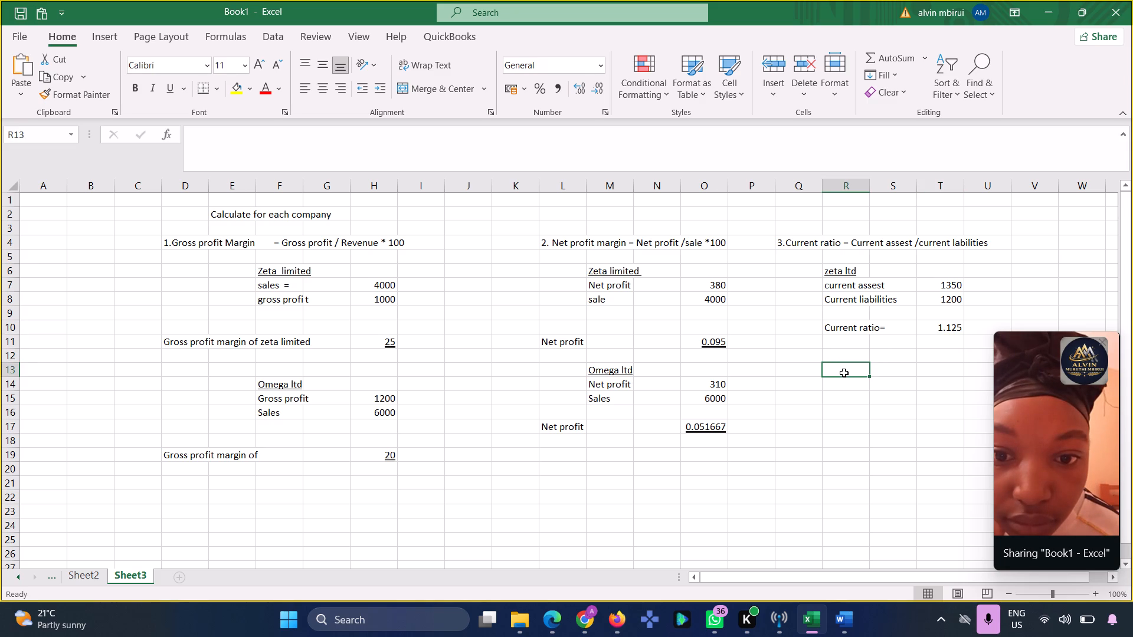
click(844, 373)
key(o)
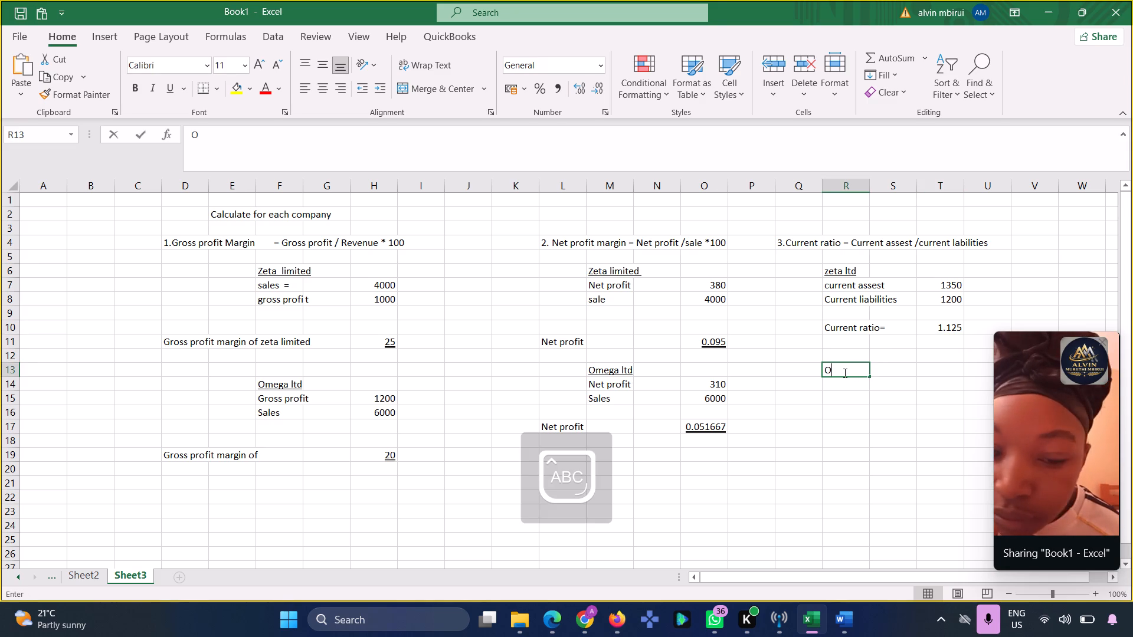
text(mega)
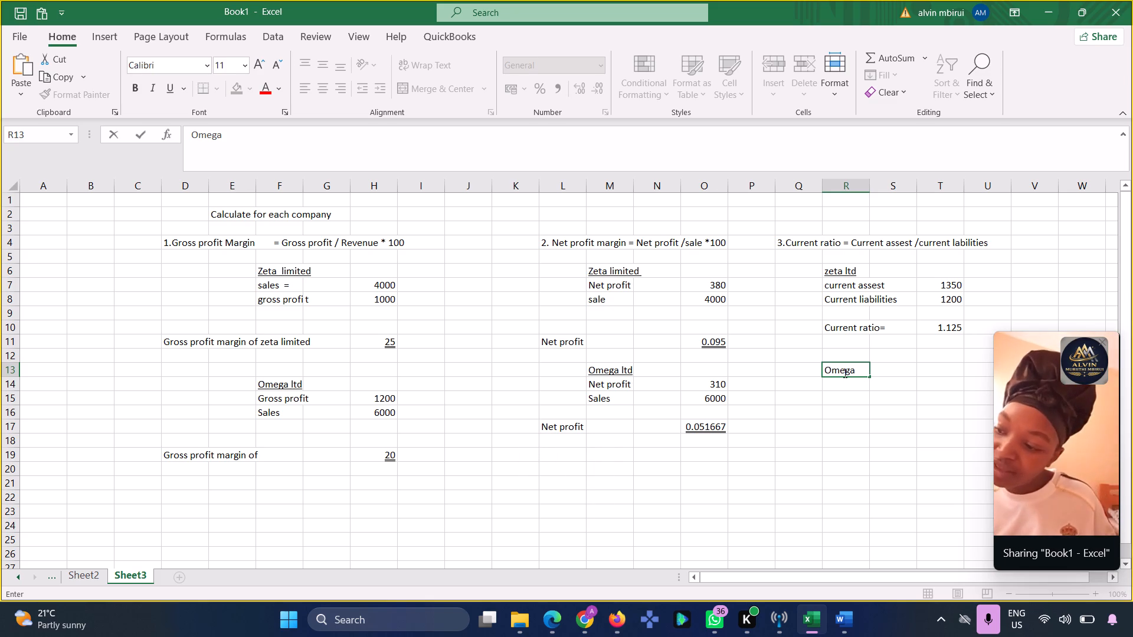
key(space)
text(ltd)
click(846, 393)
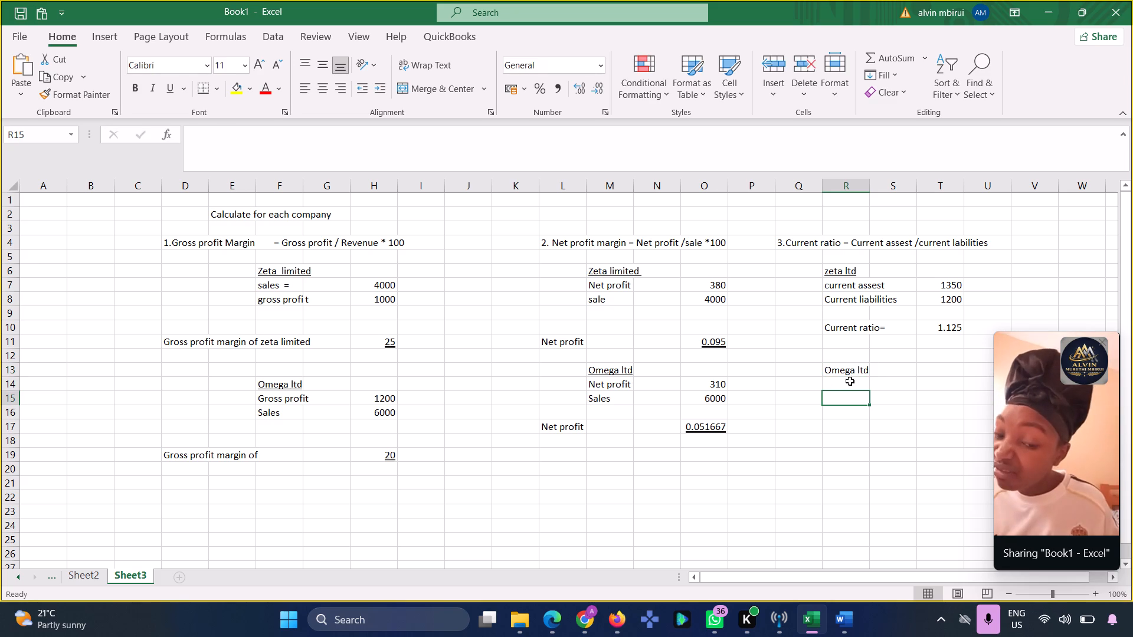
Apply a single underline to the "Omega ltd" subheading in cell R13.
click(848, 375)
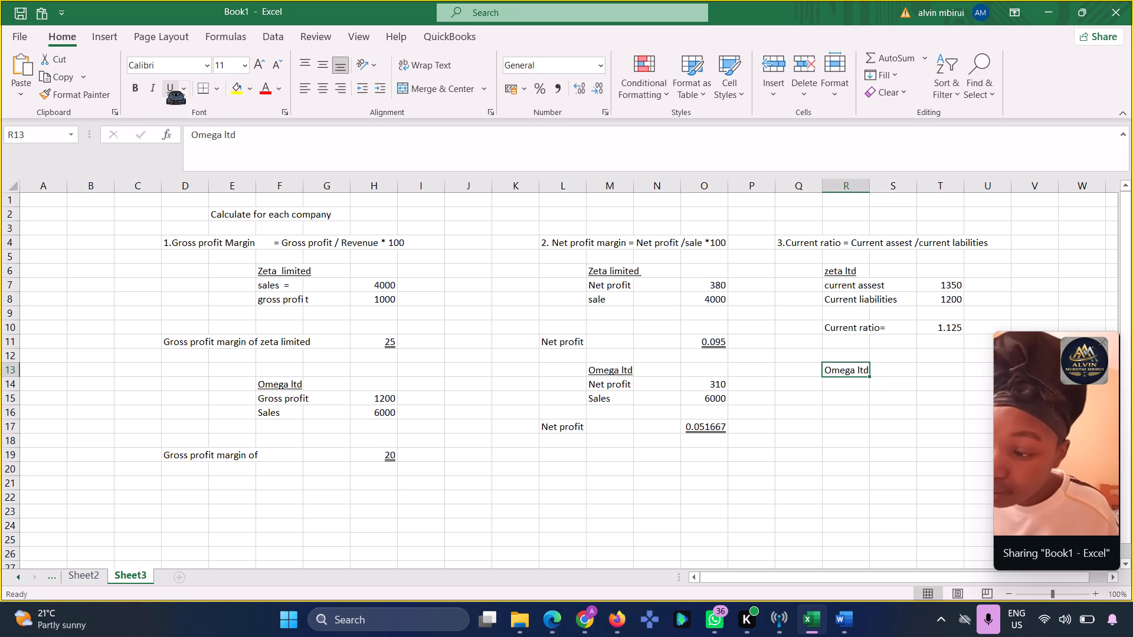
click(170, 89)
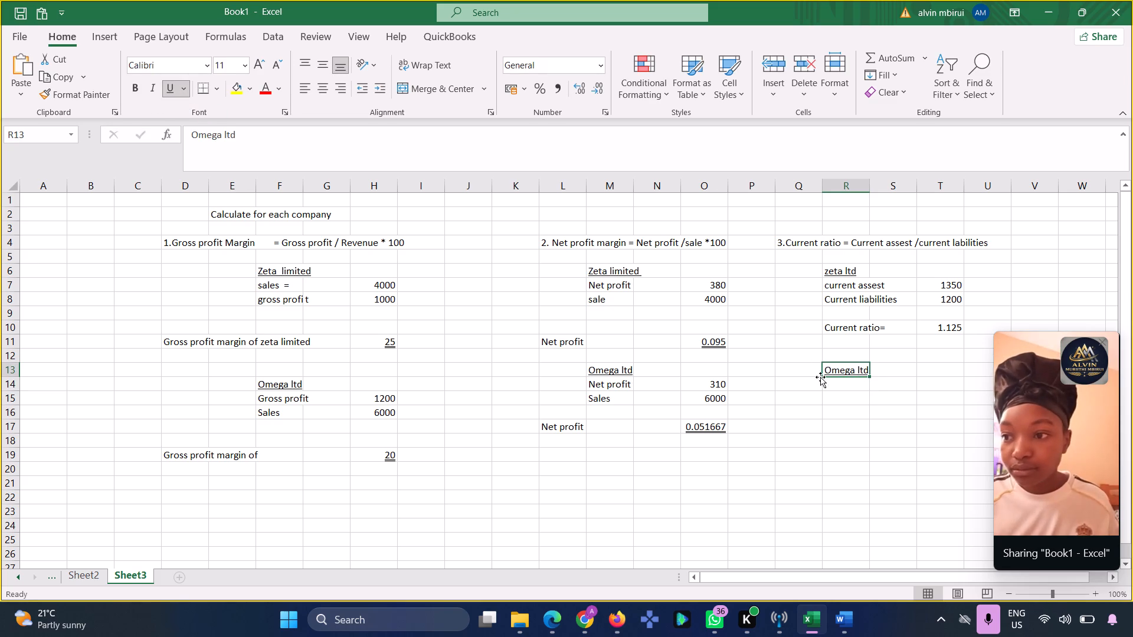
Enter the label "Curren assest" in cell R14, directly below the "Omega ltd" subheading.
click(834, 399)
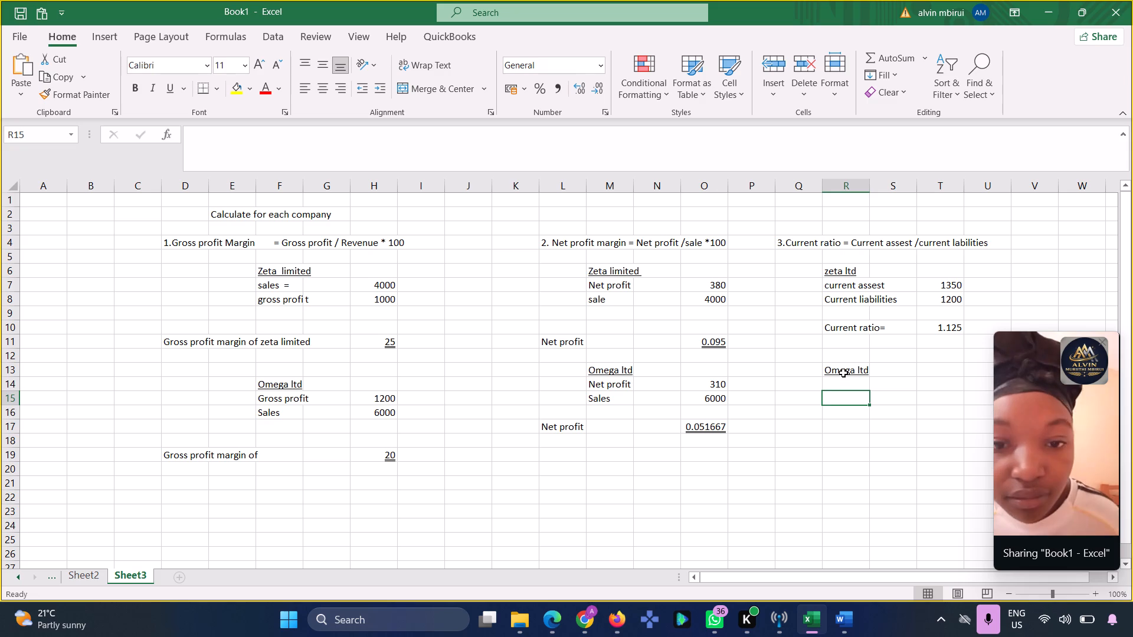
click(840, 381)
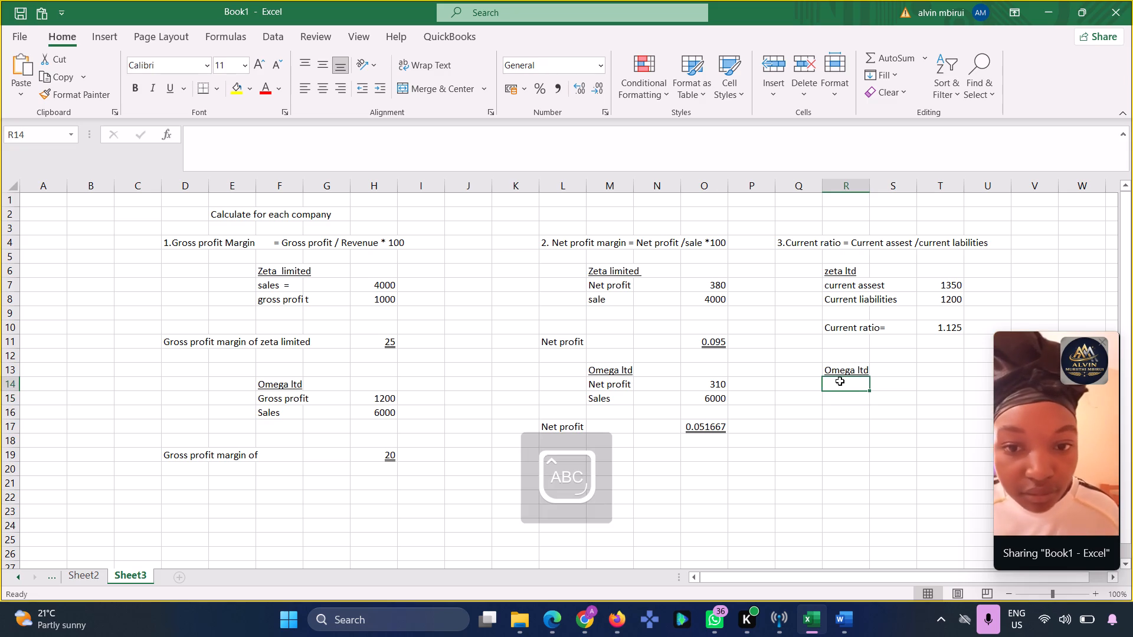
key(BackSpace)
key(BackSpace)
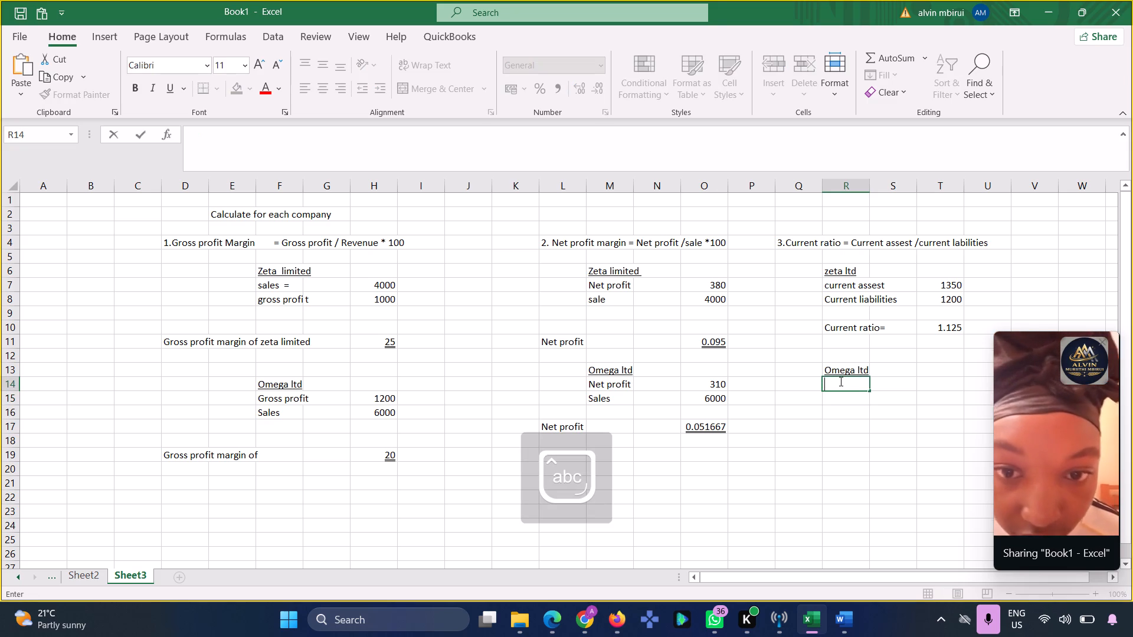
text(re)
key(BackSpace)
text(ren assest)
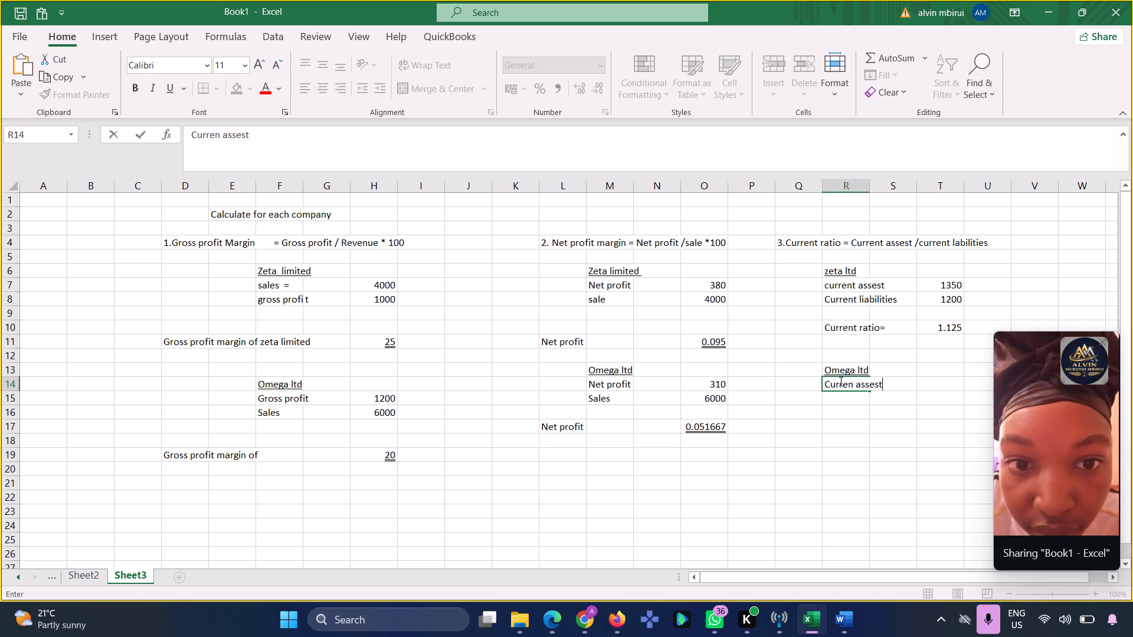
Enter Omega ltd's current assets figure of 1880 in cell T14.
click(936, 385)
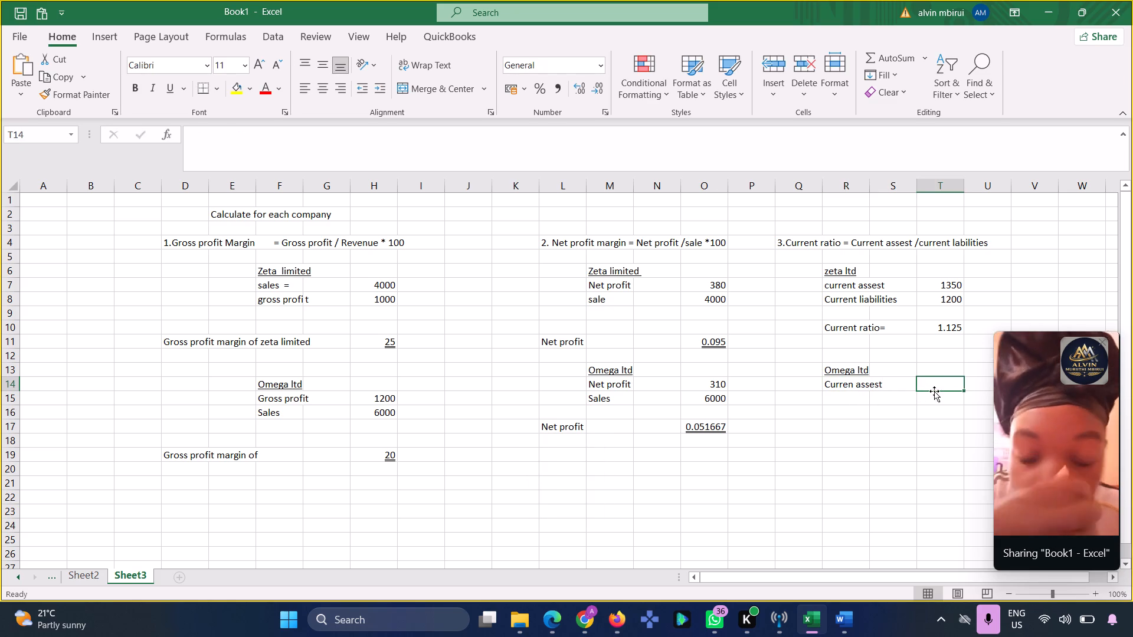
click(839, 401)
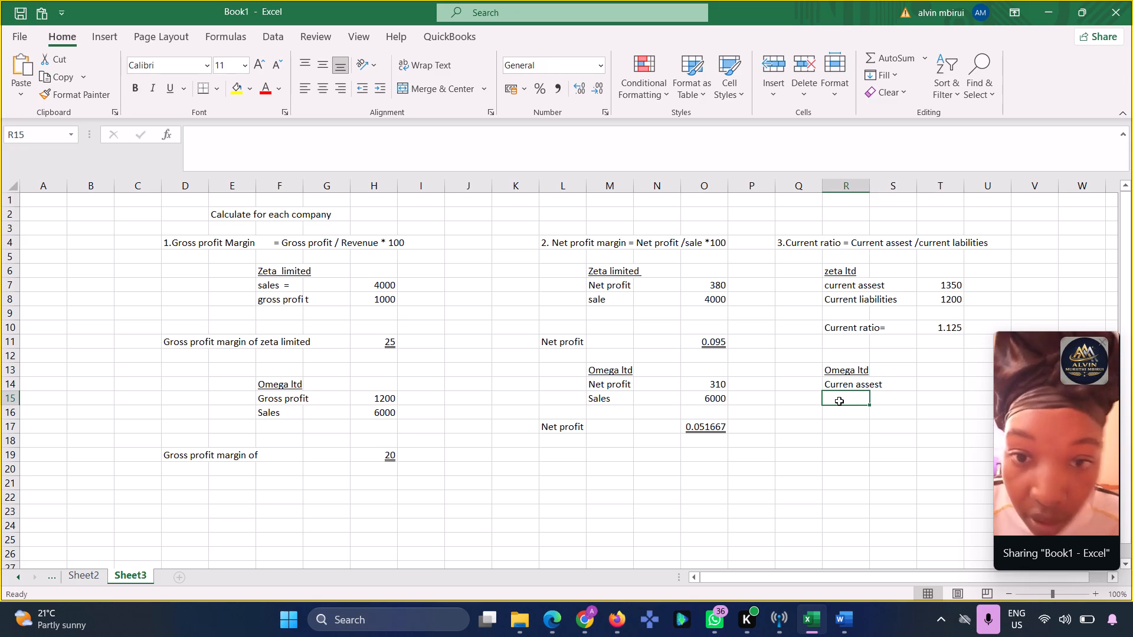
click(934, 388)
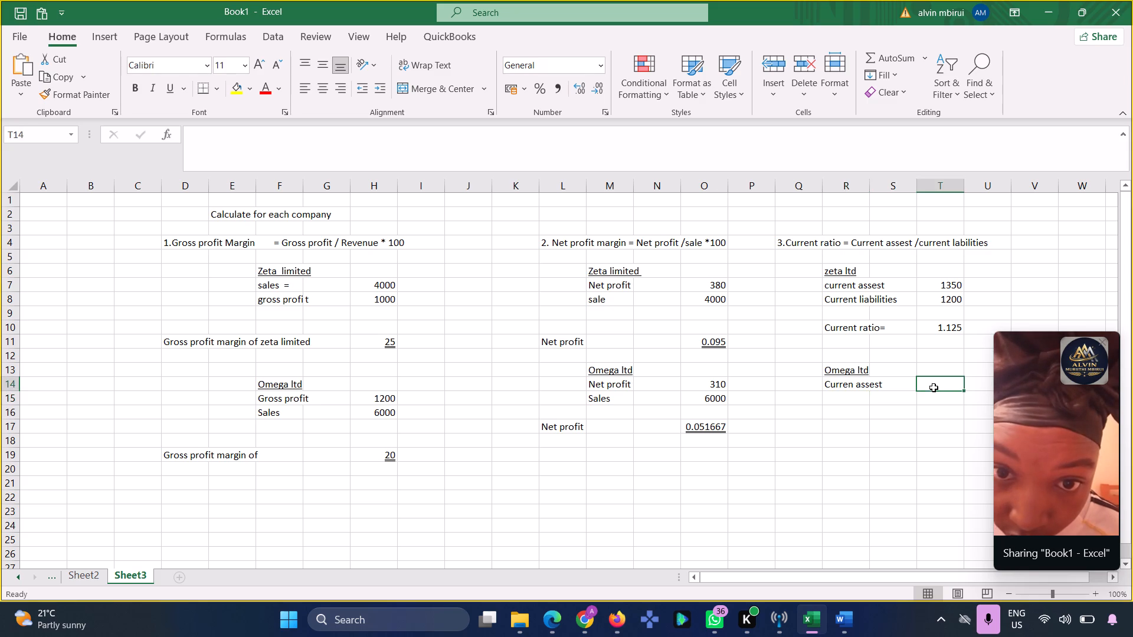
key(1)
text(88)
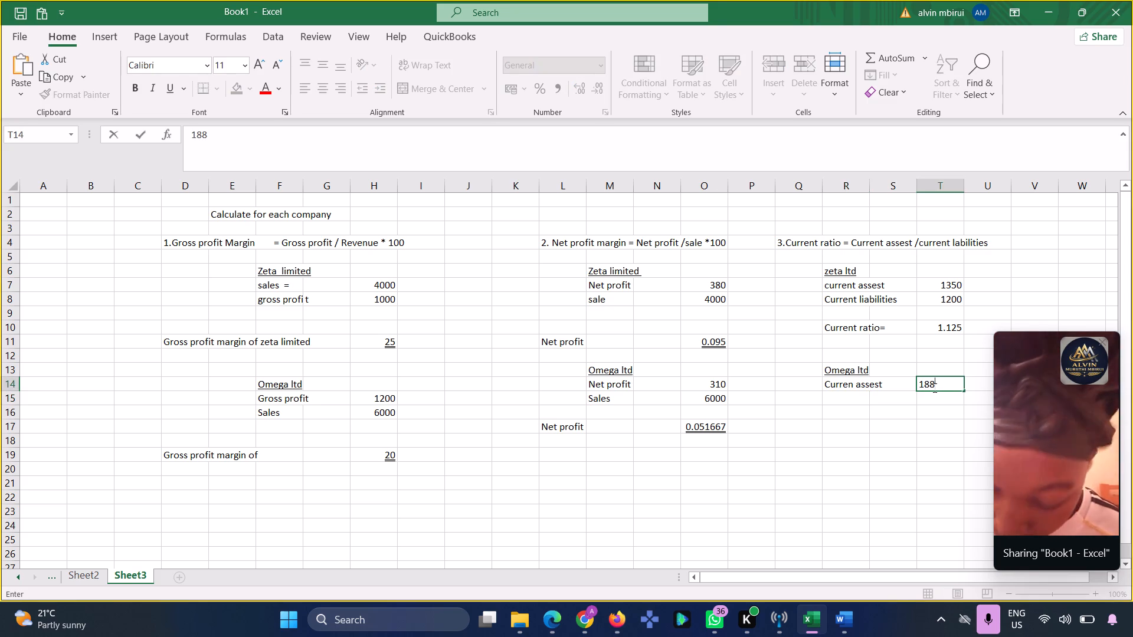
key(0)
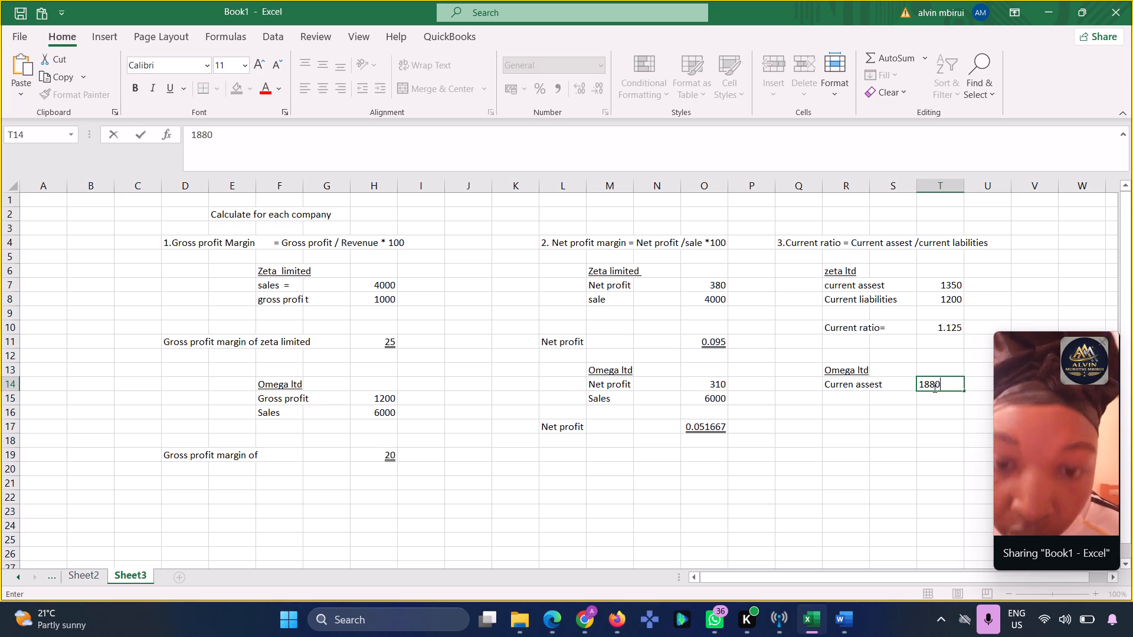
Enter the label "current liabilities" in cell R15, below Omega ltd's current assets label.
click(845, 398)
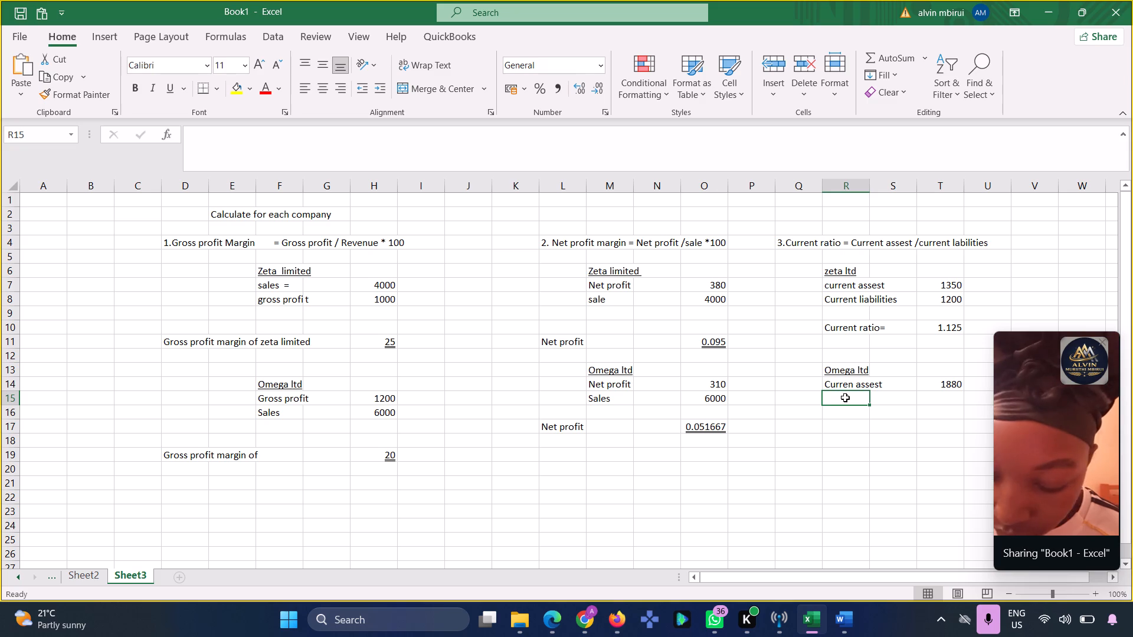
text(cur)
key(r)
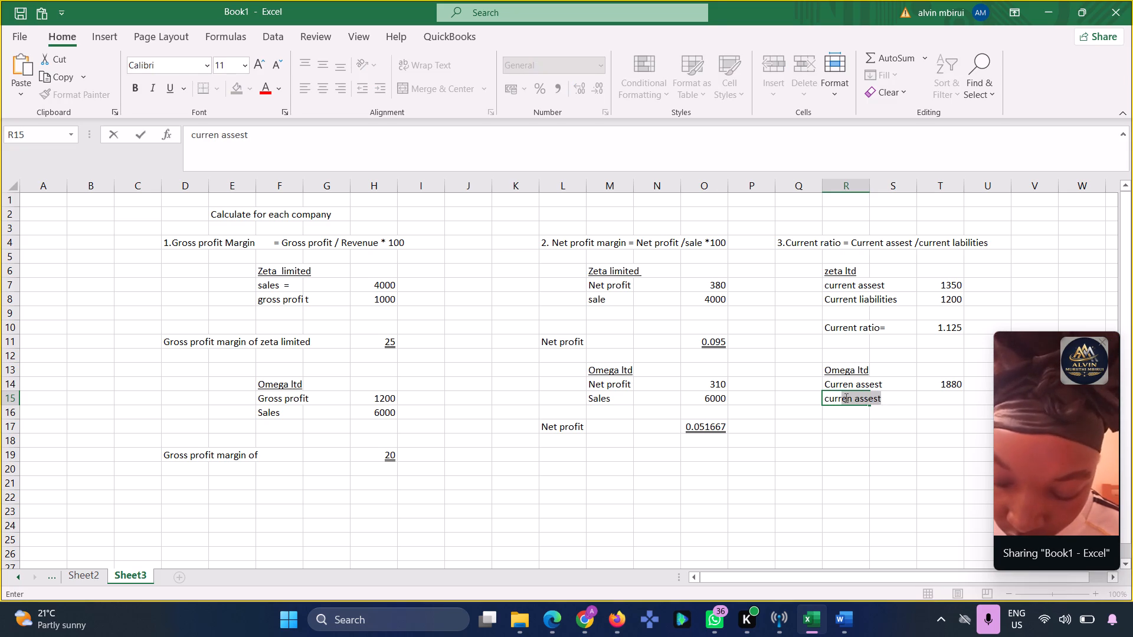
text(ent)
key(space)
text(liabilities)
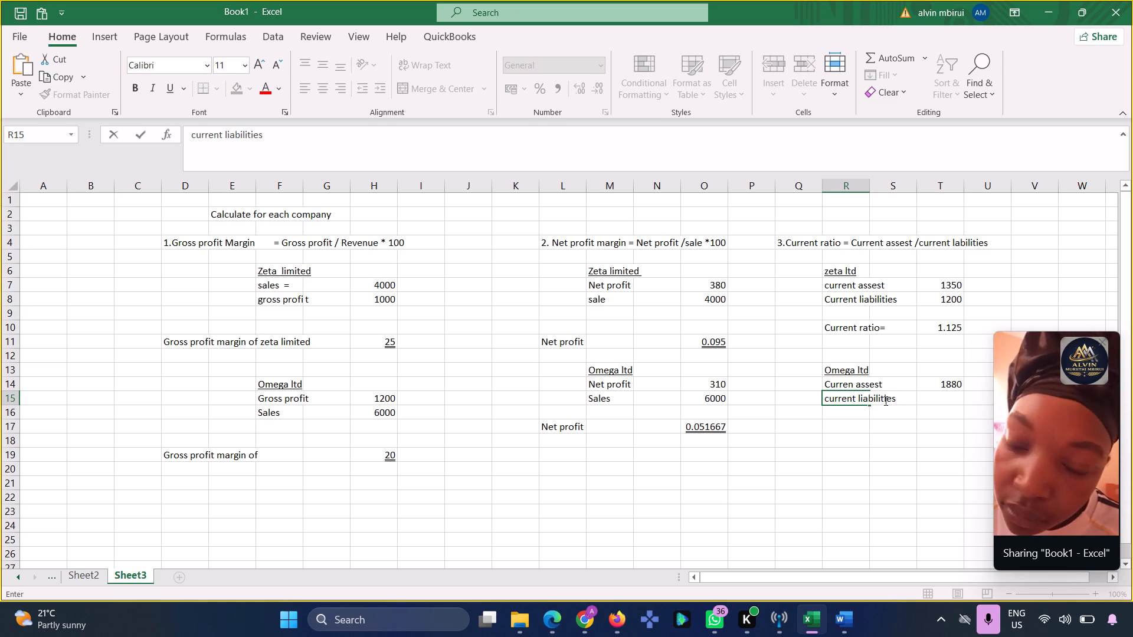
Enter Omega ltd's current liabilities figure of 990 in cell T15.
click(940, 396)
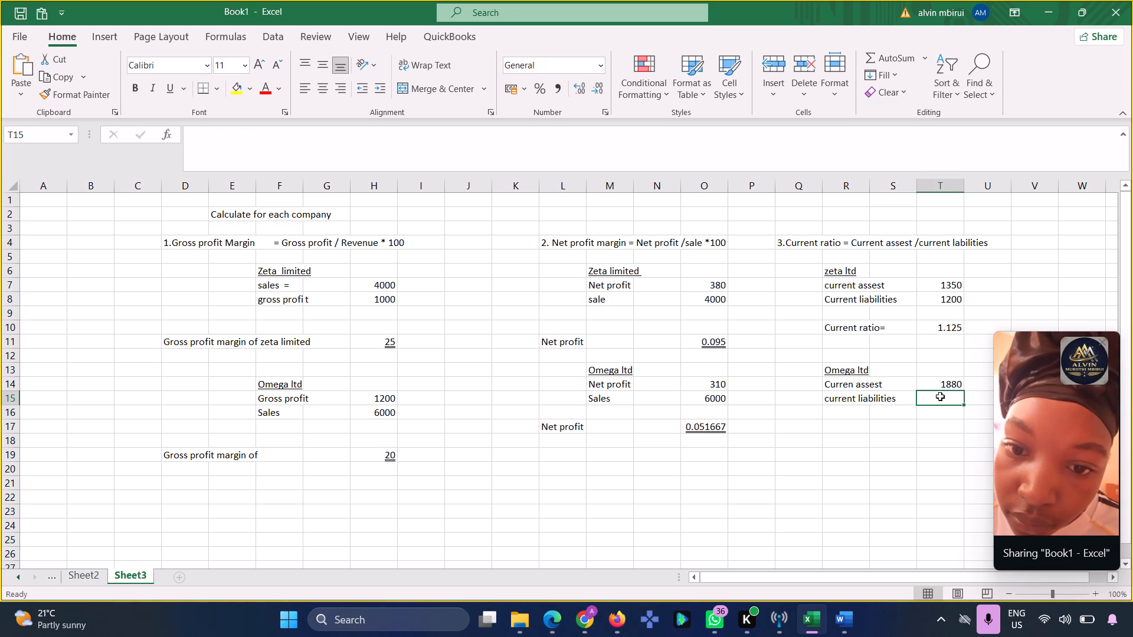
key(p)
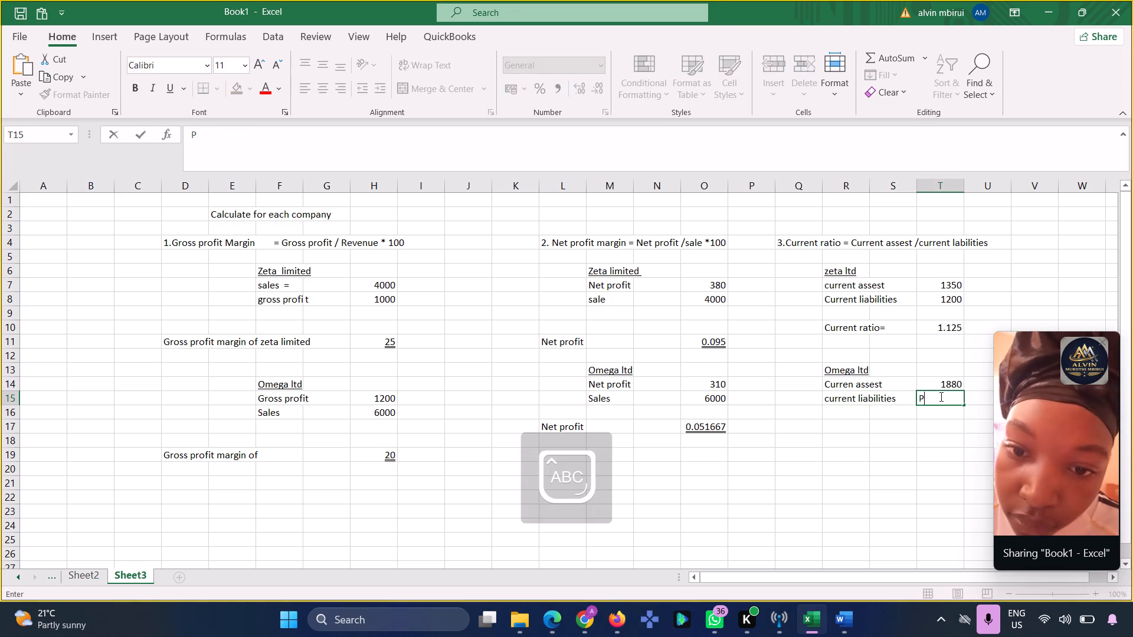
key(BackSpace)
key(9)
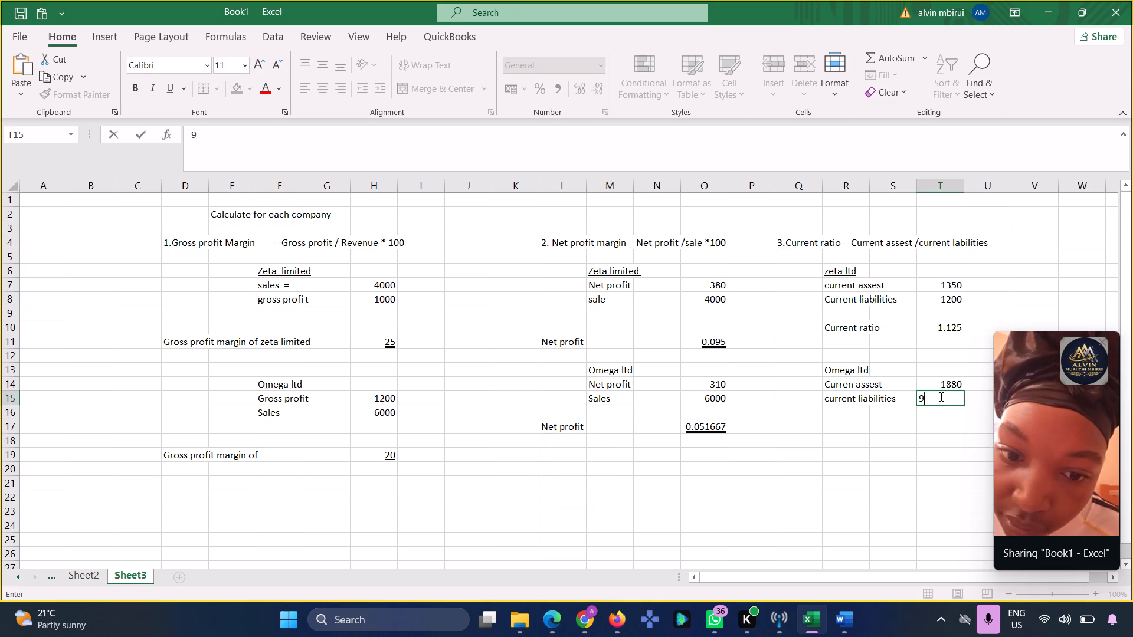
text(90)
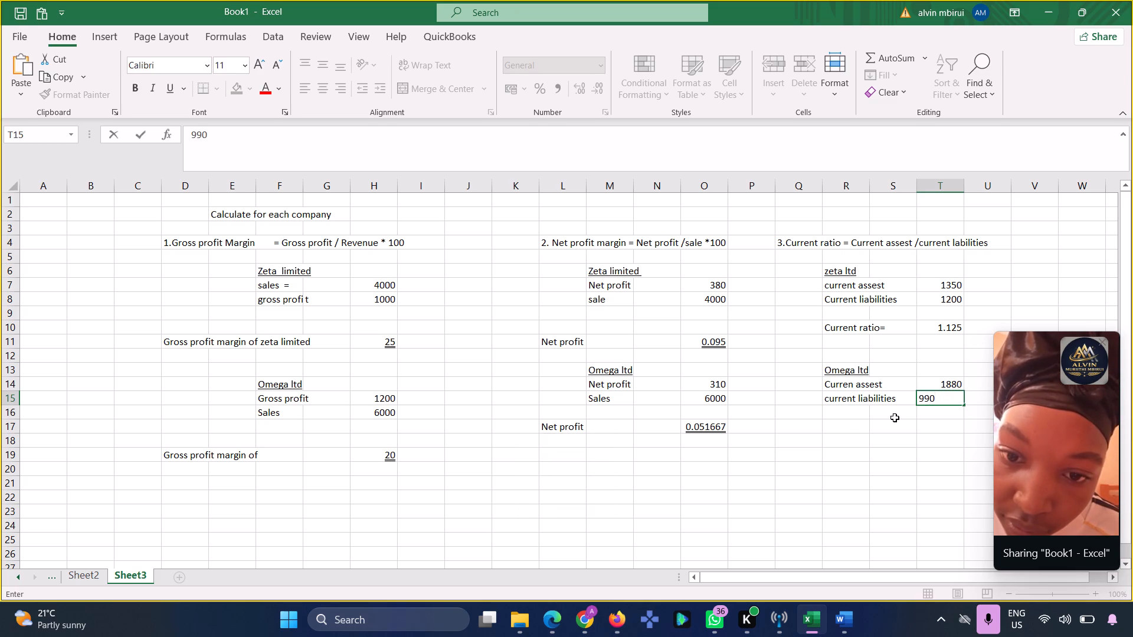
Enter the label "Current ratios" in cell R17, below Omega ltd's current liabilities label.
click(846, 433)
click(836, 428)
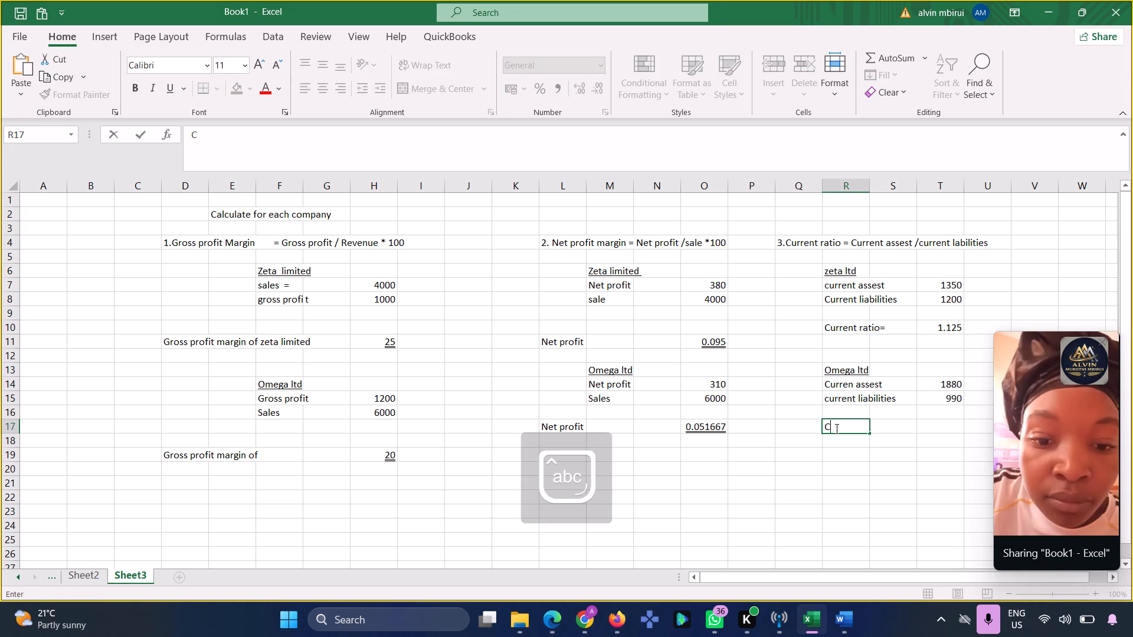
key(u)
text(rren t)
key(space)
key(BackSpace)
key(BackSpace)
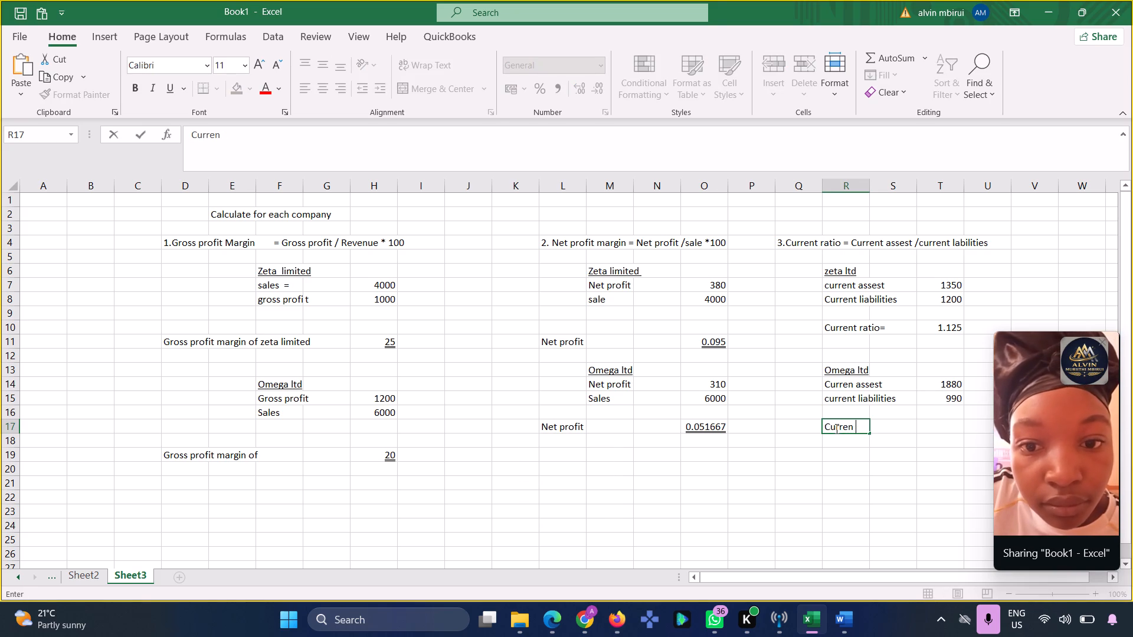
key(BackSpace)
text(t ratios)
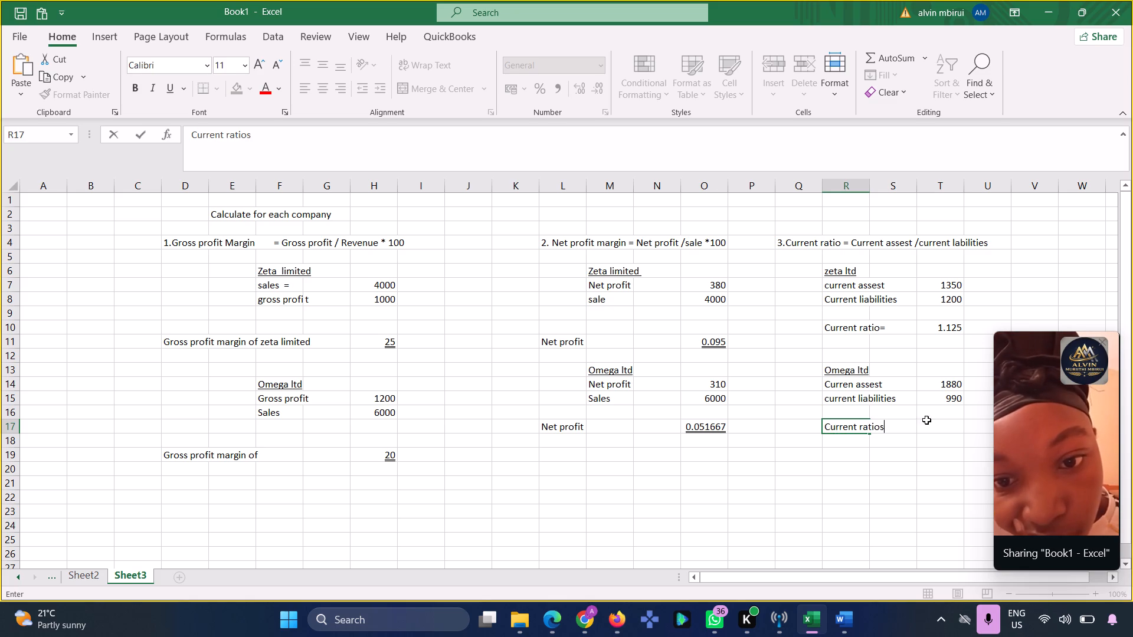
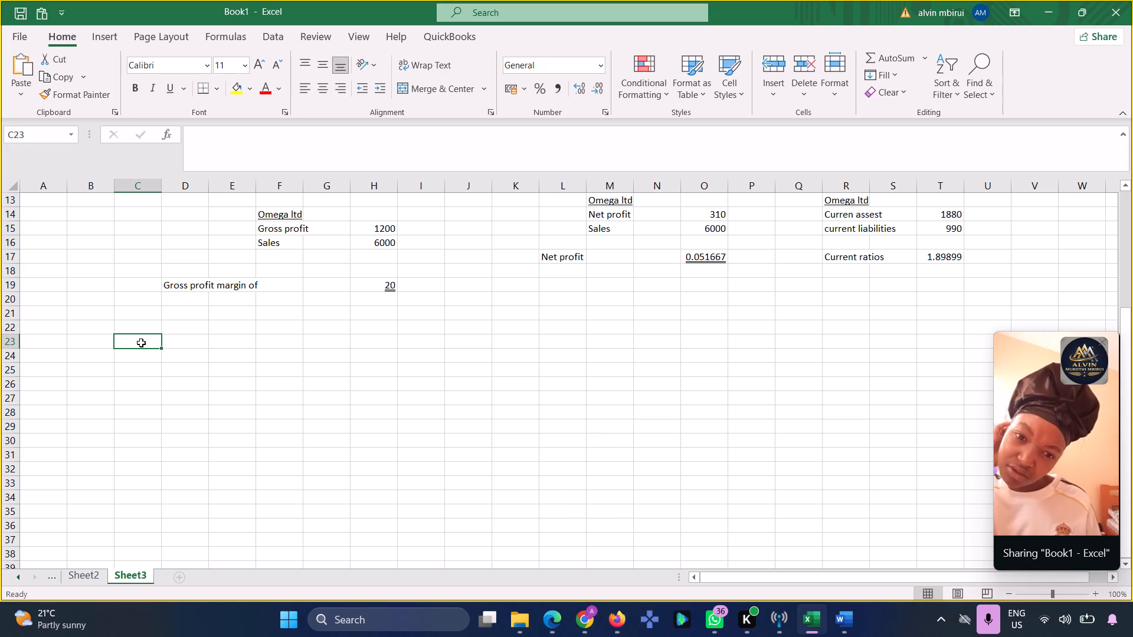
Start a heading numbered "4." in cell C23, below the Omega ltd gross profit margin calculation.
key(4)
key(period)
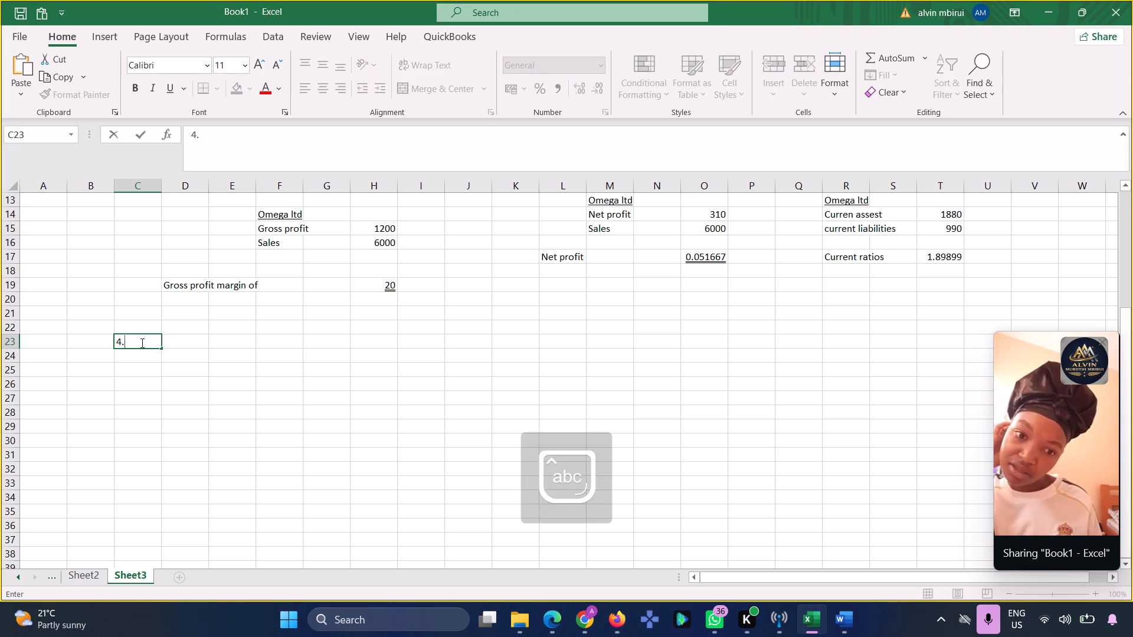
Complete the heading in cell C23 as "4. acid test ratio = curren t assest - stock /".
key(space)
text(cu)
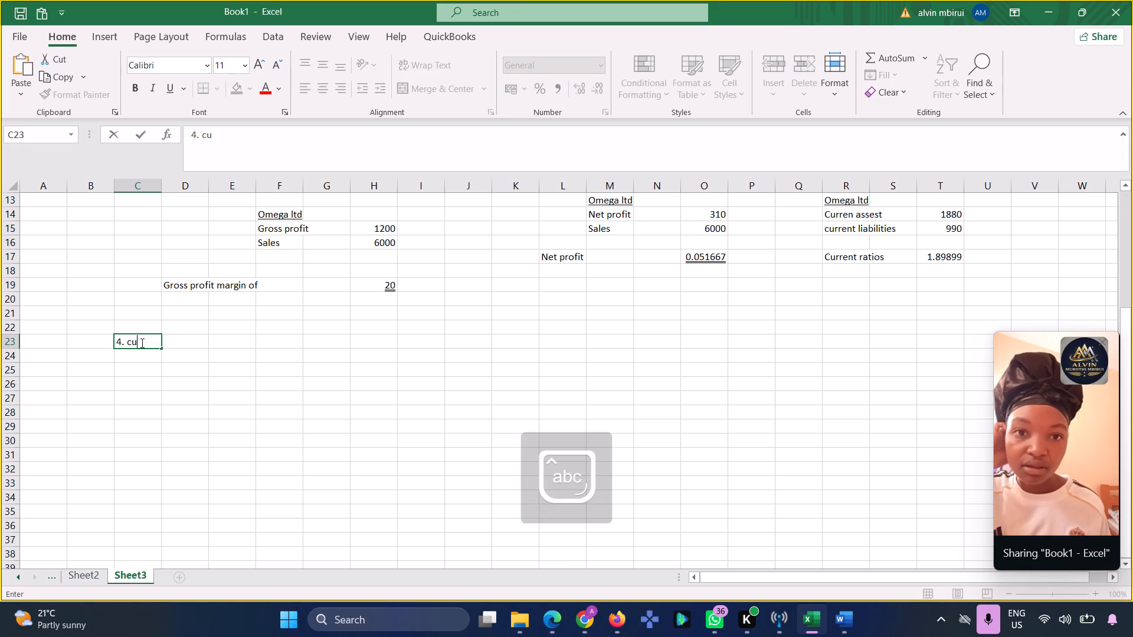
key(BackSpace)
key(BackSpace)
text(acid)
key(space)
text(test)
key(space)
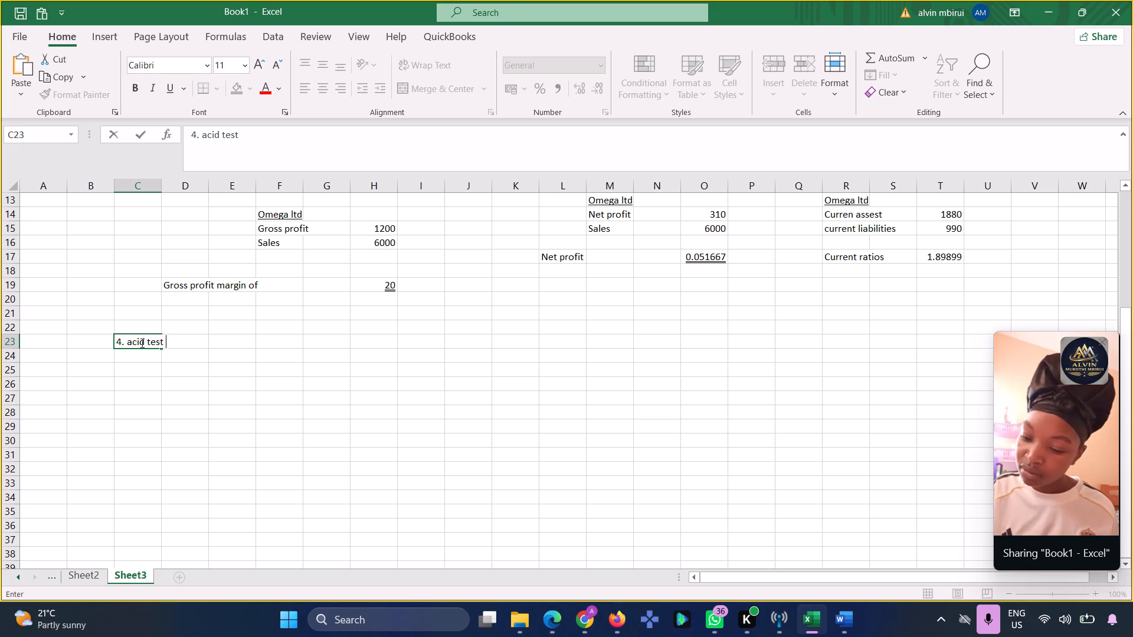
text(ratio)
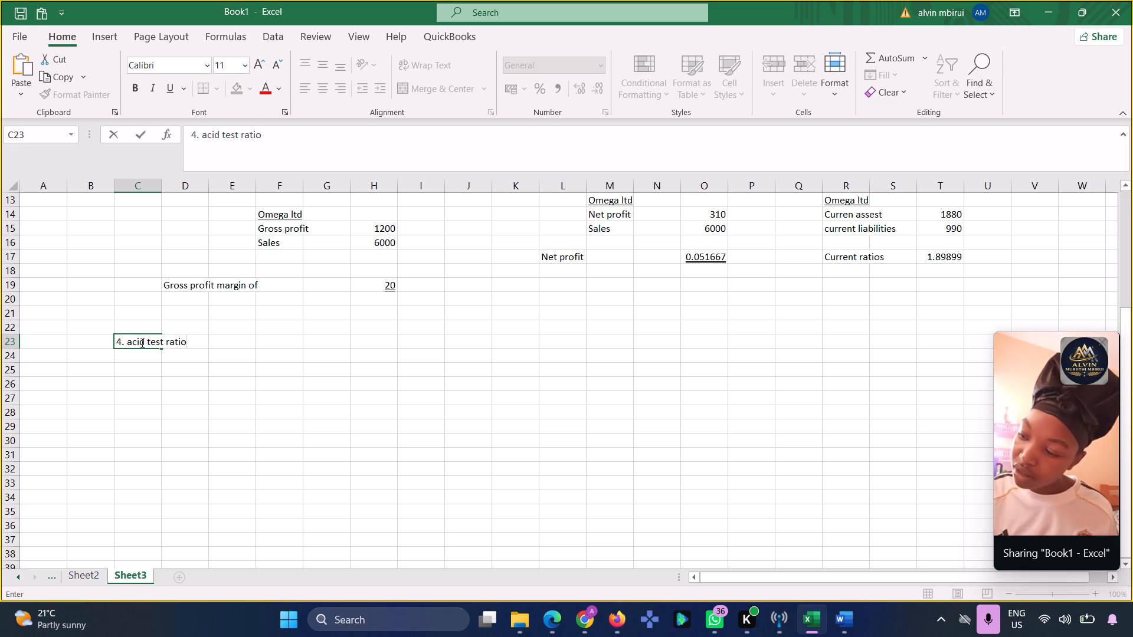
key(space)
text(=)
key(space)
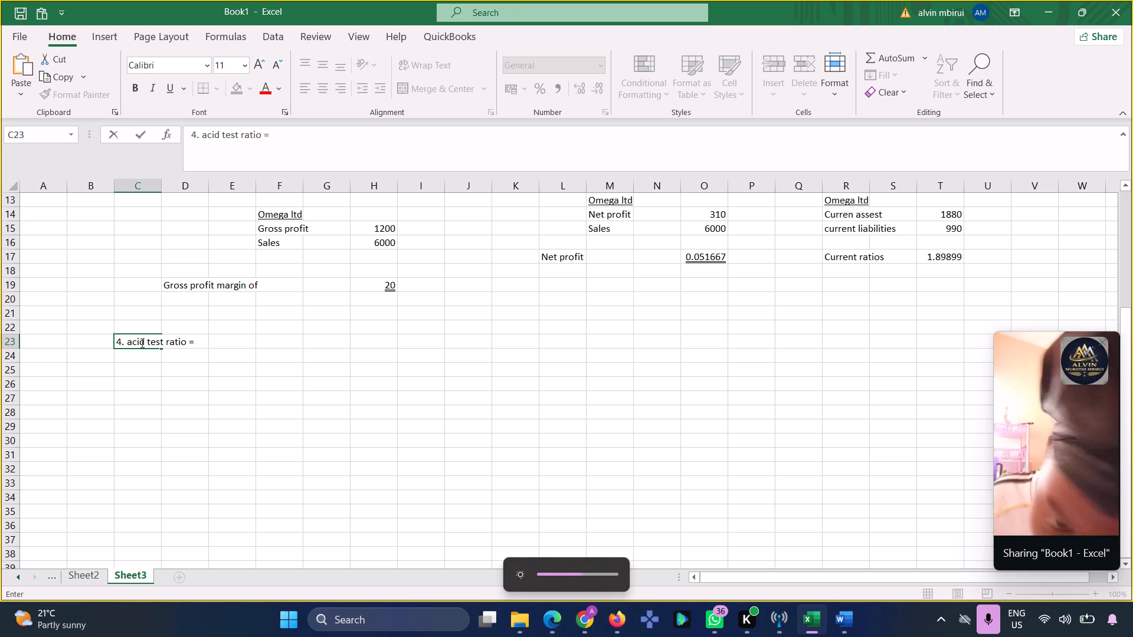
key(space)
text(curren t assest -)
key(space)
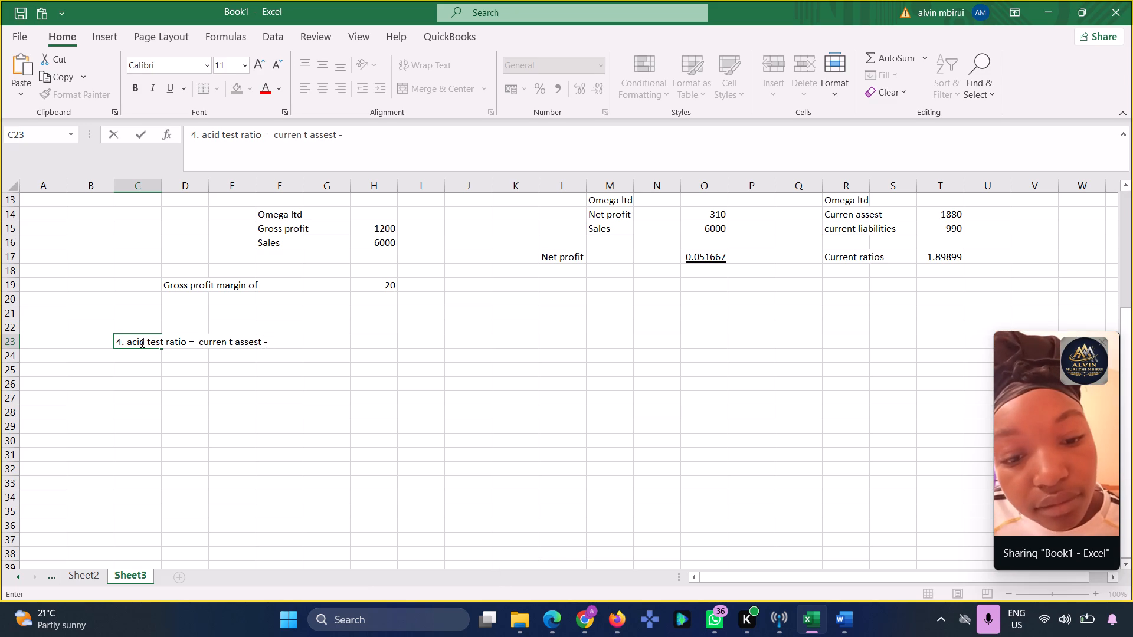
text(stock)
key(space)
key(BackSpace)
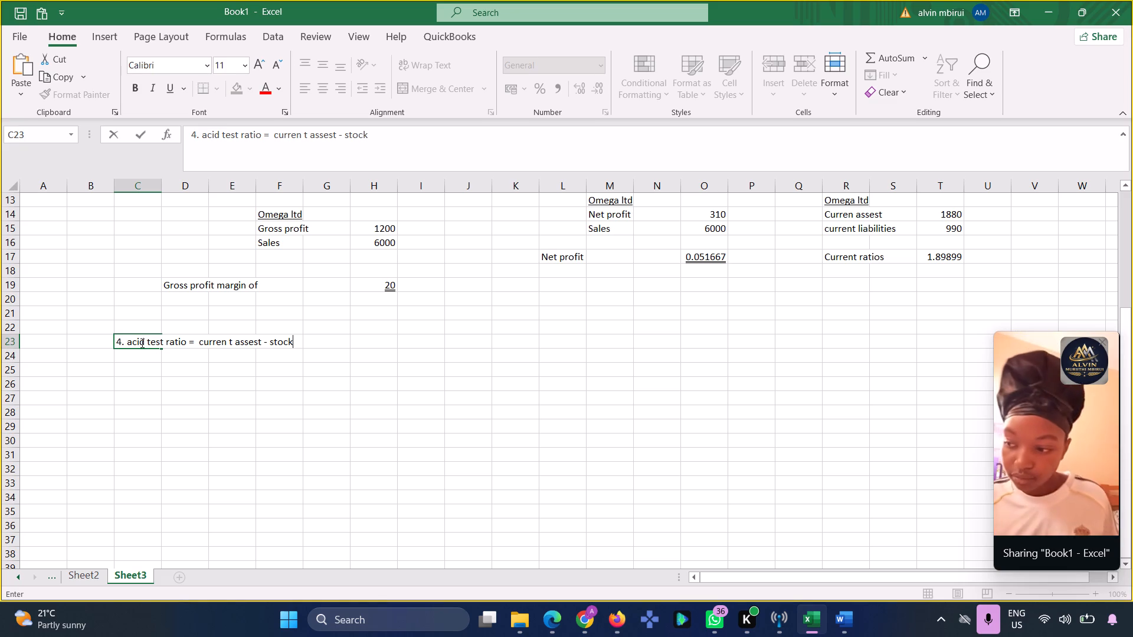
key(space)
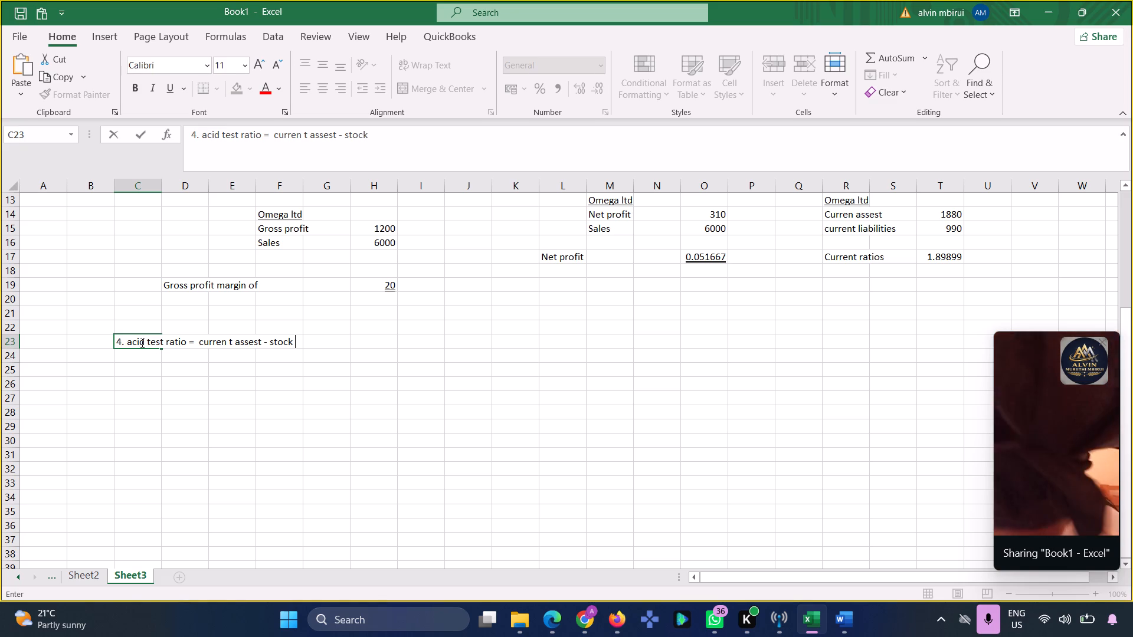
text(/)
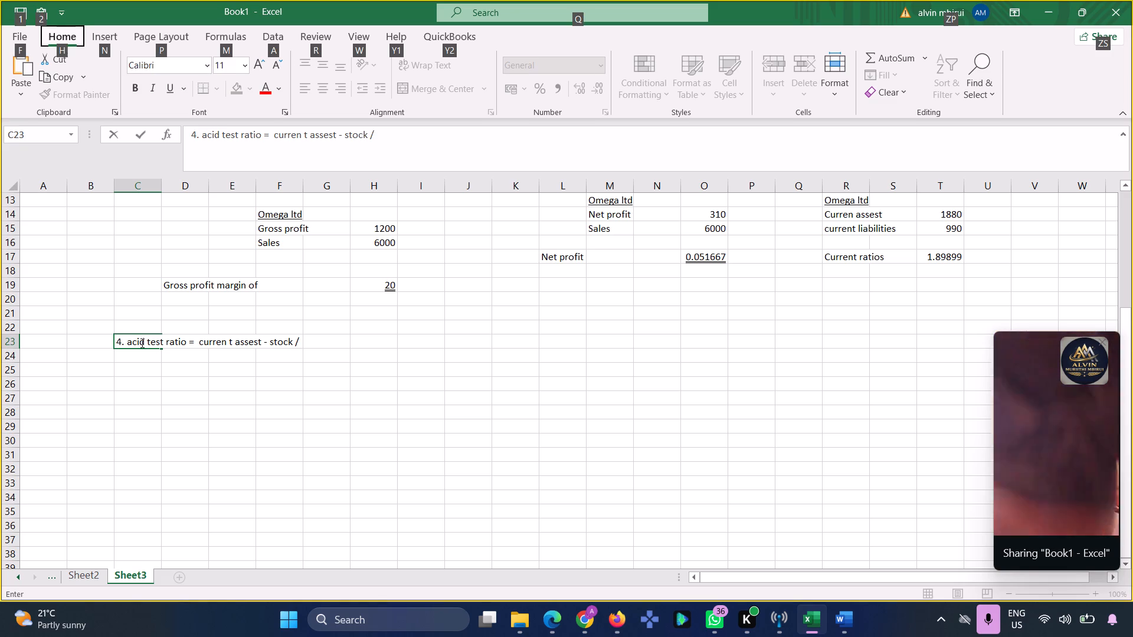
text(cu)
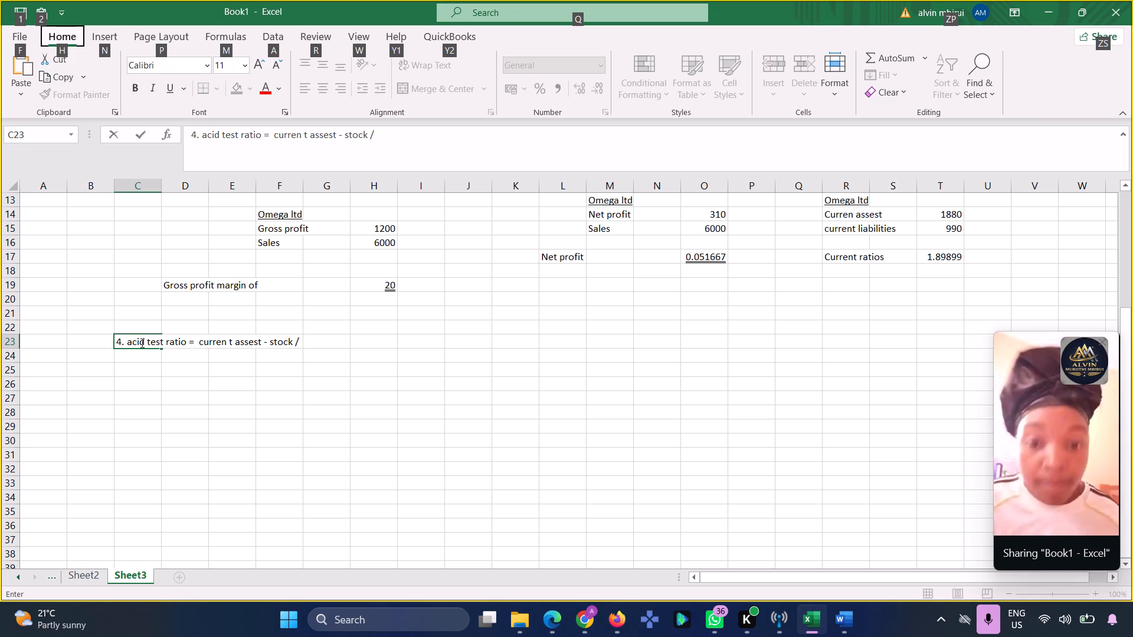
click(307, 344)
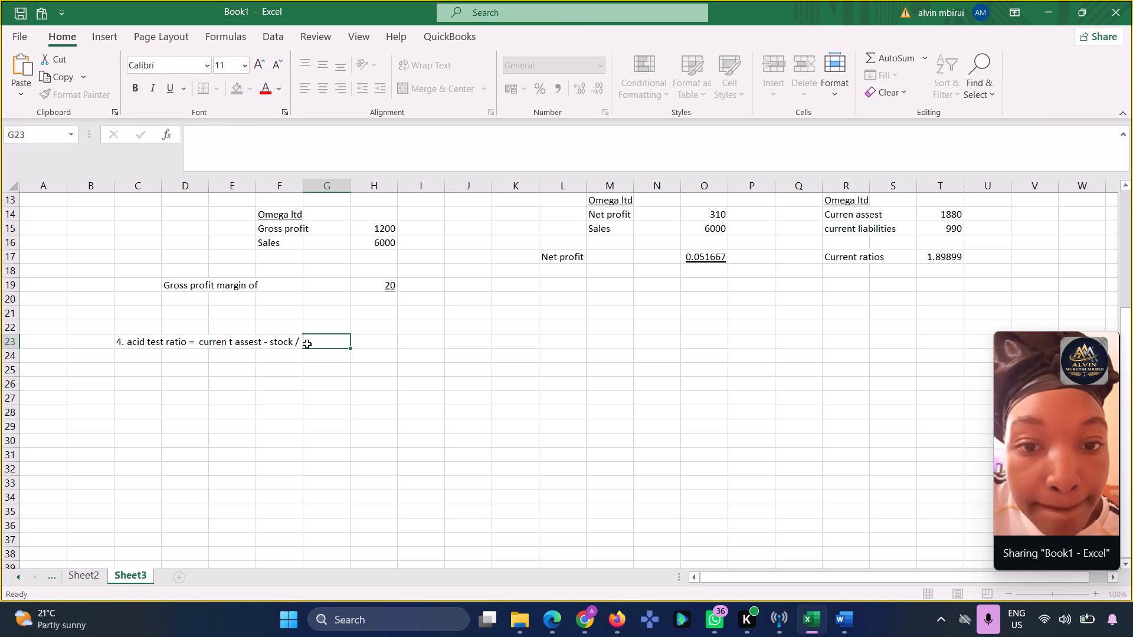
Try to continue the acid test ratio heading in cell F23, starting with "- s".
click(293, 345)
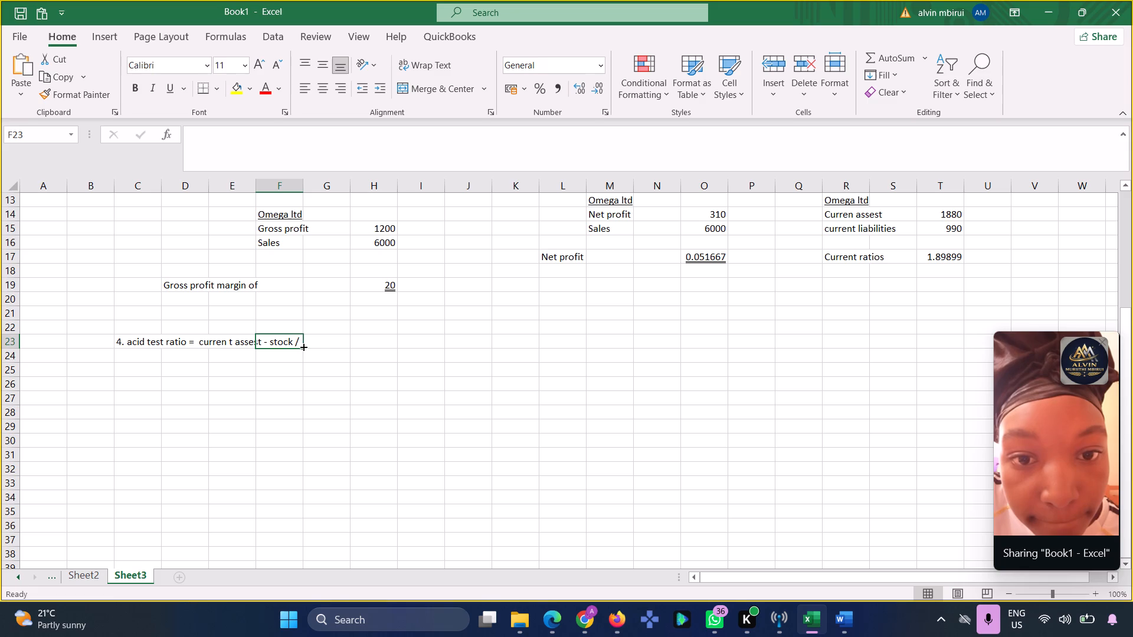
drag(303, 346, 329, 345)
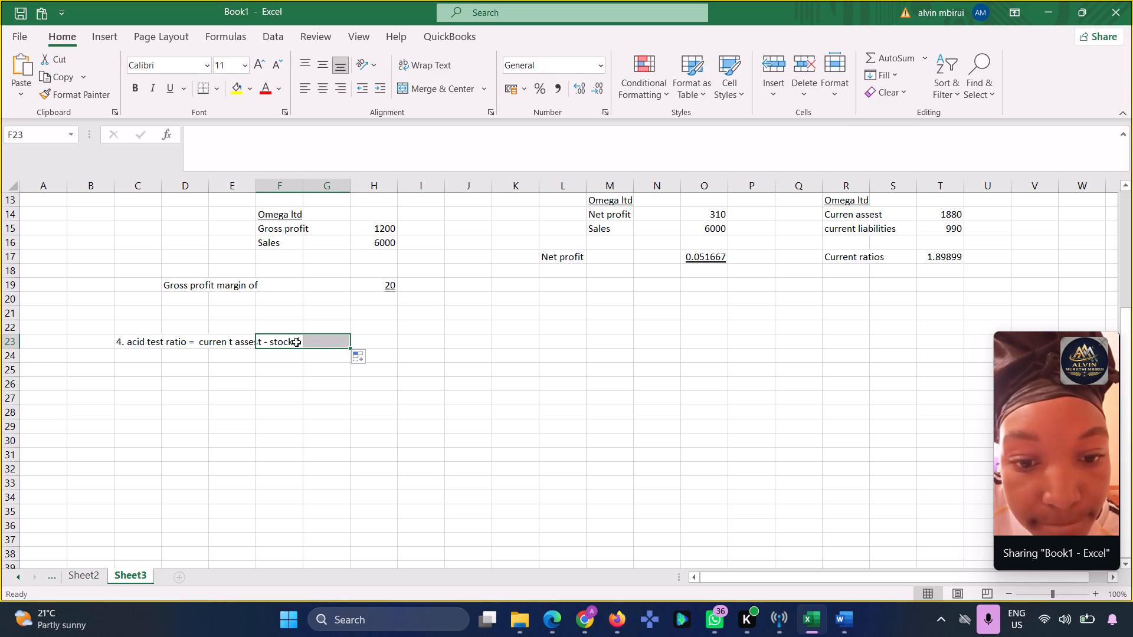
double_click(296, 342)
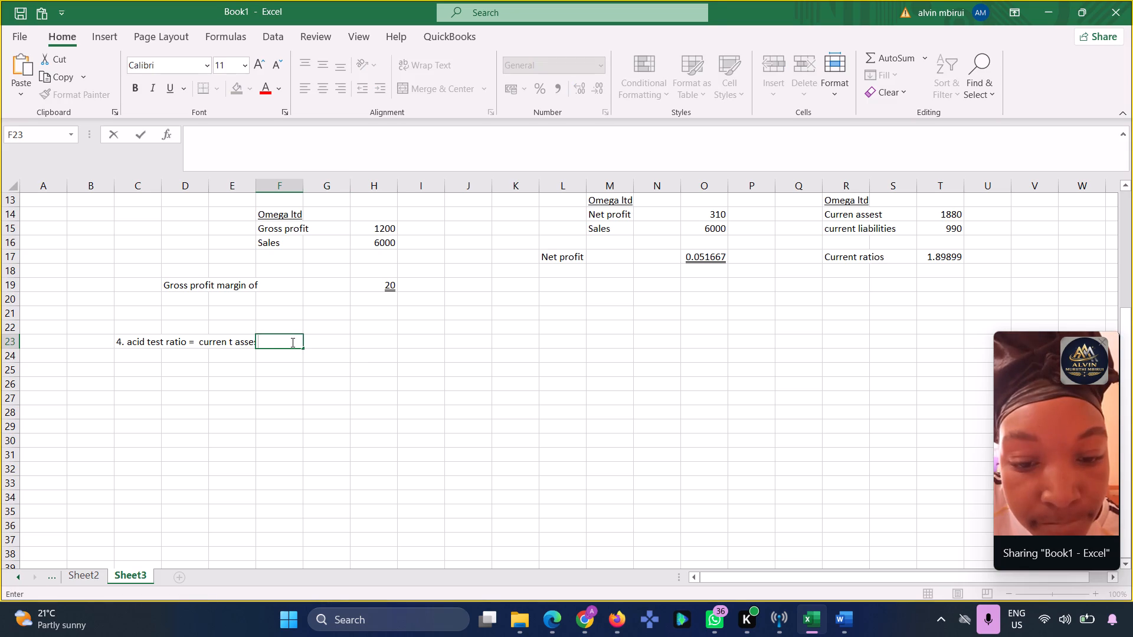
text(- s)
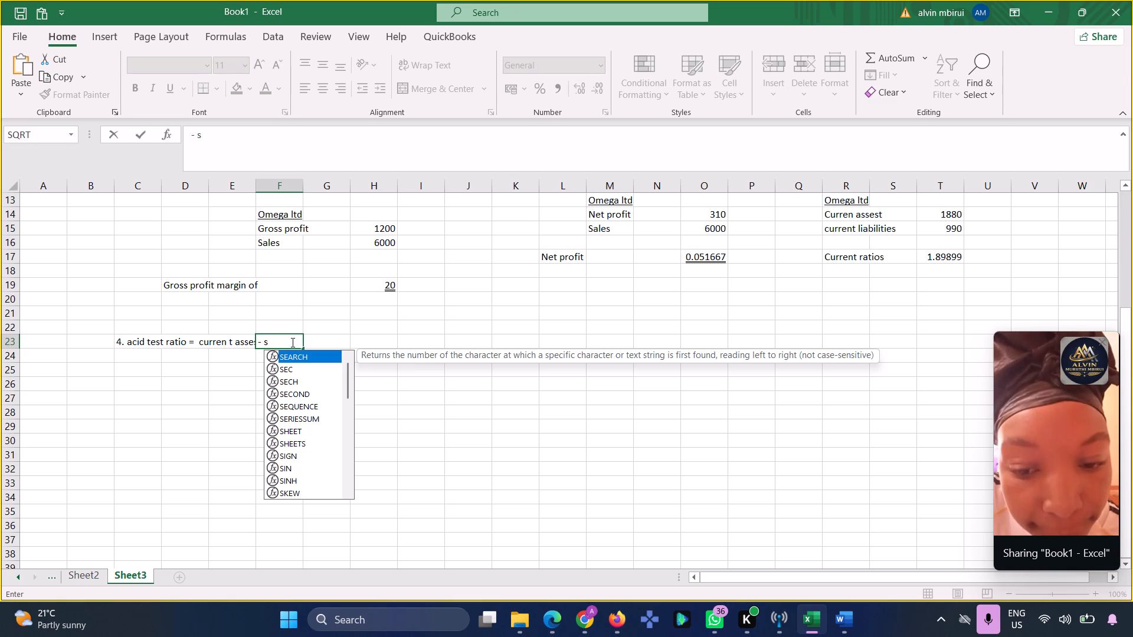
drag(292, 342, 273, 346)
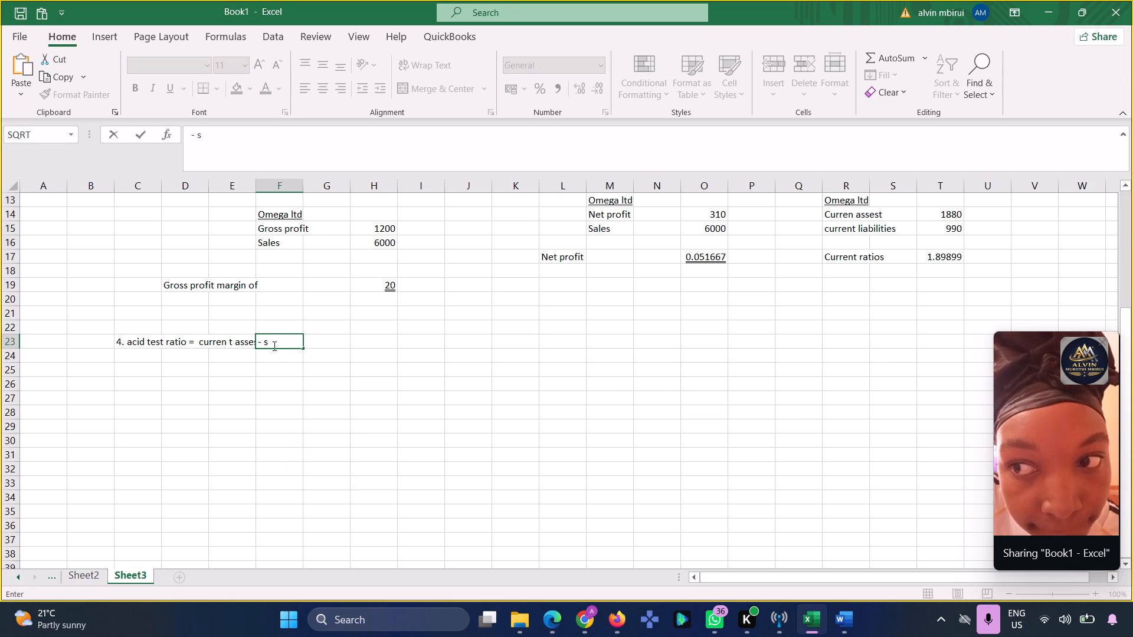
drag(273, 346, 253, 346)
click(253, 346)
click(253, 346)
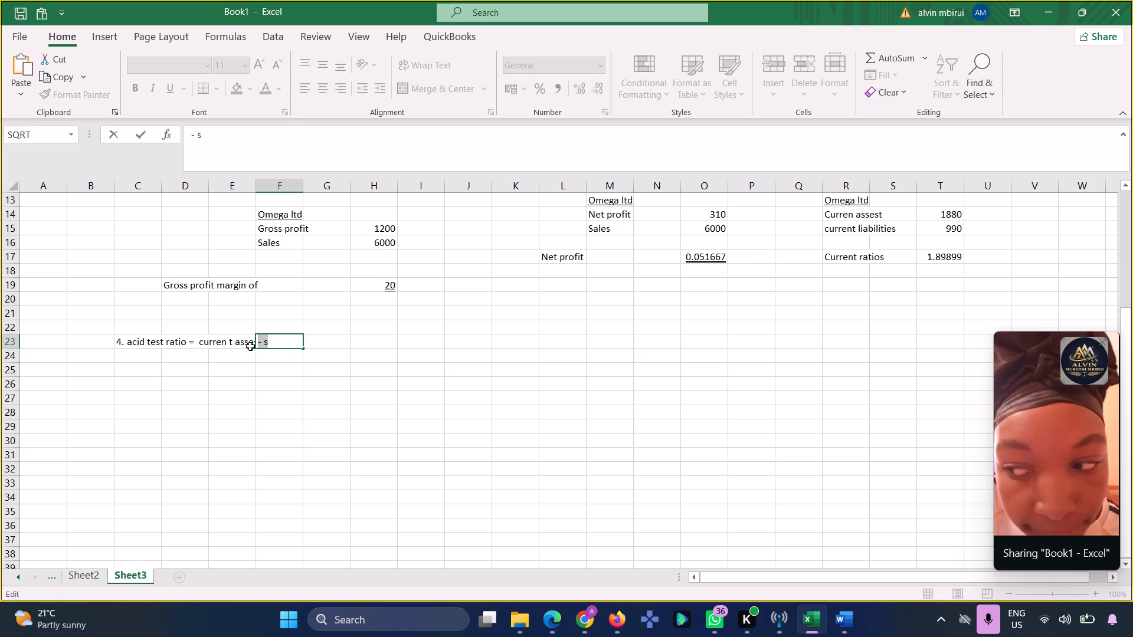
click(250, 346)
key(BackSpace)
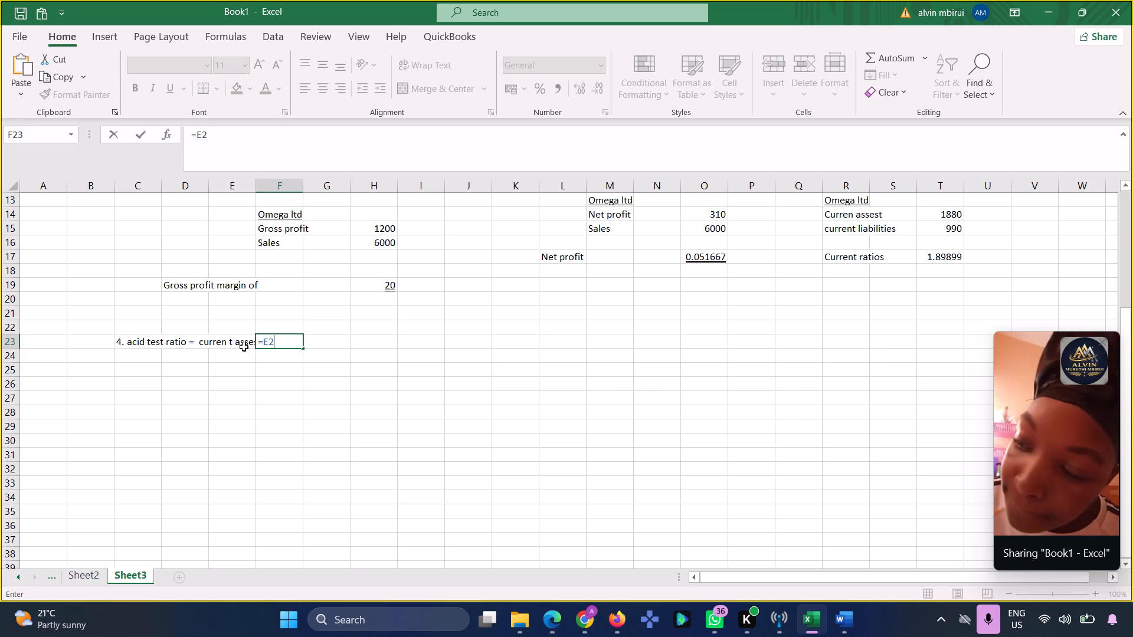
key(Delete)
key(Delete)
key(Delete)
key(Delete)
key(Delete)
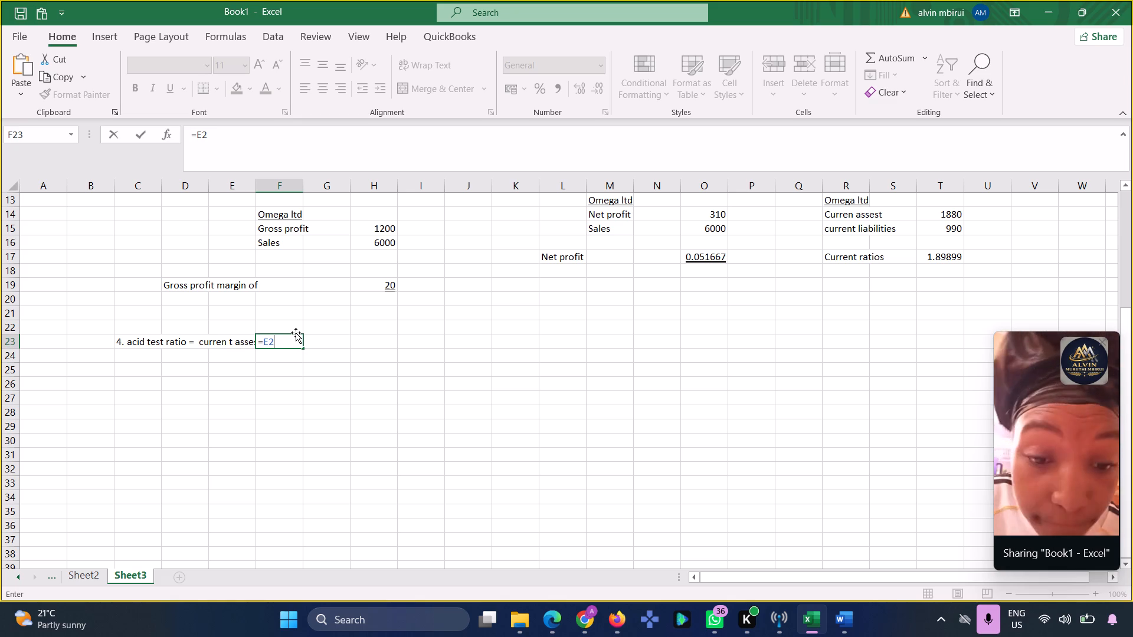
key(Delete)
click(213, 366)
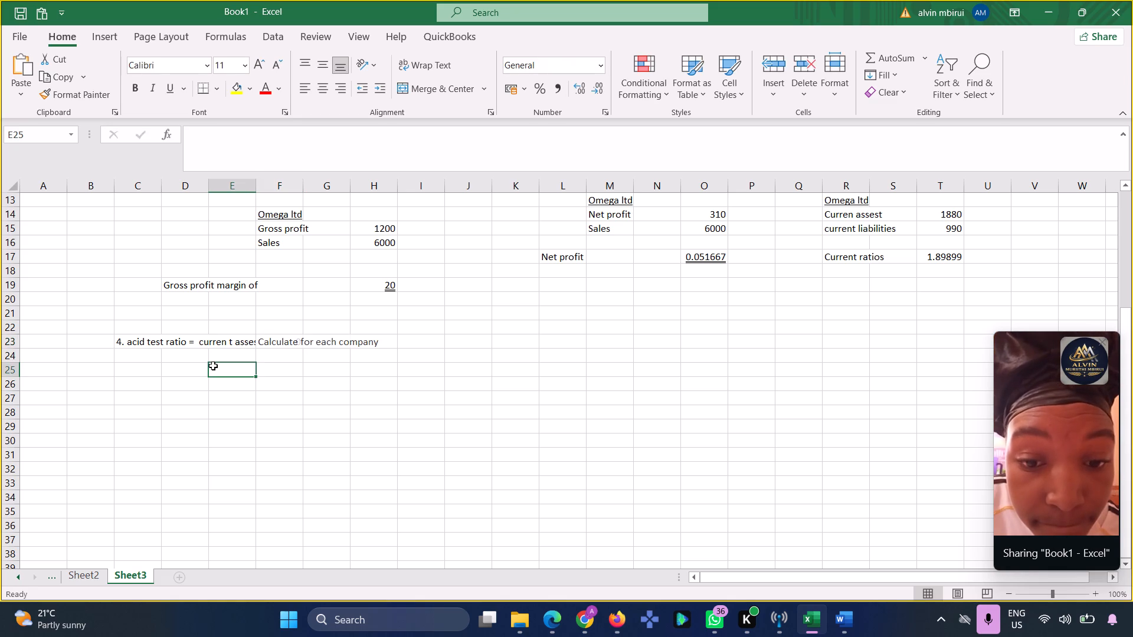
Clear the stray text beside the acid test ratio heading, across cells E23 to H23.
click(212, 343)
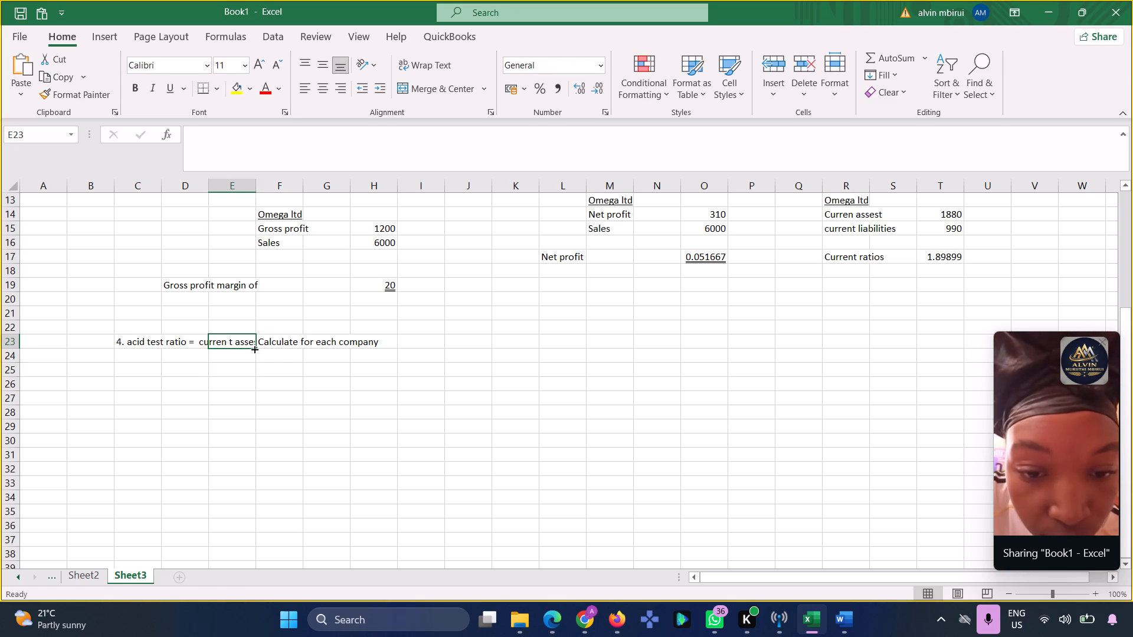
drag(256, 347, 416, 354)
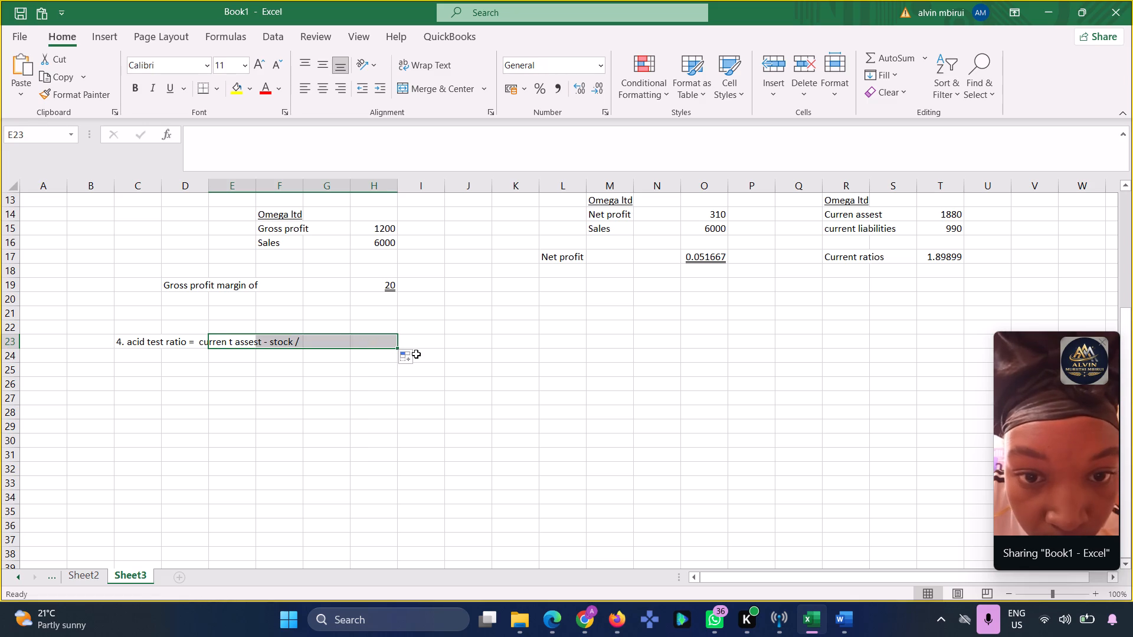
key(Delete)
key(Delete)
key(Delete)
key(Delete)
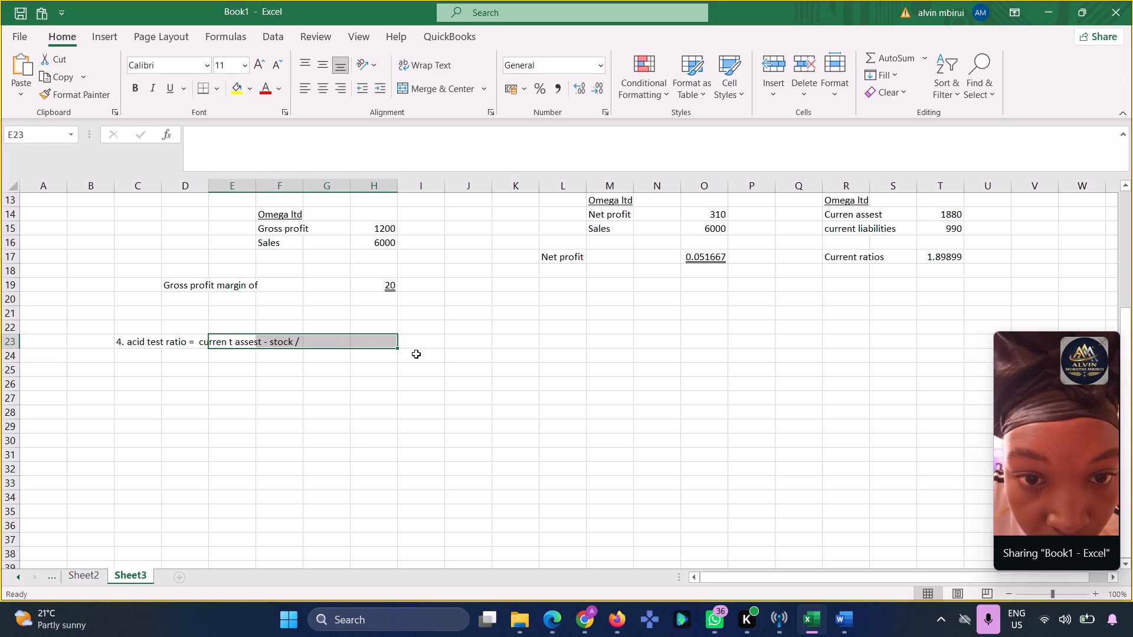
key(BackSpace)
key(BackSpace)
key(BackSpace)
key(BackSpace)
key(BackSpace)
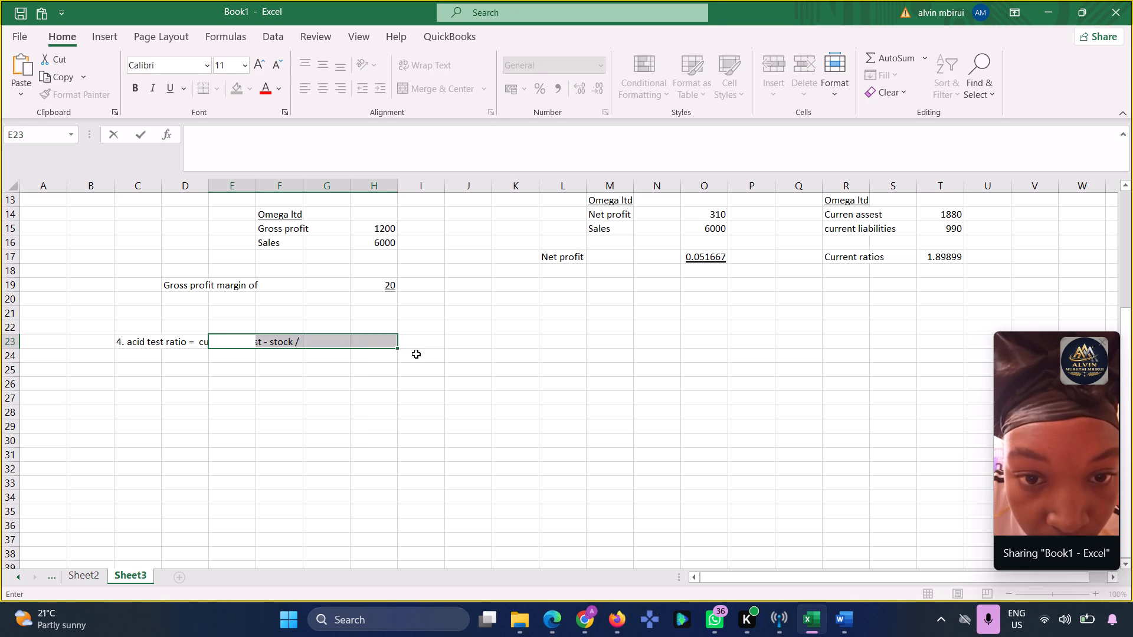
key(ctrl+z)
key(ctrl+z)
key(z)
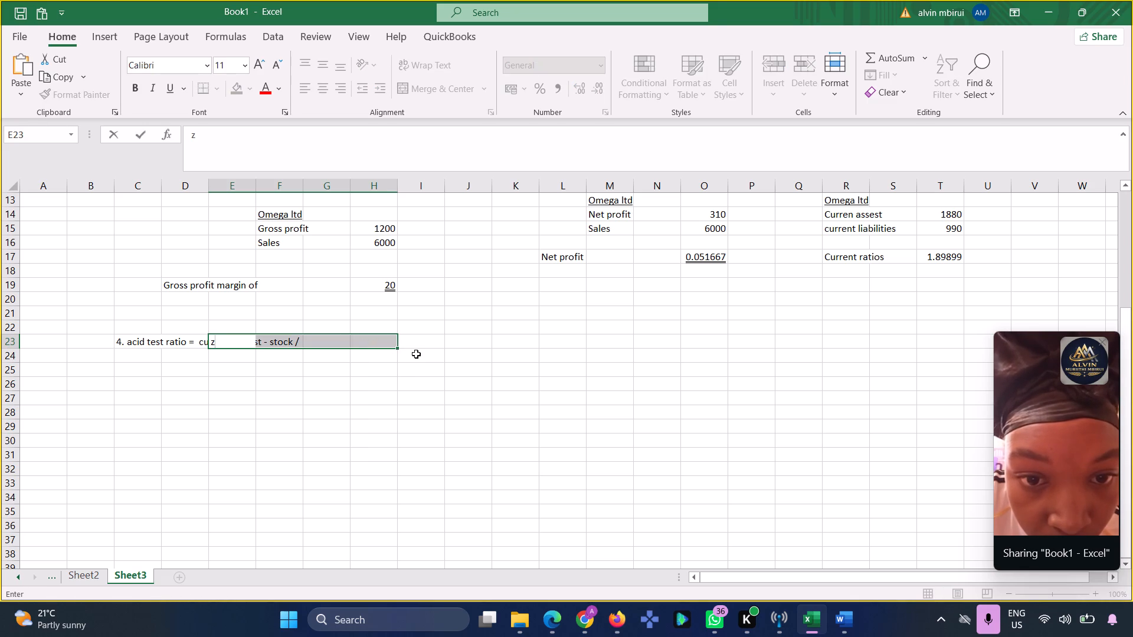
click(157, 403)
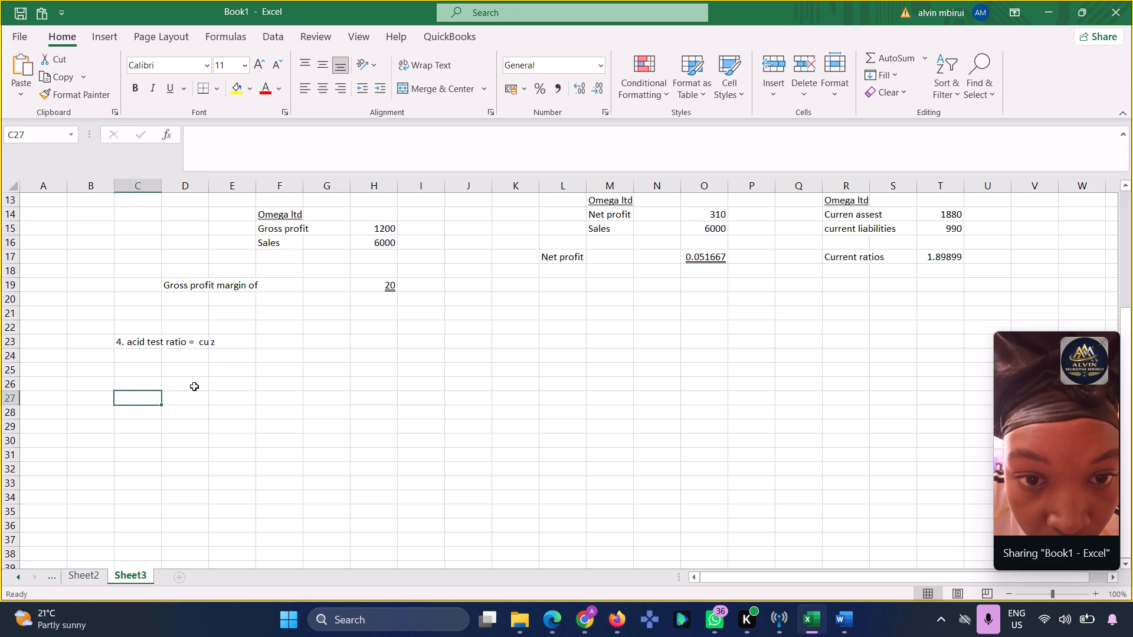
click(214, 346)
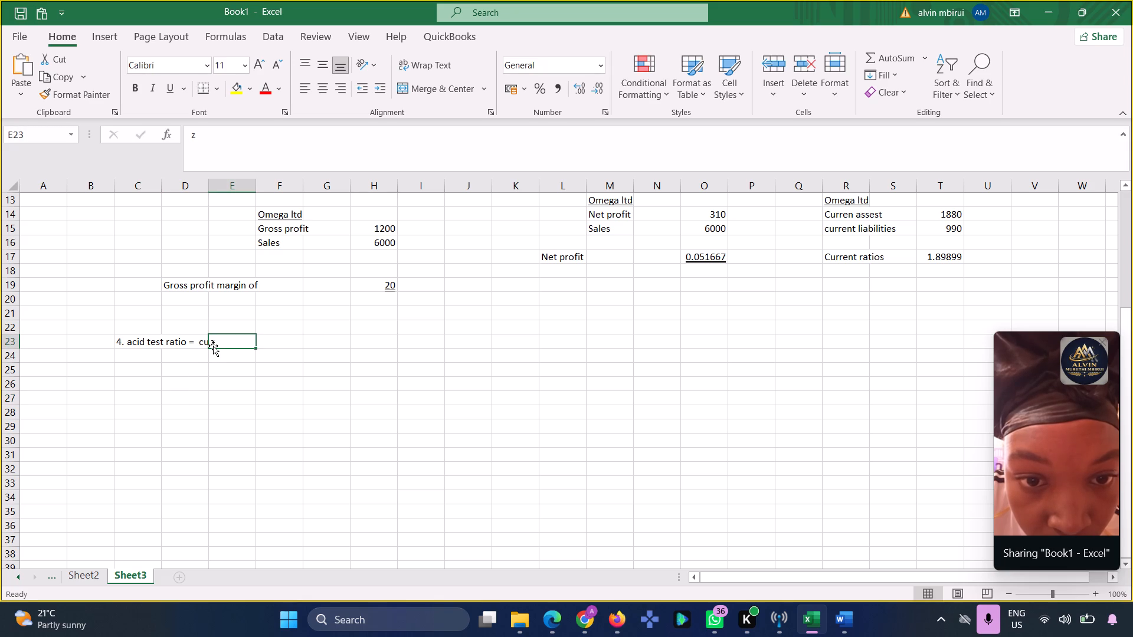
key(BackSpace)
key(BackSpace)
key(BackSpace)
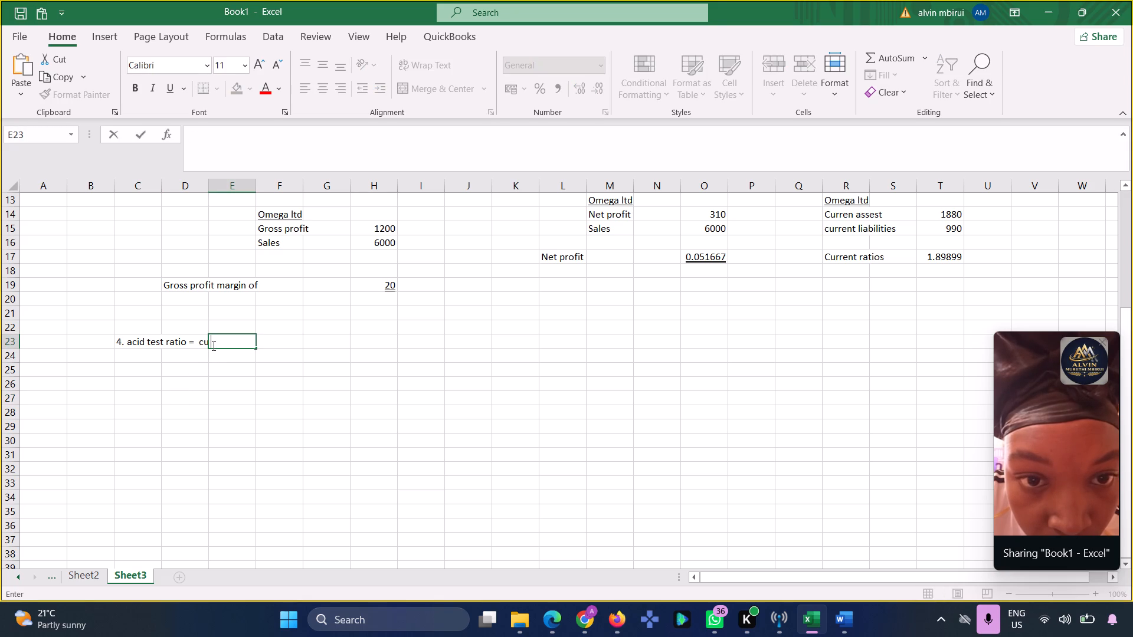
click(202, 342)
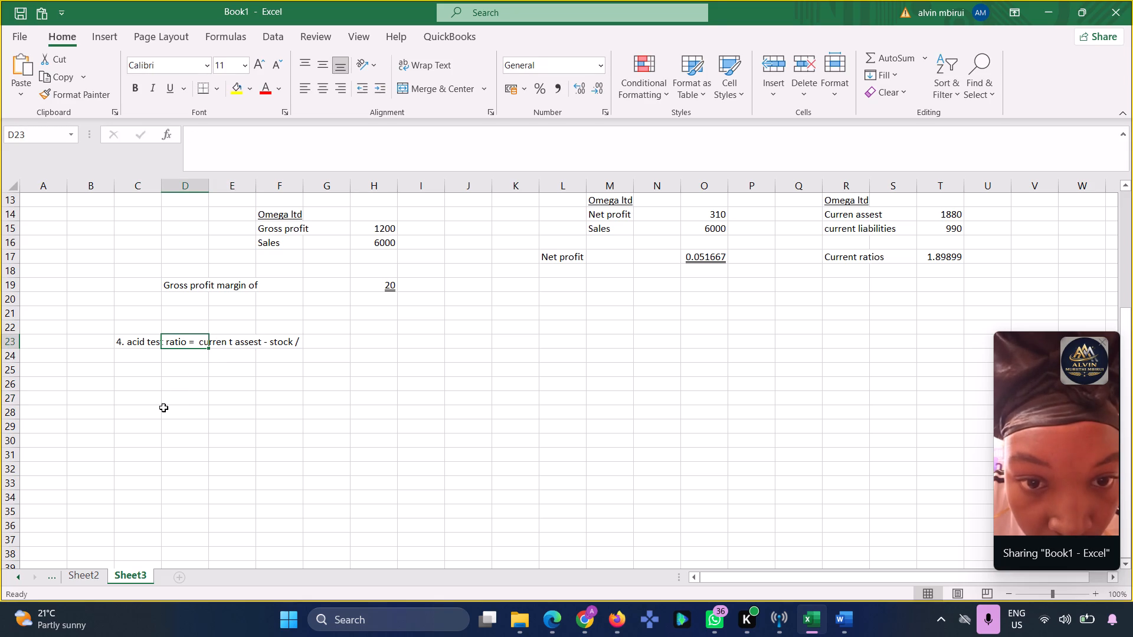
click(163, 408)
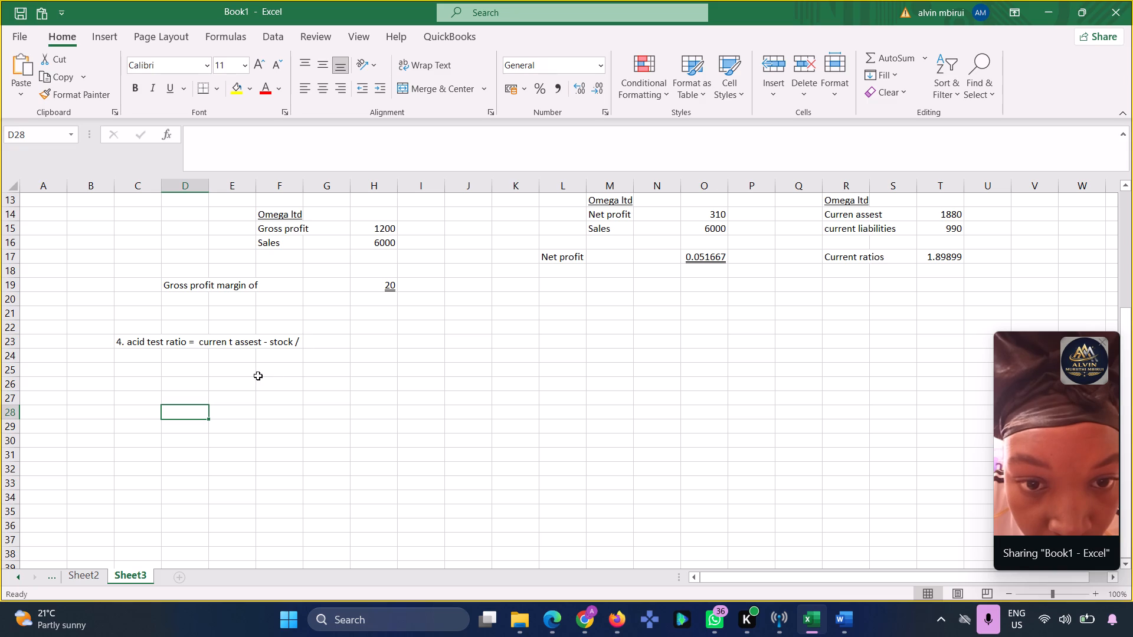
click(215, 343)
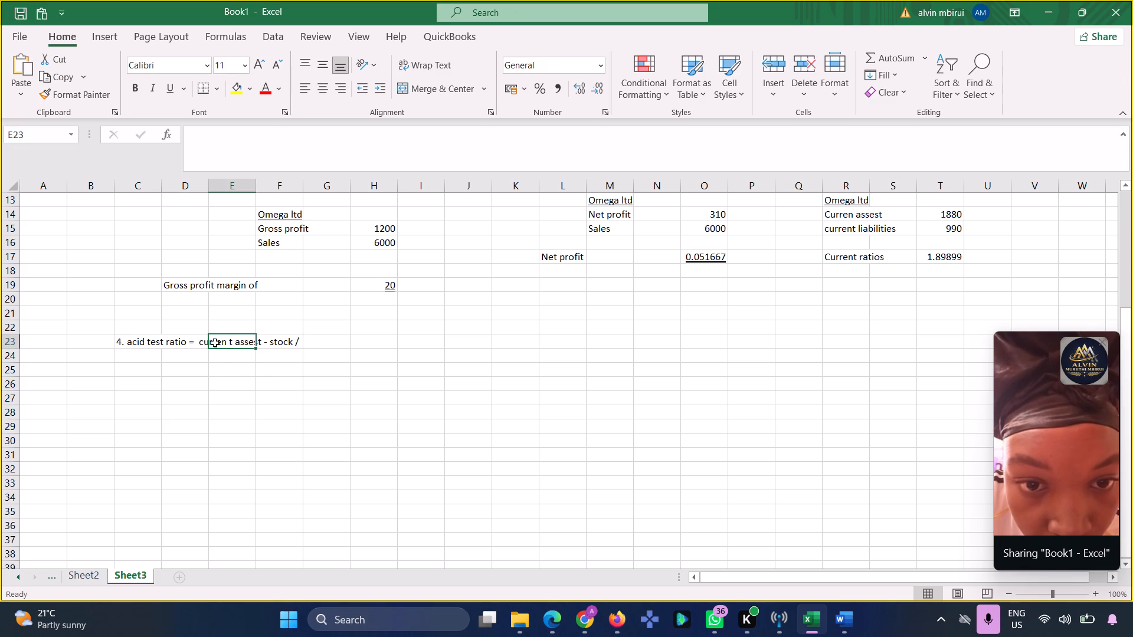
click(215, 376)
Enter the formula text "Current asset - stock /Current liabilities" in cell D25 below the acid test ratio heading.
click(195, 372)
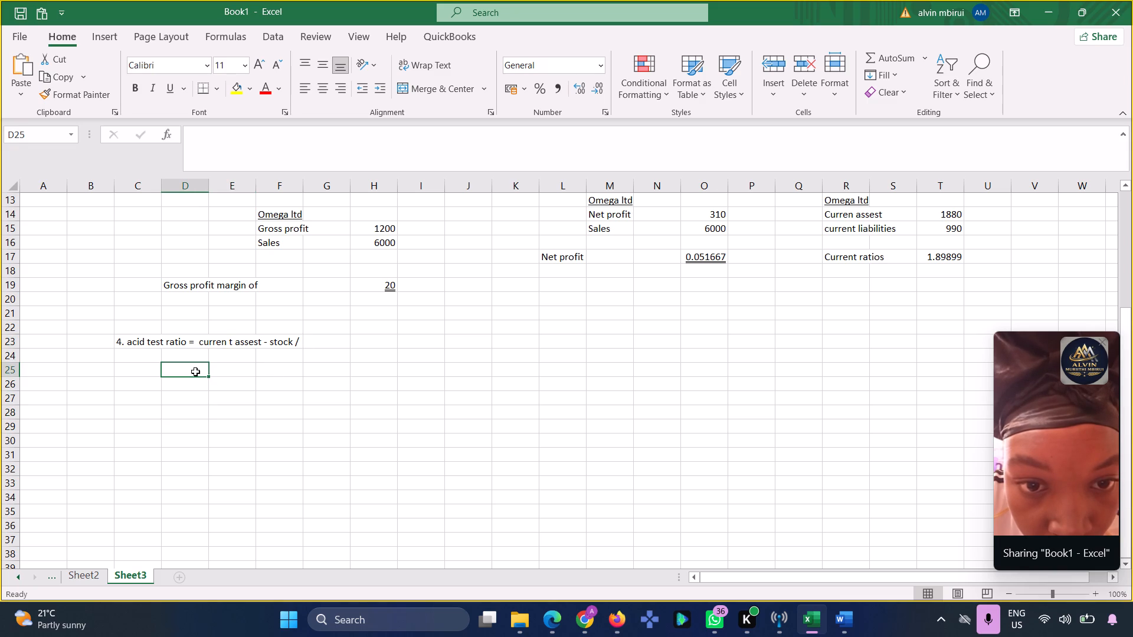
text(ure)
key(BackSpace)
key(e)
key(BackSpace)
text(rent asset)
key(space)
key(space)
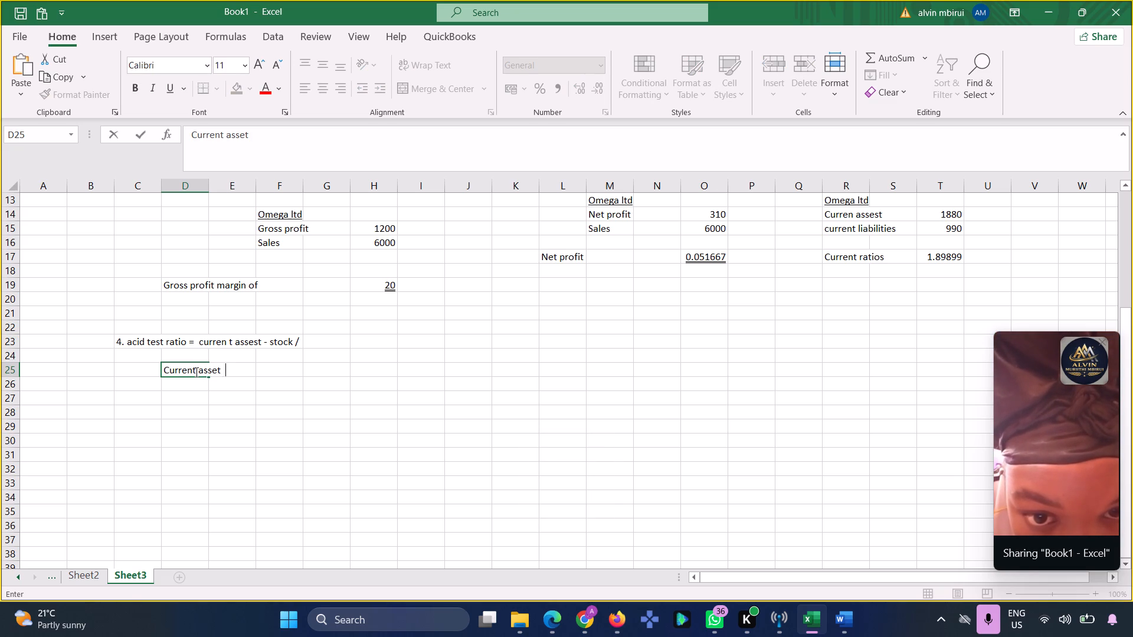
key(BackSpace)
text(- stock)
key(space)
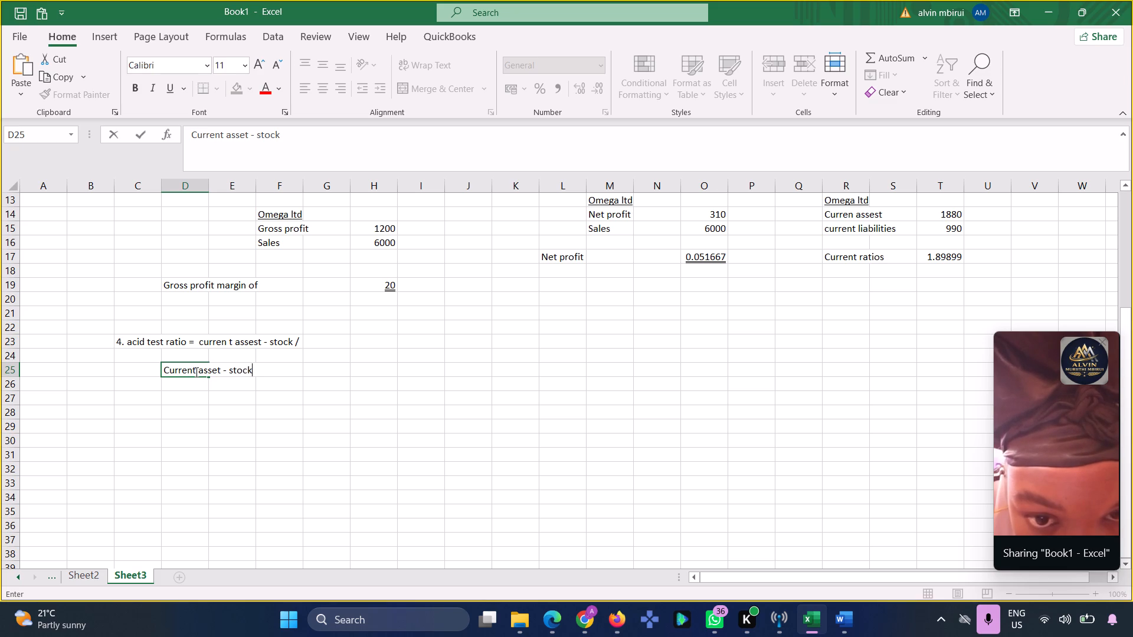
key(slash)
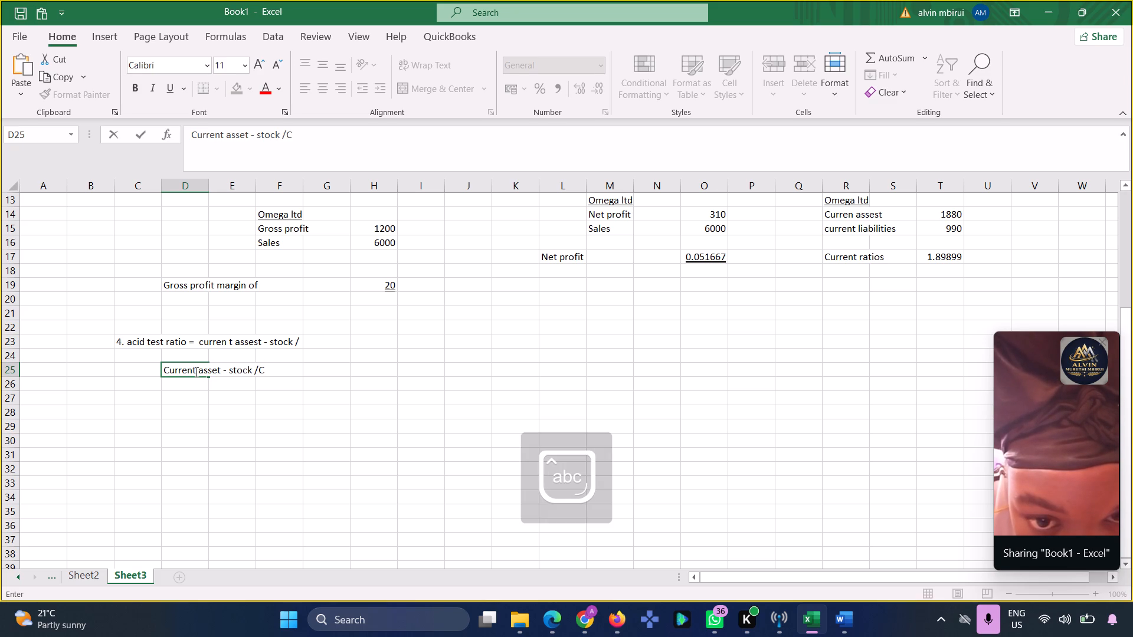
key(u)
key(r)
text(rent liab)
text(ili)
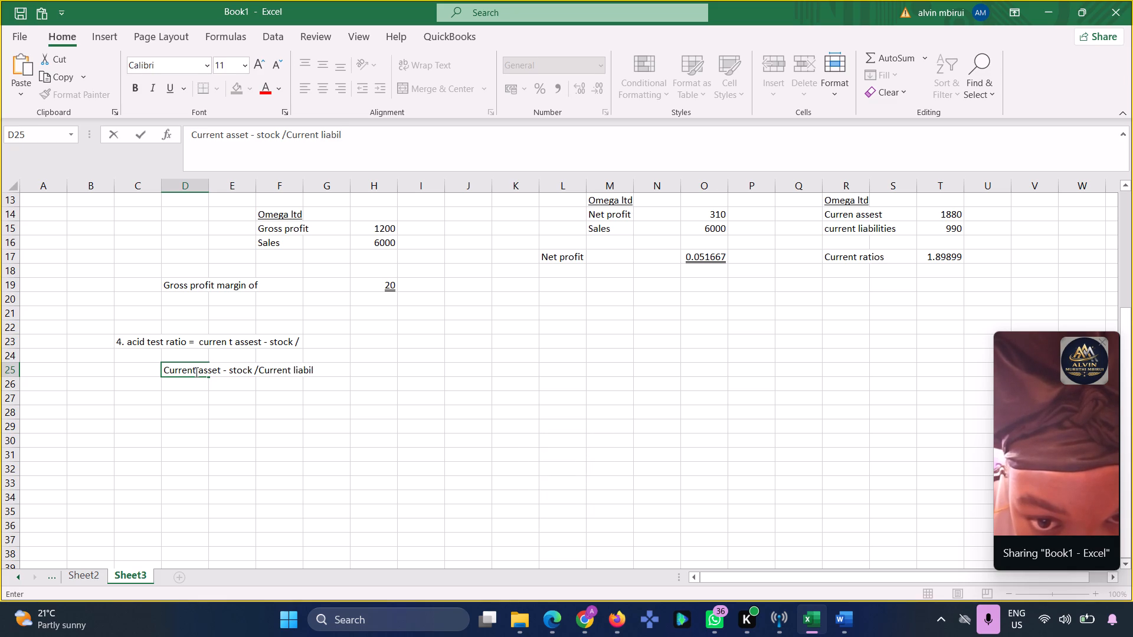
text(ties)
Label cell D27 "Current assest" and enter its figure of 1350 in cell G27.
click(159, 411)
click(177, 400)
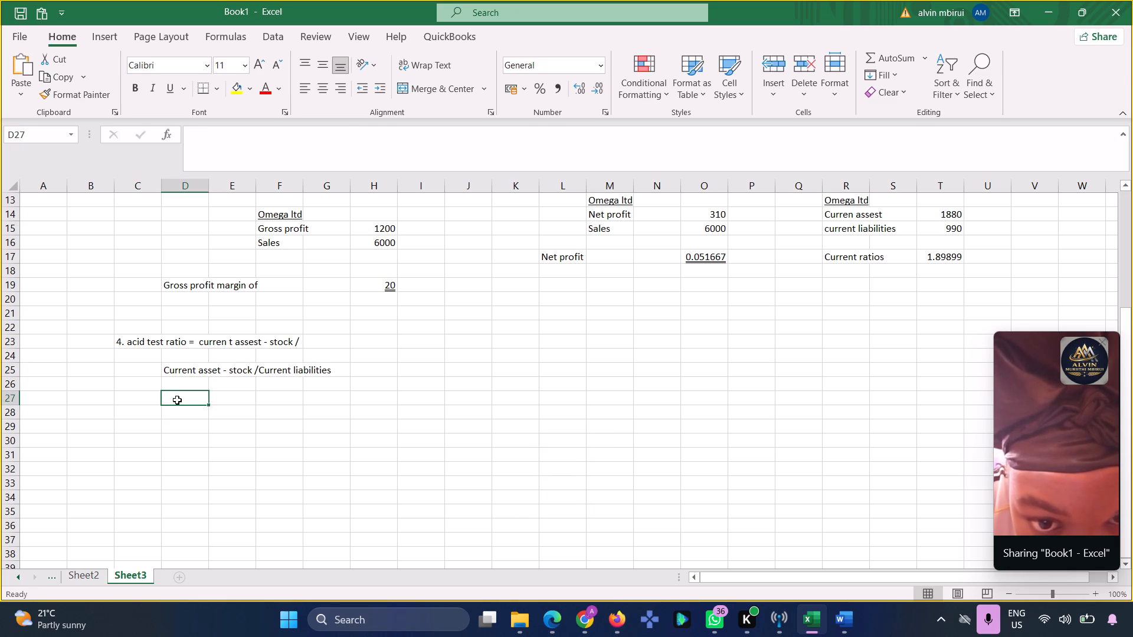
text(urrent)
key(space)
key(space)
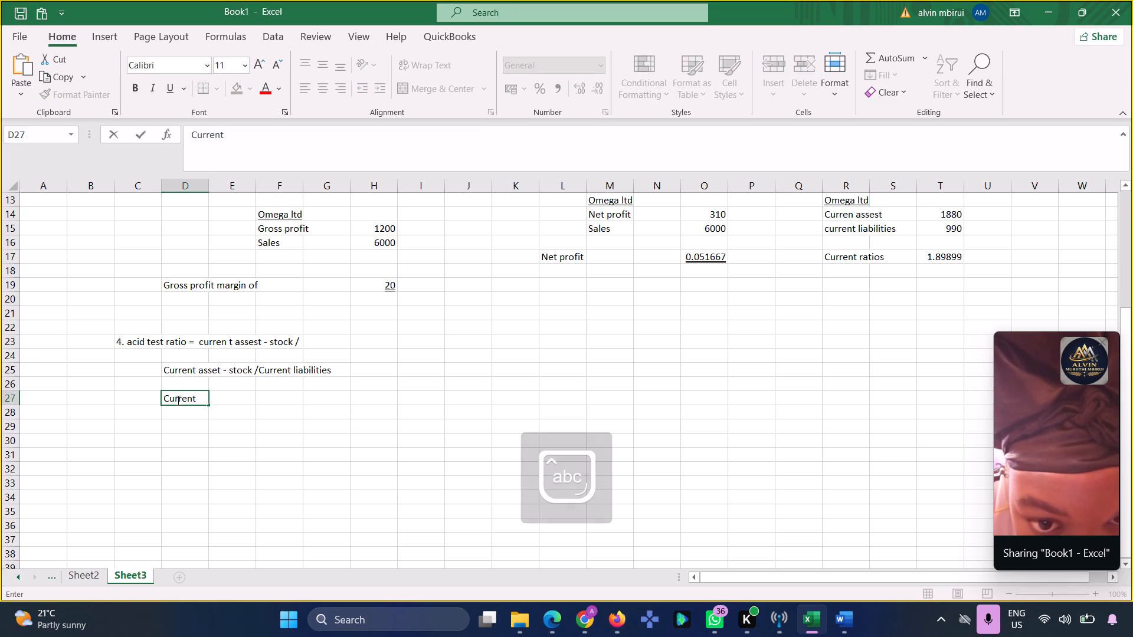
text(asses)
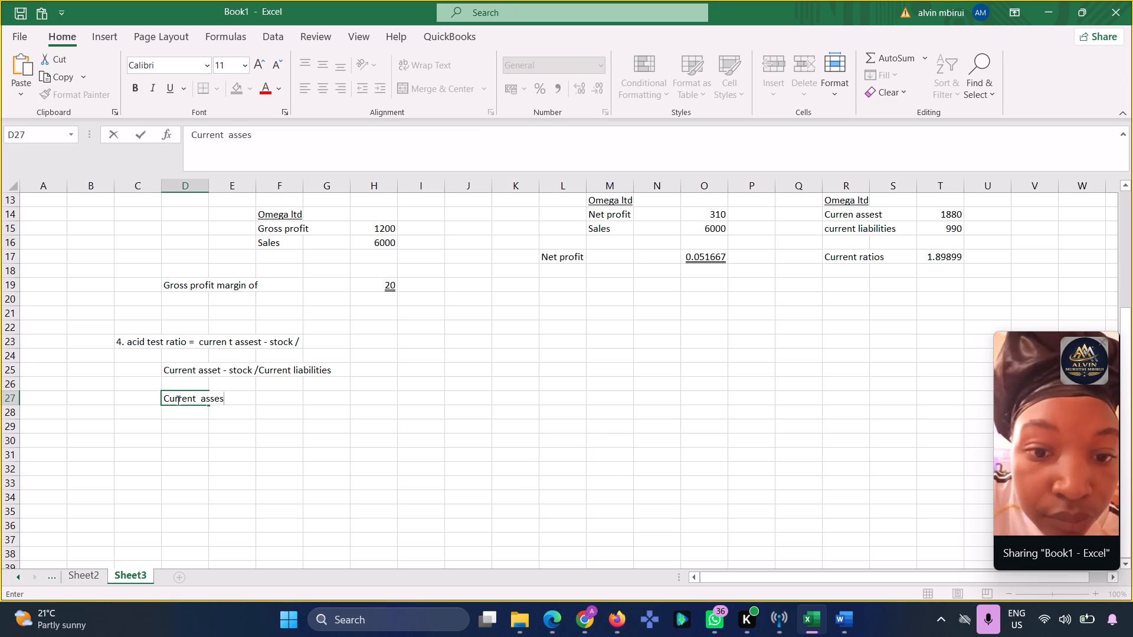
key(t)
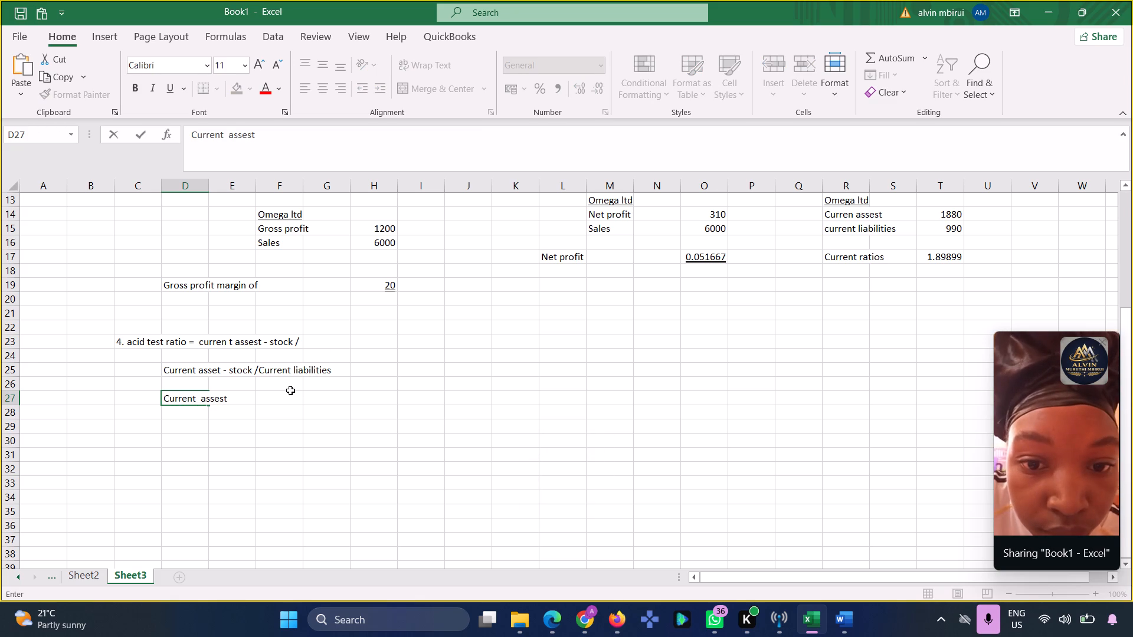
scroll(556, 371, up, 1)
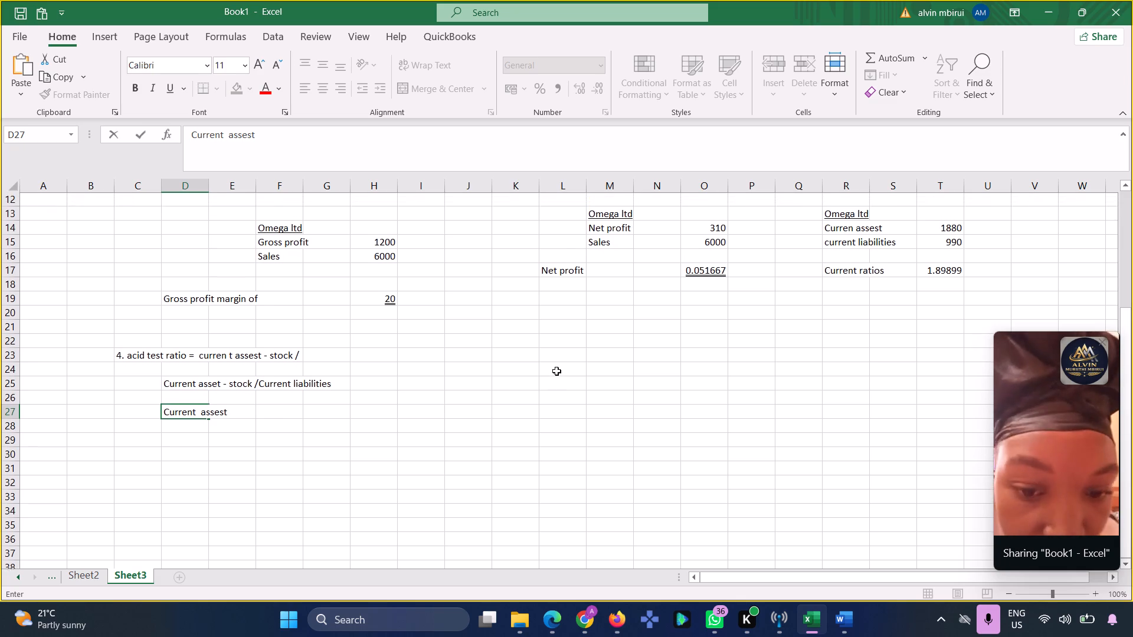
scroll(556, 371, up, 1)
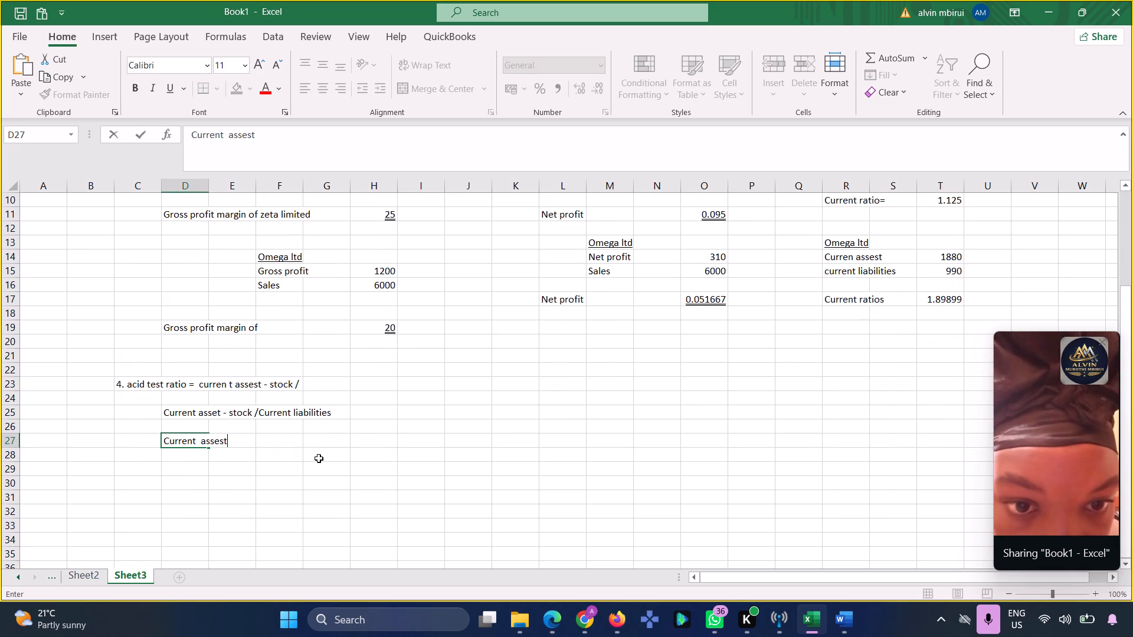
click(313, 446)
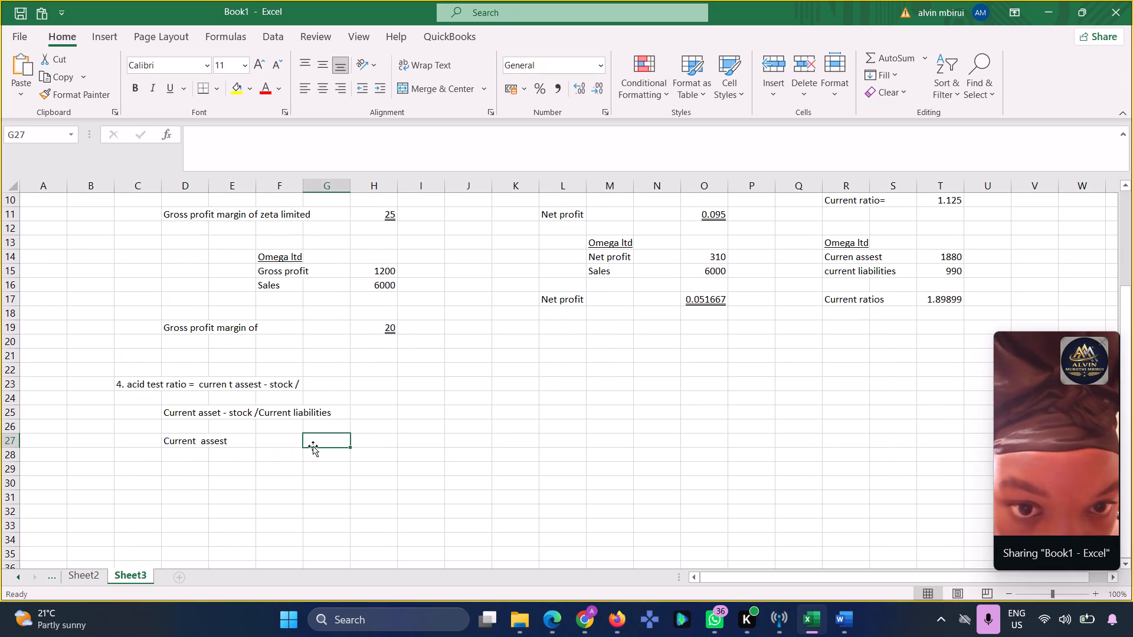
text(1350)
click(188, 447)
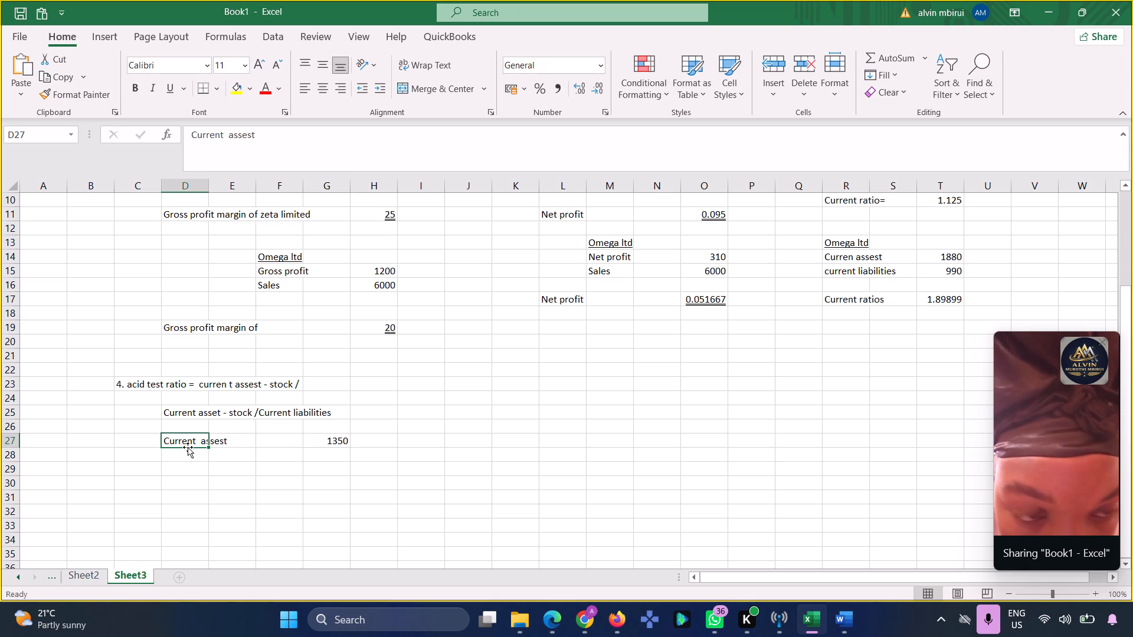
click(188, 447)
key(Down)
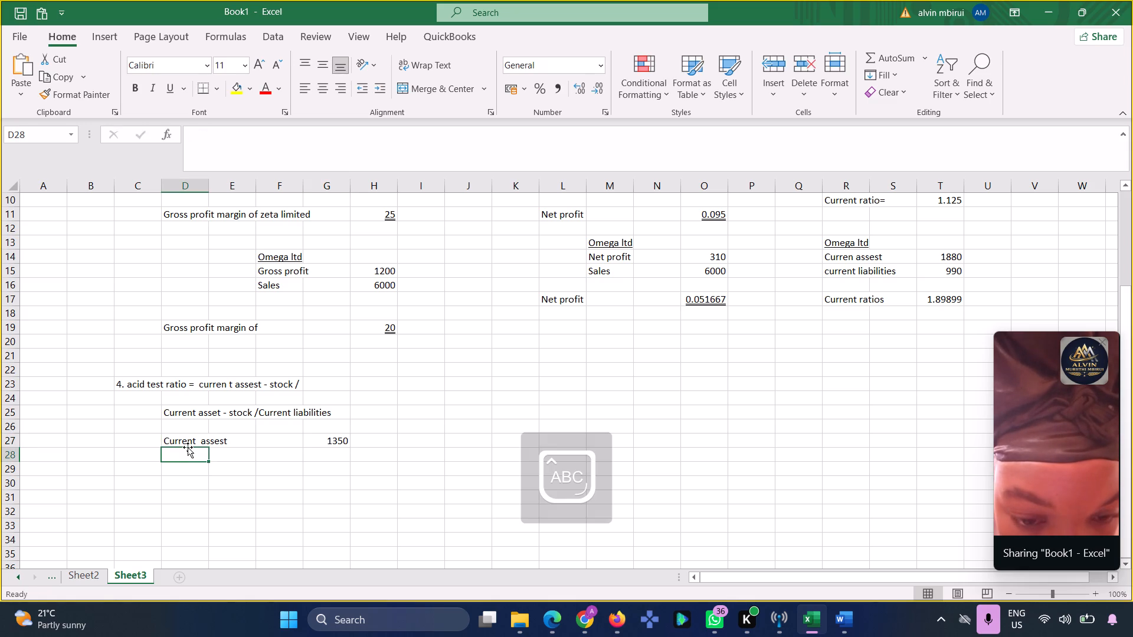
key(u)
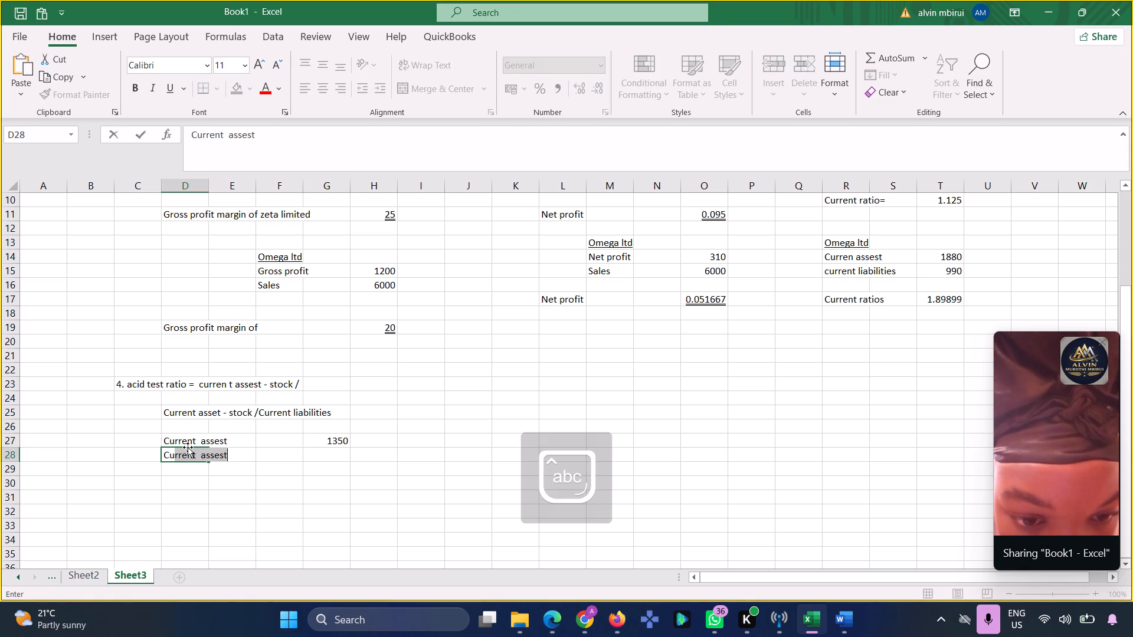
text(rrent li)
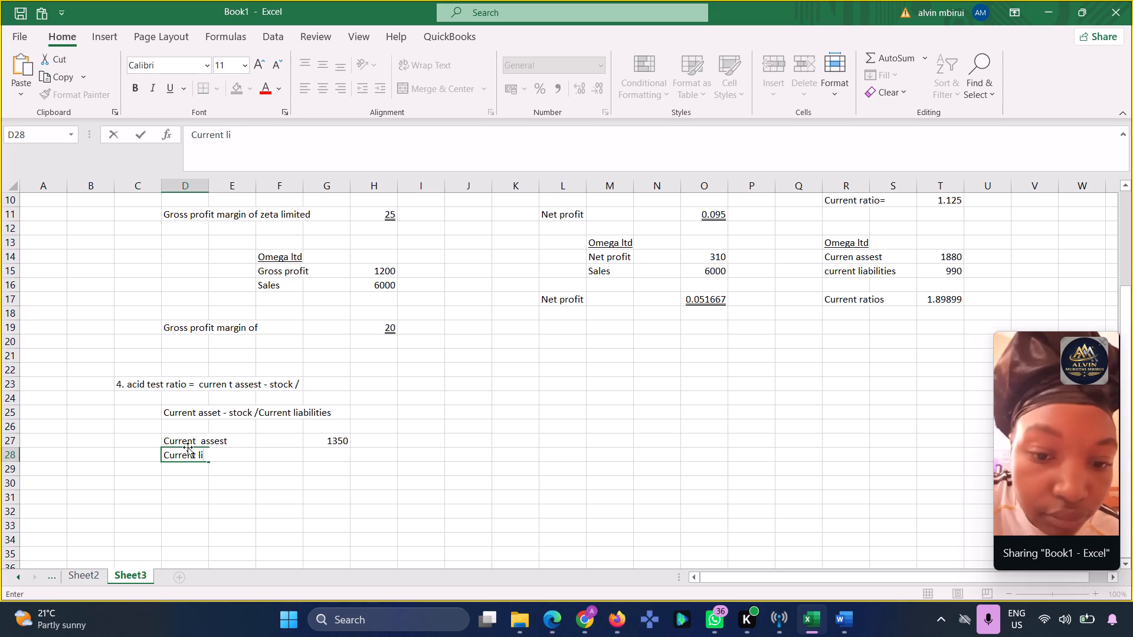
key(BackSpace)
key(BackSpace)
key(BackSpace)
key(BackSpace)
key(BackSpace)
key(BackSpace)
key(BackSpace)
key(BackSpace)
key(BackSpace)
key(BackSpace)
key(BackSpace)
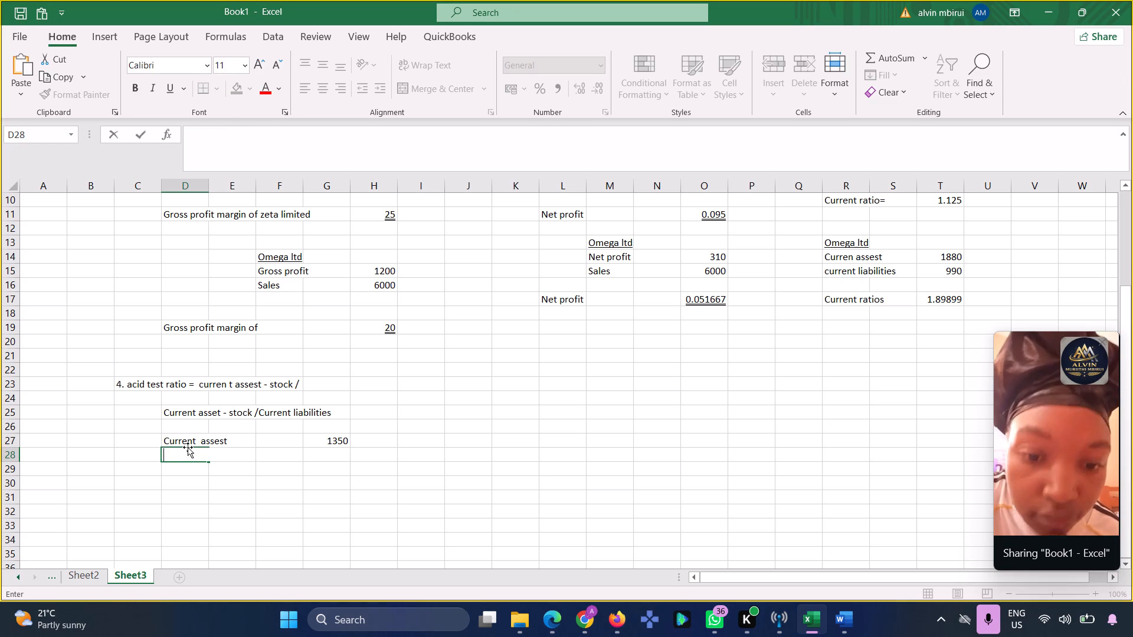
Add the row labels "stock" in cell D28 and "Current liabilities" in cell D29.
text(stock)
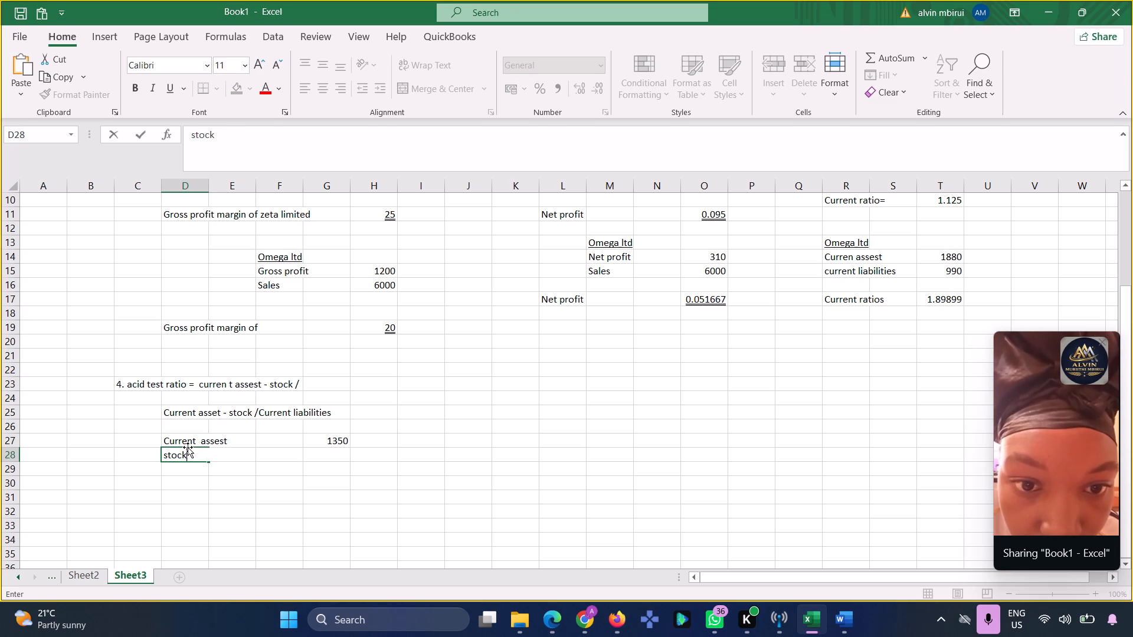
click(320, 459)
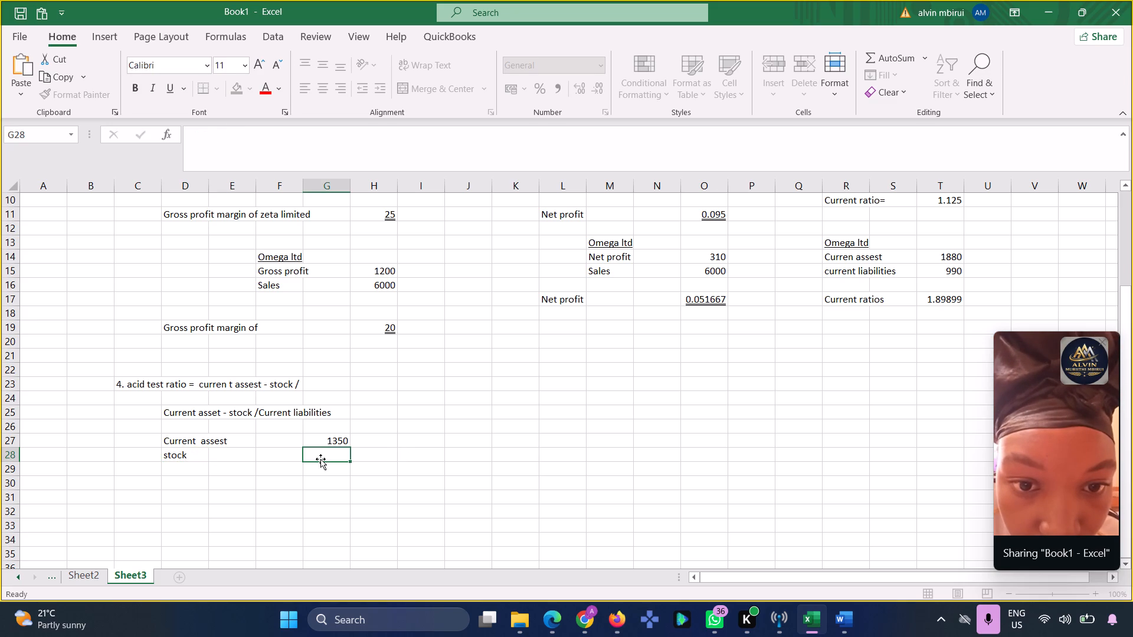
click(165, 469)
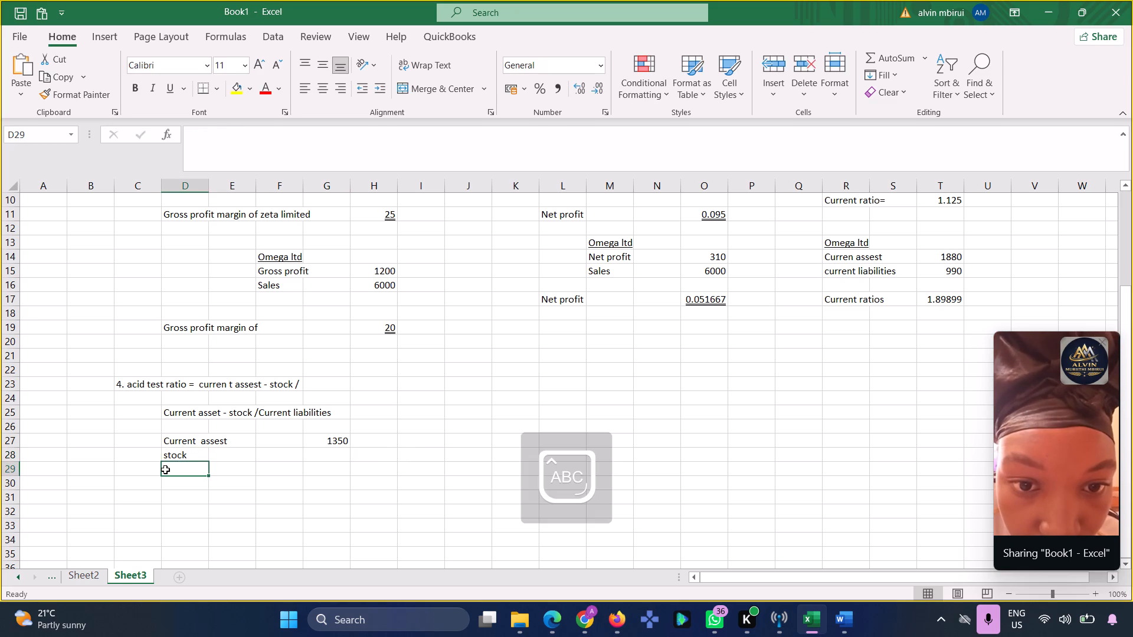
key(c)
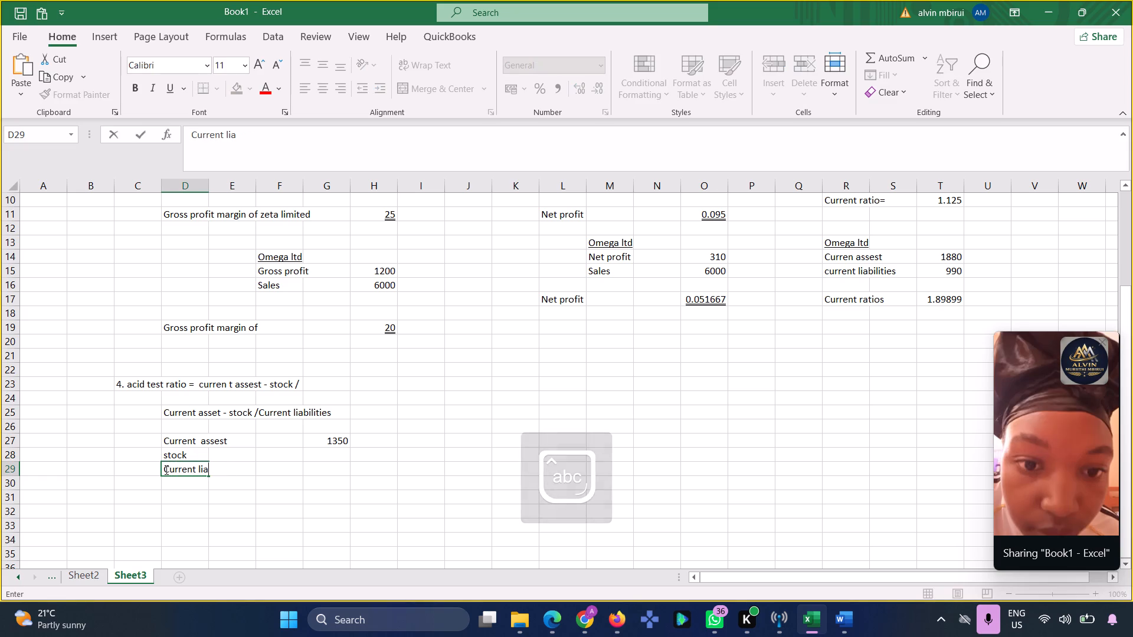
text(lities)
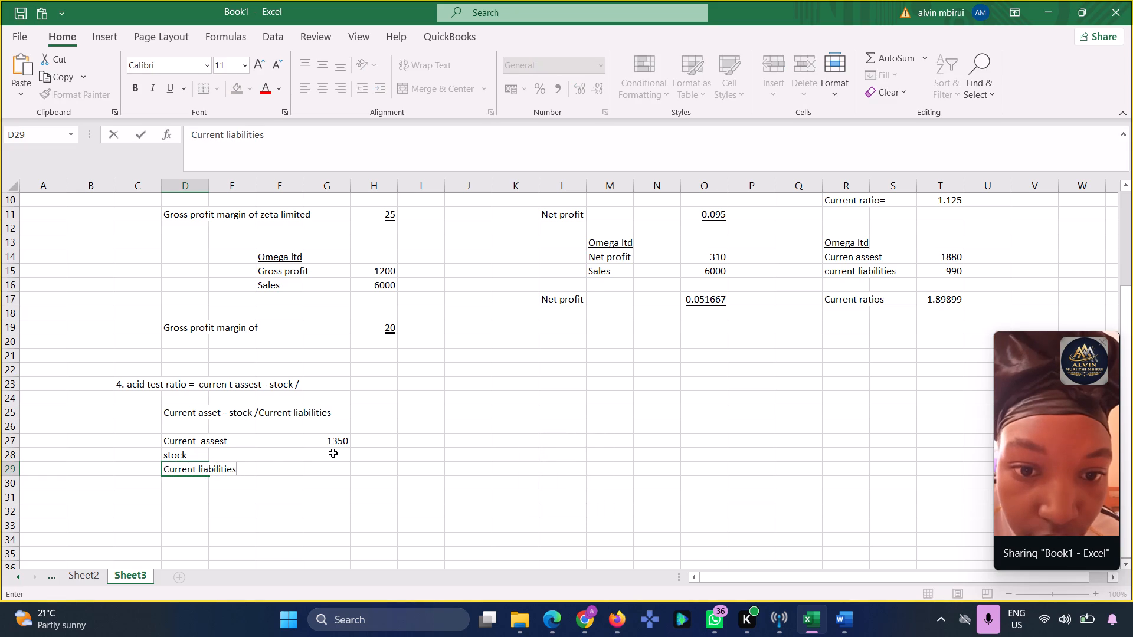
Enter the stock figure of 400 in cell G28, leaving cell H28 empty.
click(335, 453)
key(4)
key(Tab)
text(00)
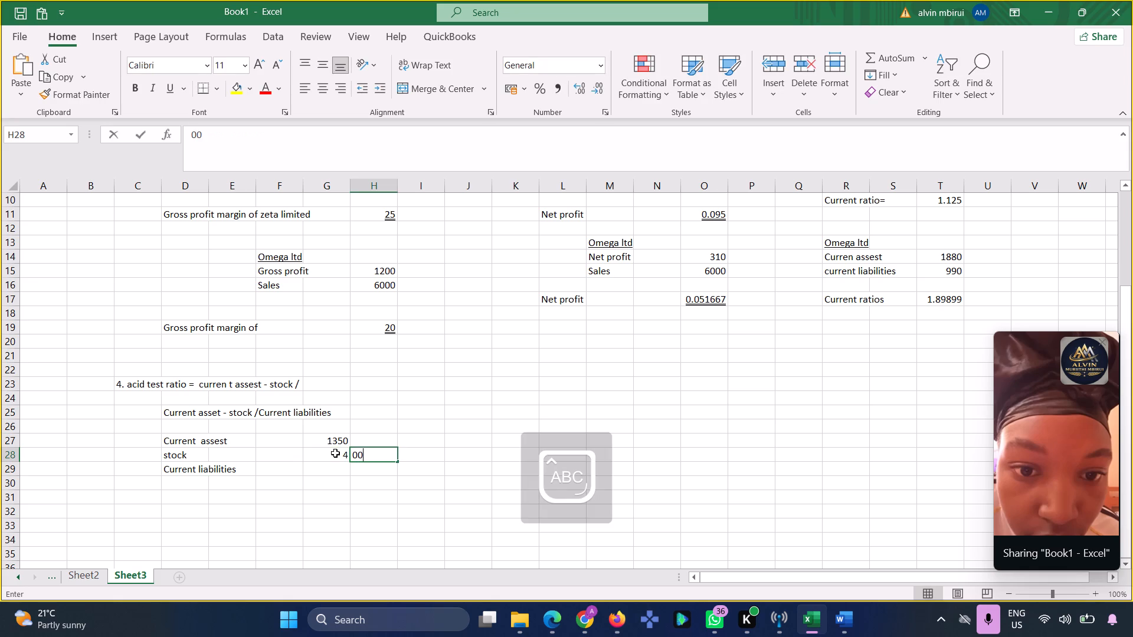
key(BackSpace)
key(BackSpace)
key(BackSpace)
key(BackSpace)
key(BackSpace)
key(BackSpace)
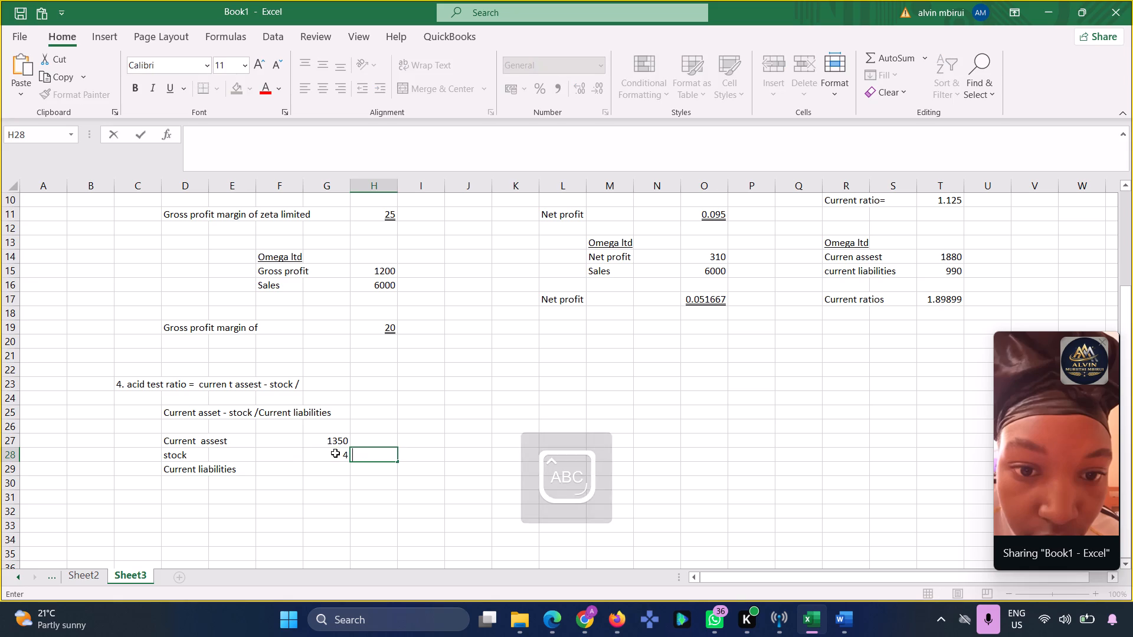
key(Left)
key(BackSpace)
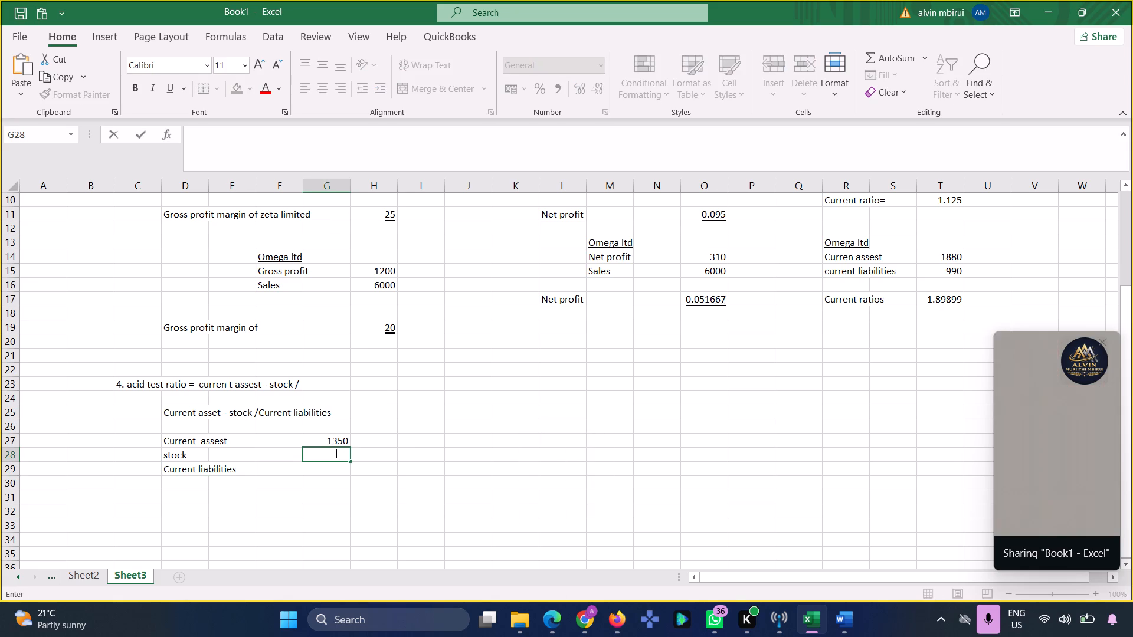
text(400)
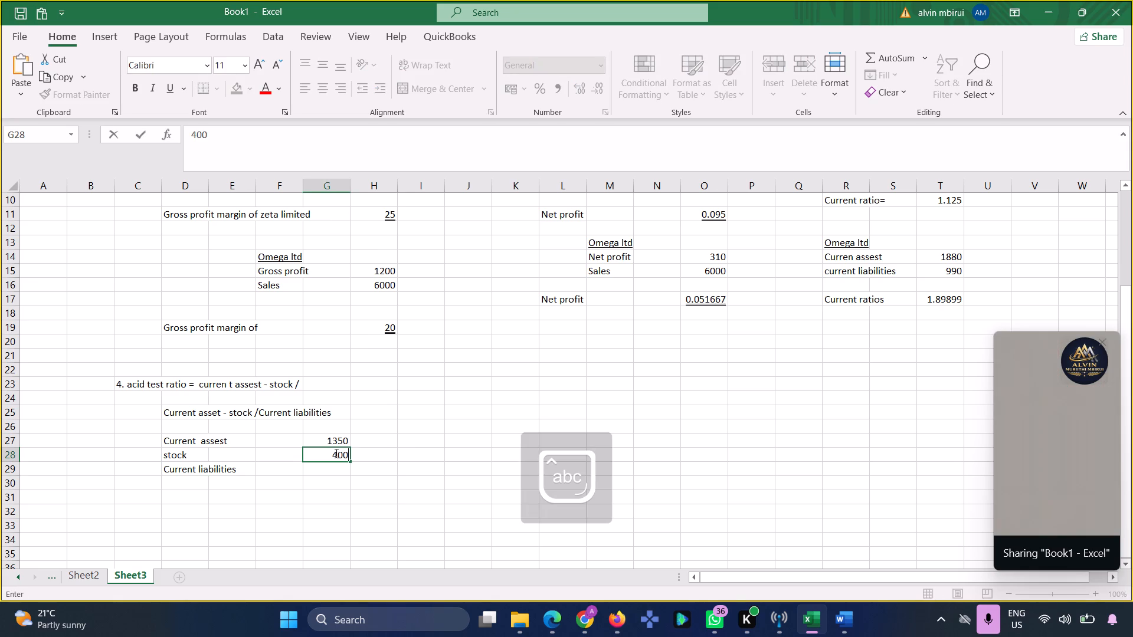
Enter the current liabilities figure of 1200 in cell G29.
click(328, 467)
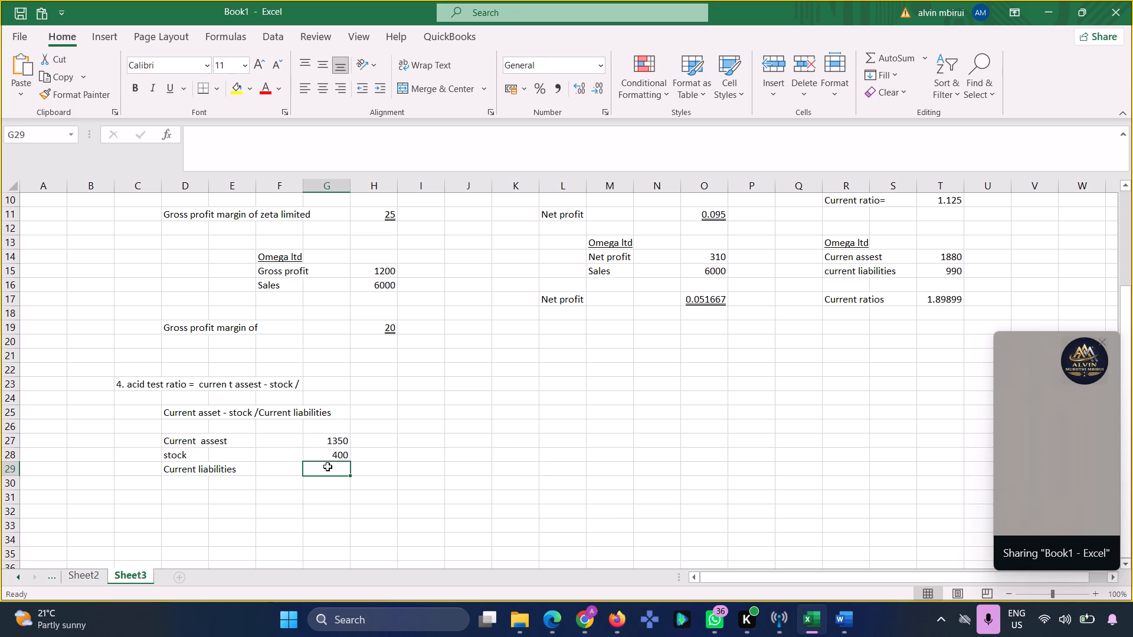
scroll(328, 467, up, 1)
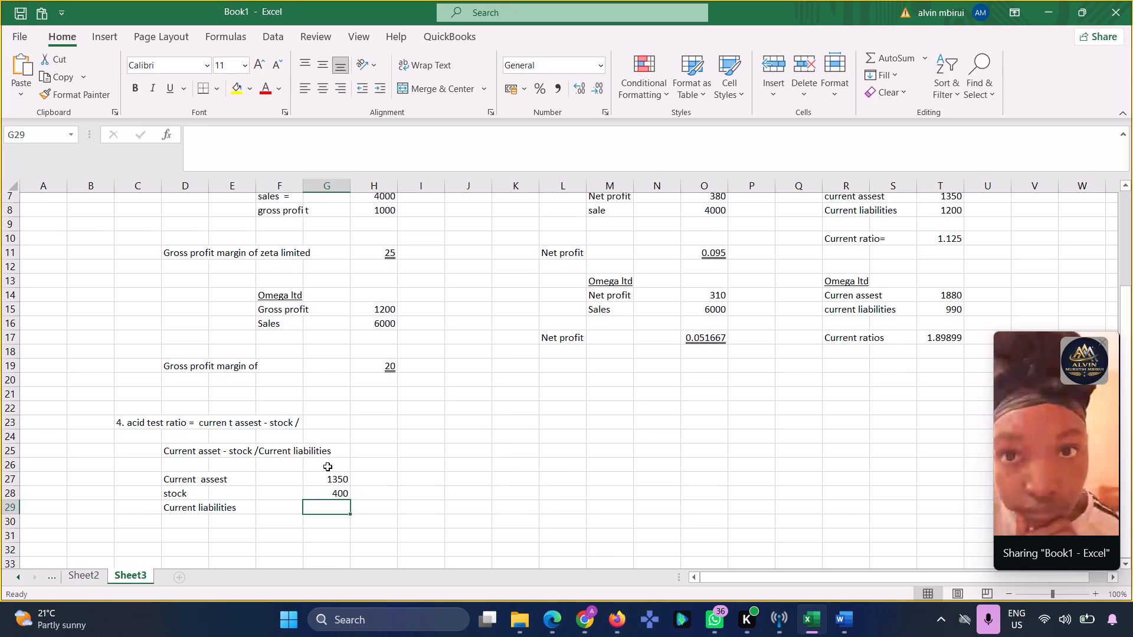
scroll(328, 467, up, 1)
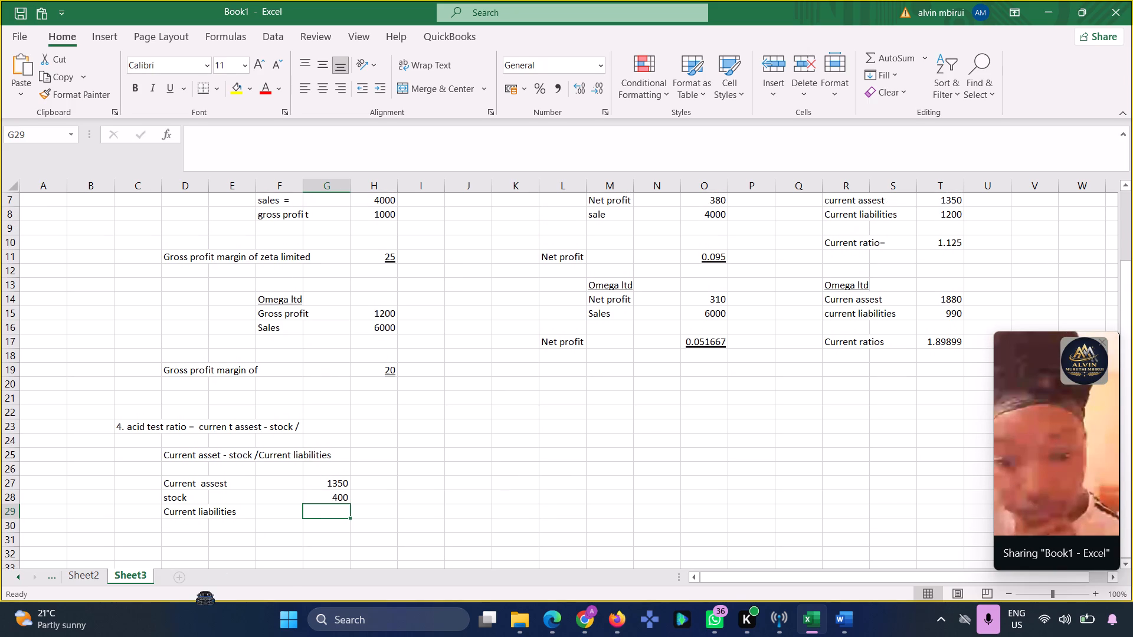
text(1200)
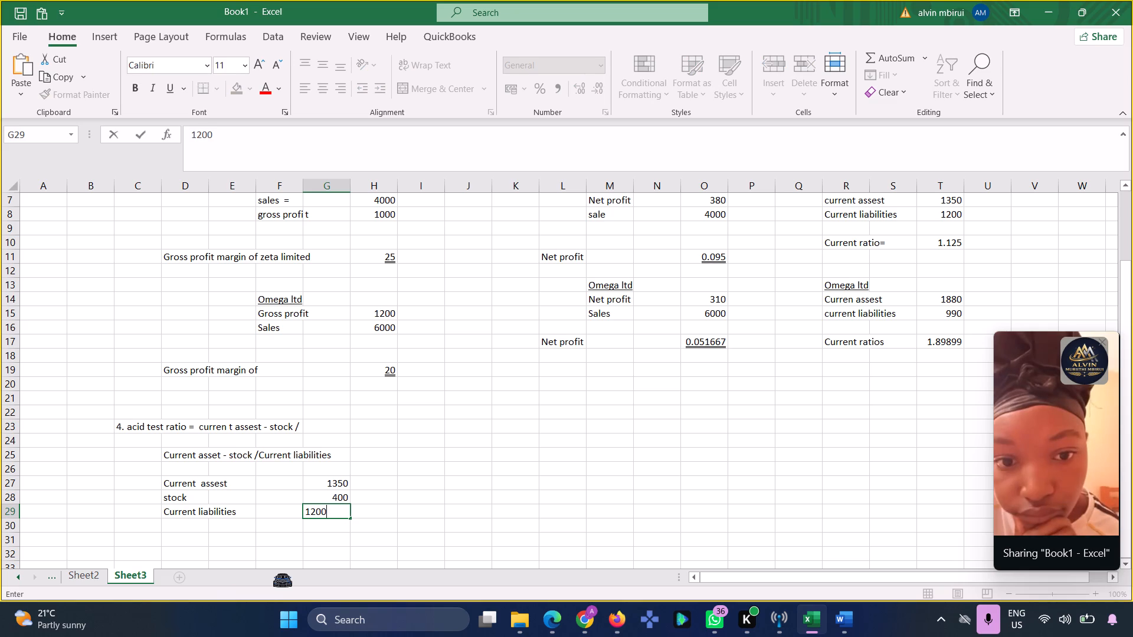
Add the result label "Acid test ratio =" in cell D32, below the current liabilities row.
scroll(243, 541, down, 2)
click(162, 492)
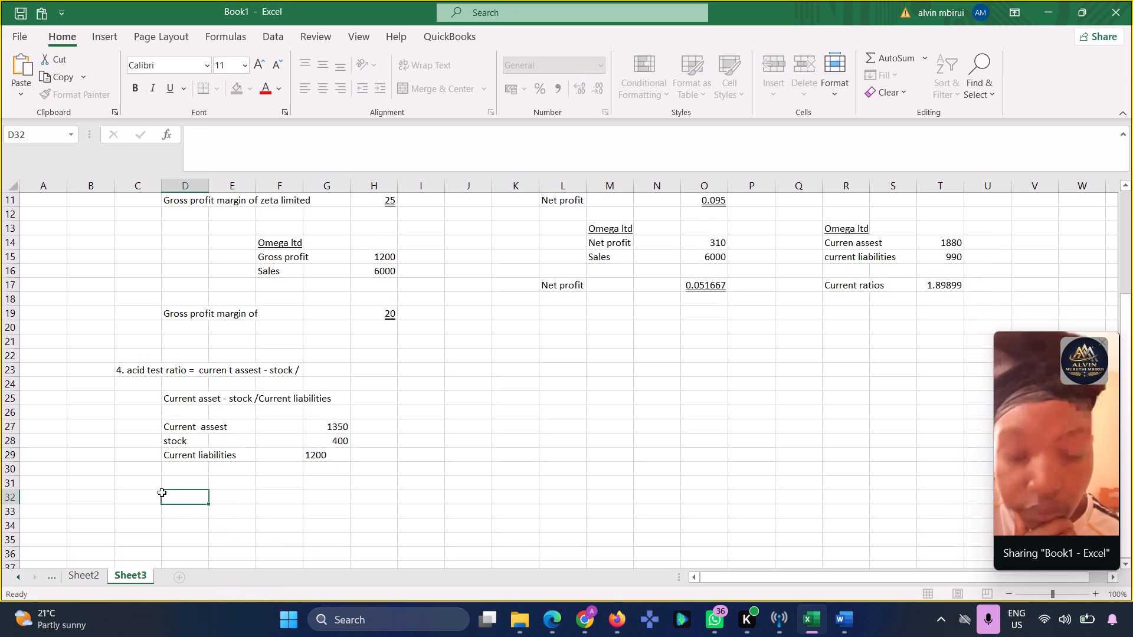
click(145, 493)
key(Tab)
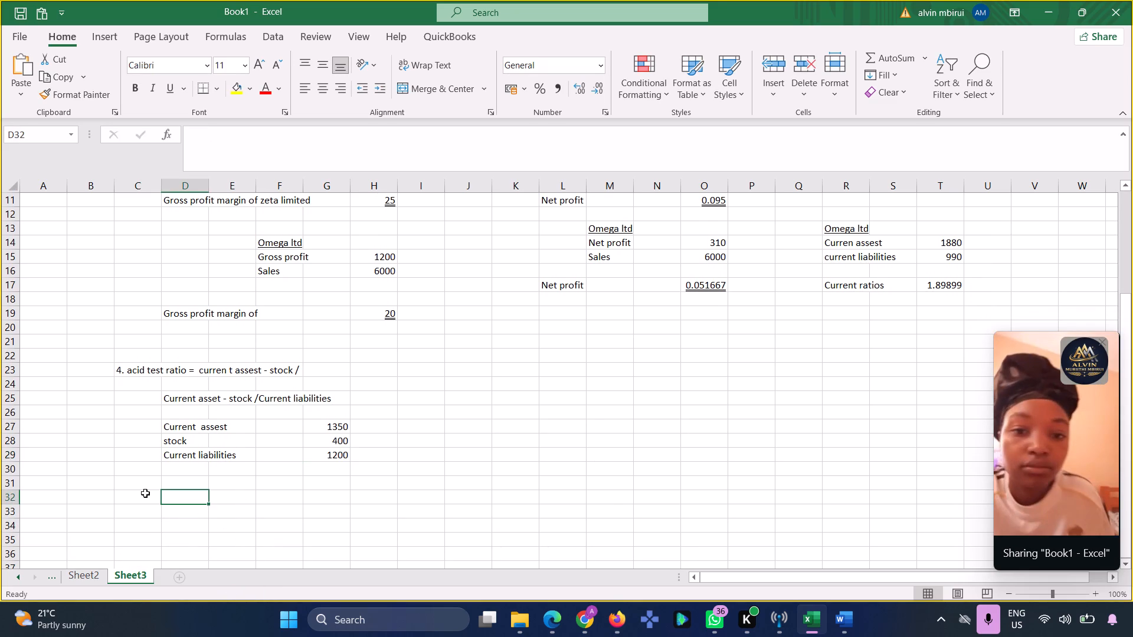
text(coi)
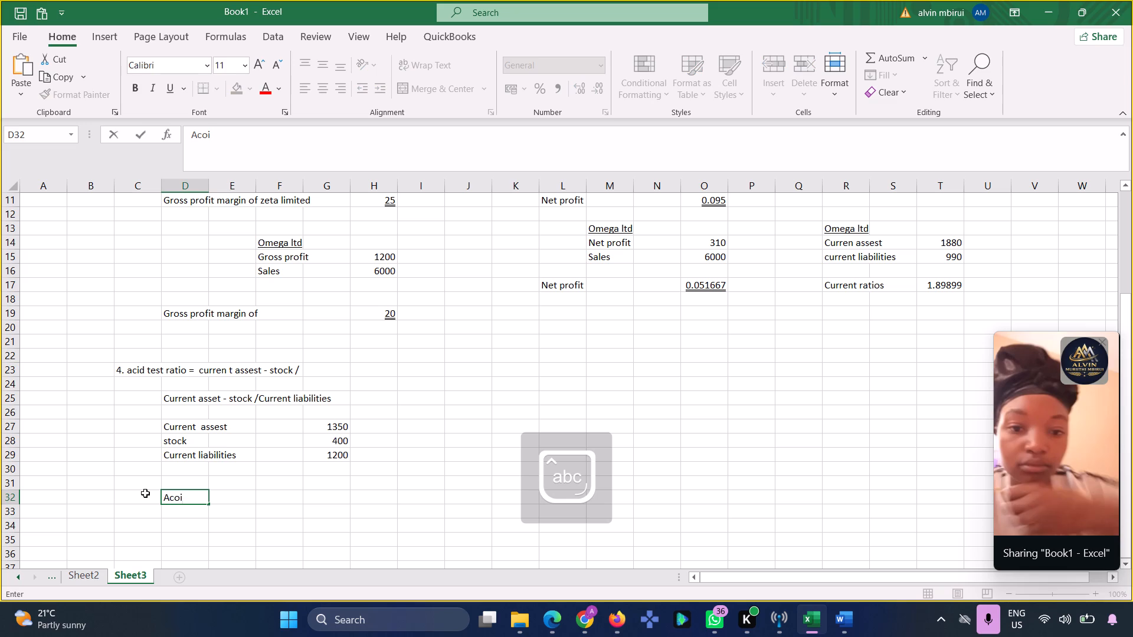
key(BackSpace)
key(BackSpace)
text(id)
key(space)
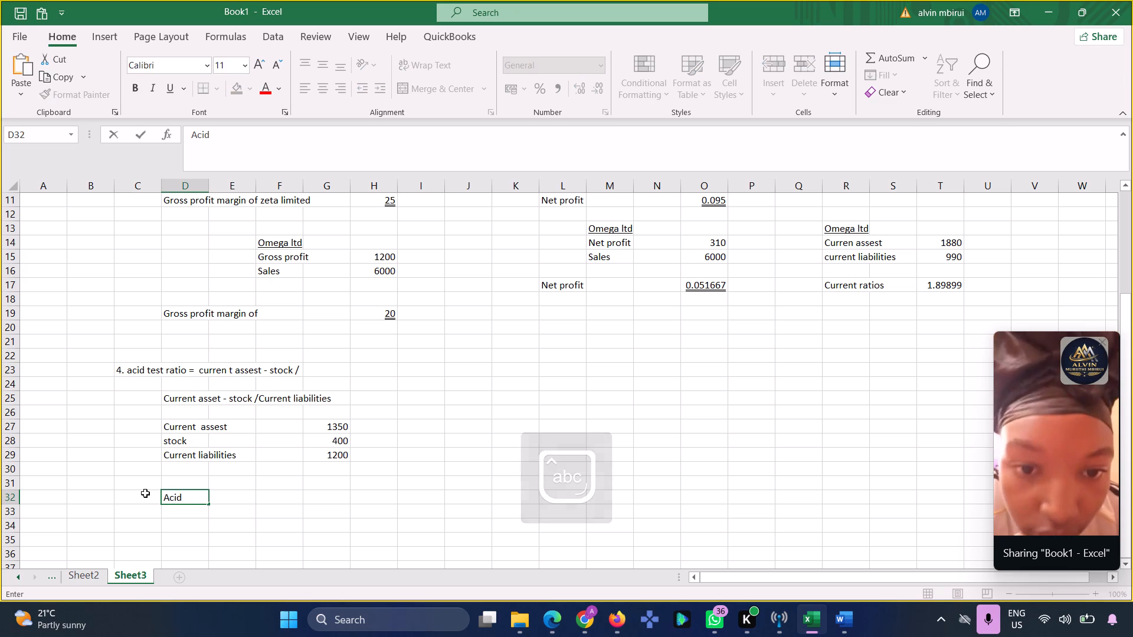
text(te)
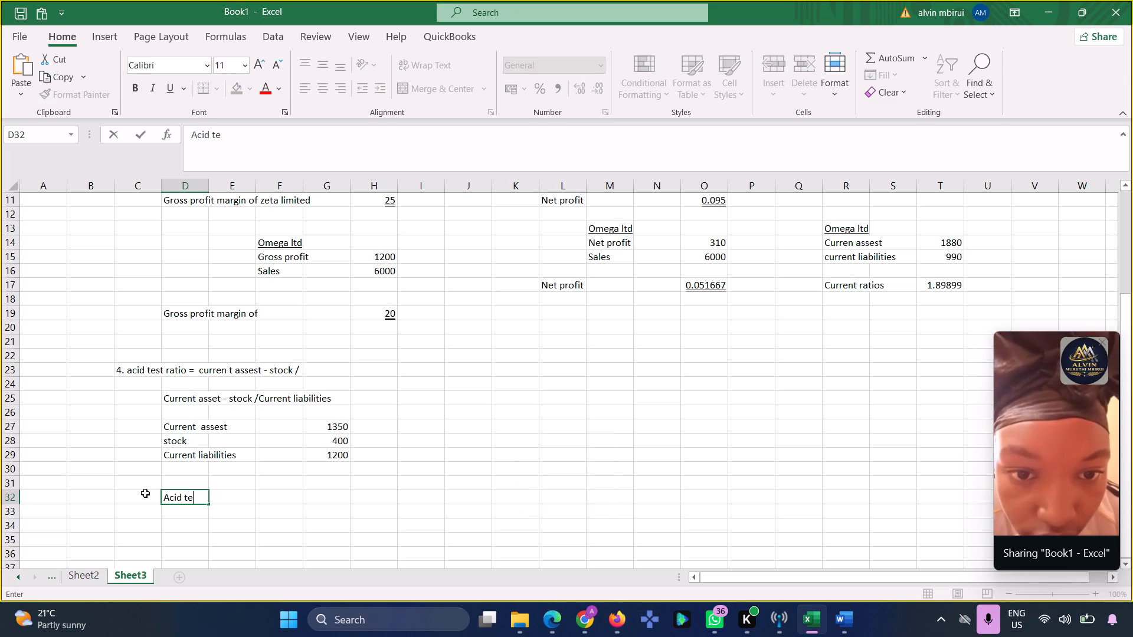
text(st ratio)
key(space)
key(equal)
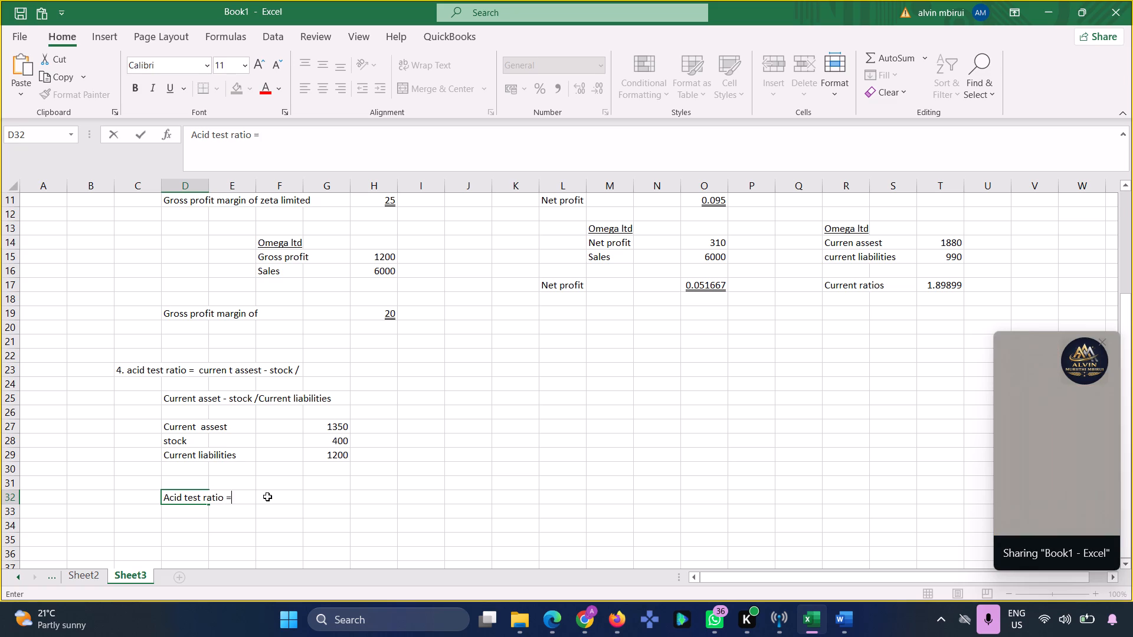
Enter the acid test ratio formula =(G27-G28/G29) in cell G32.
click(303, 494)
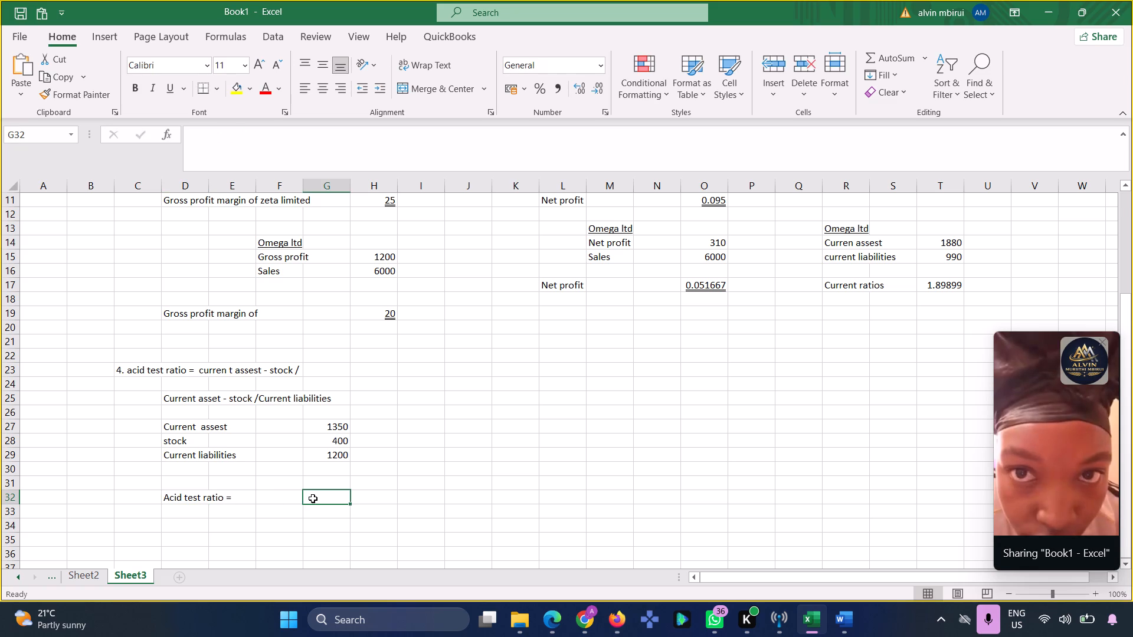
key(equal)
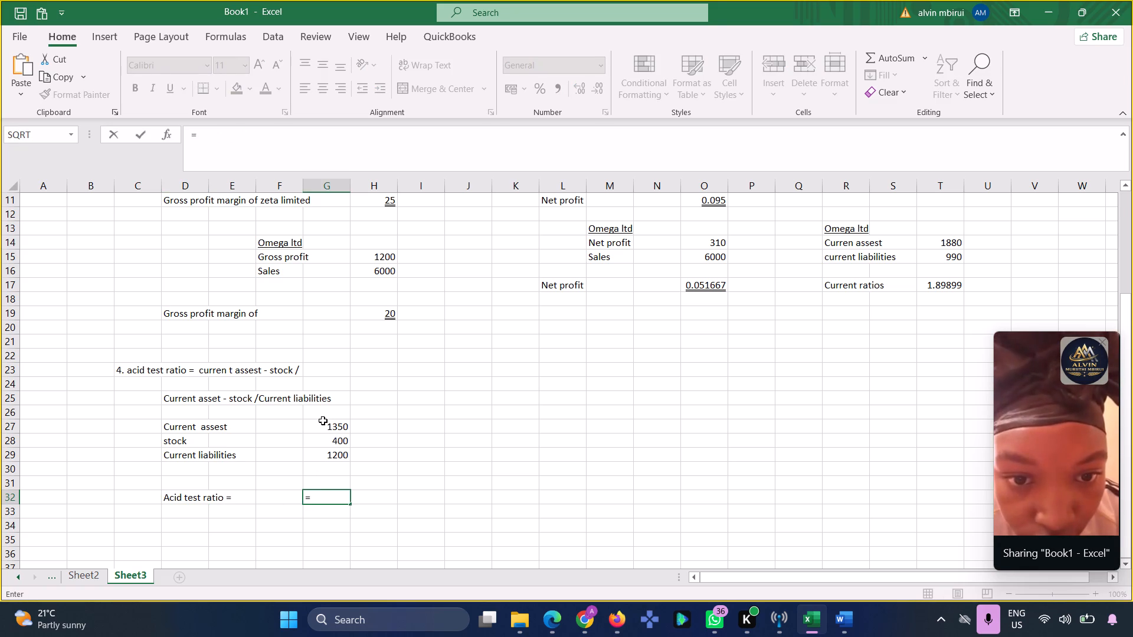
key(shift+parenleft)
click(345, 423)
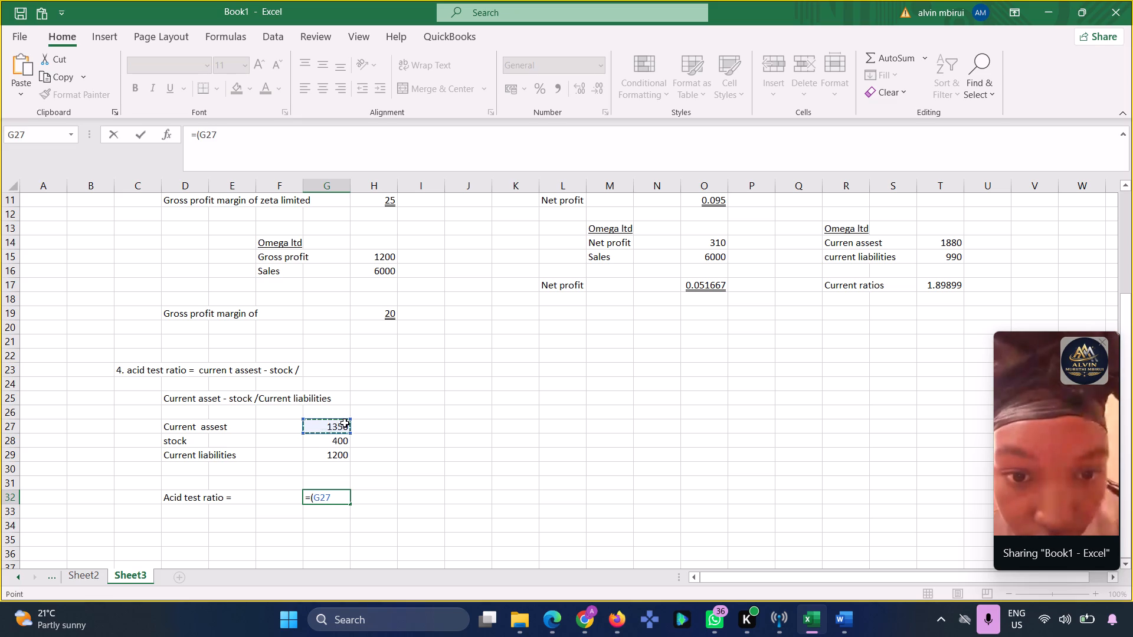
key(minus)
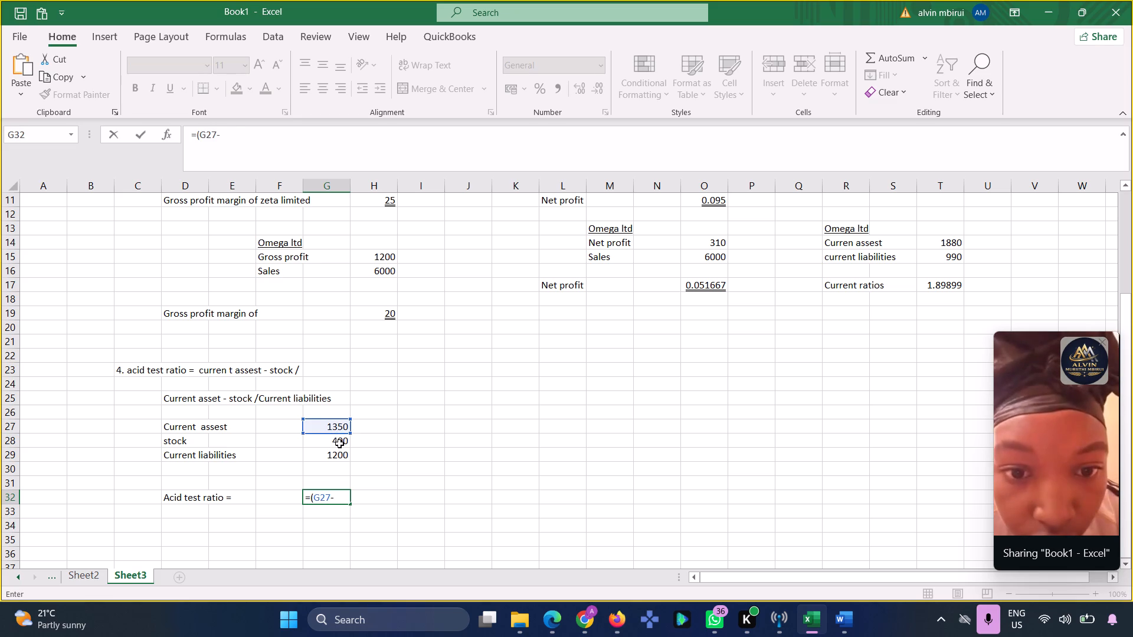
click(339, 444)
key(slash)
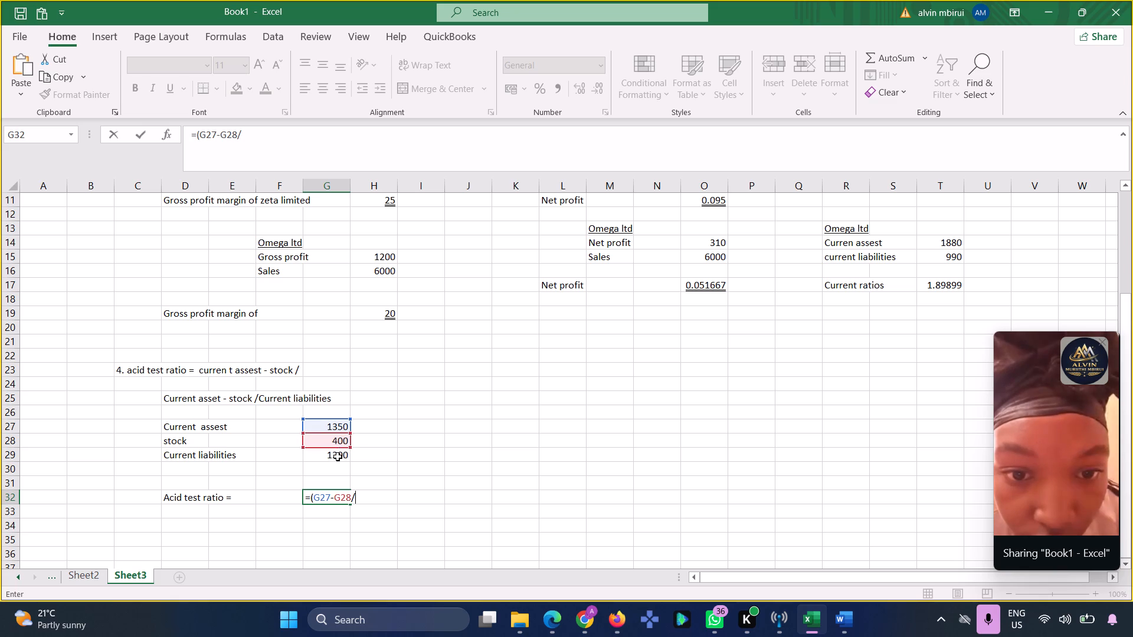
click(338, 457)
key(shift+parenright)
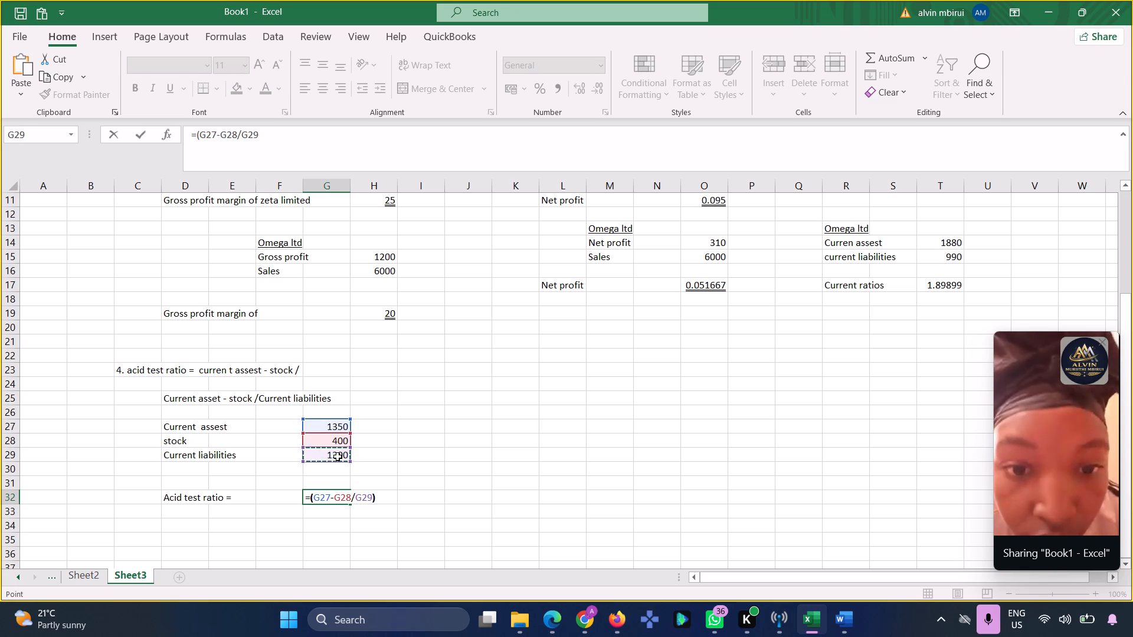
key(Return)
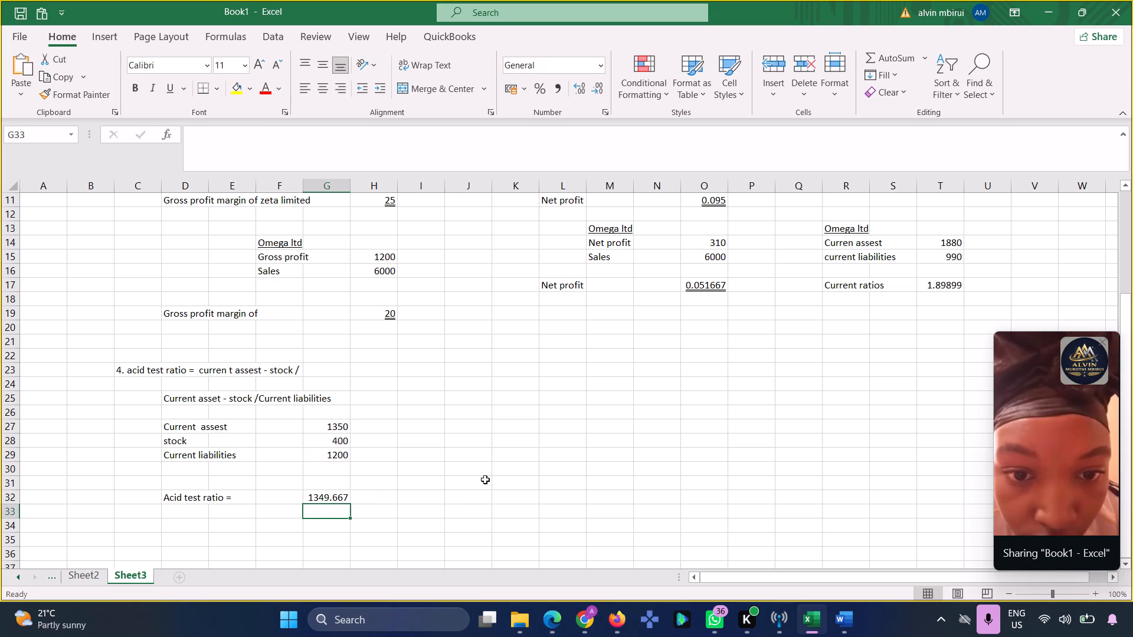
Enter the company heading "Zeta ltd" in cell D26, above the first acid test figures.
scroll(509, 469, down, 2)
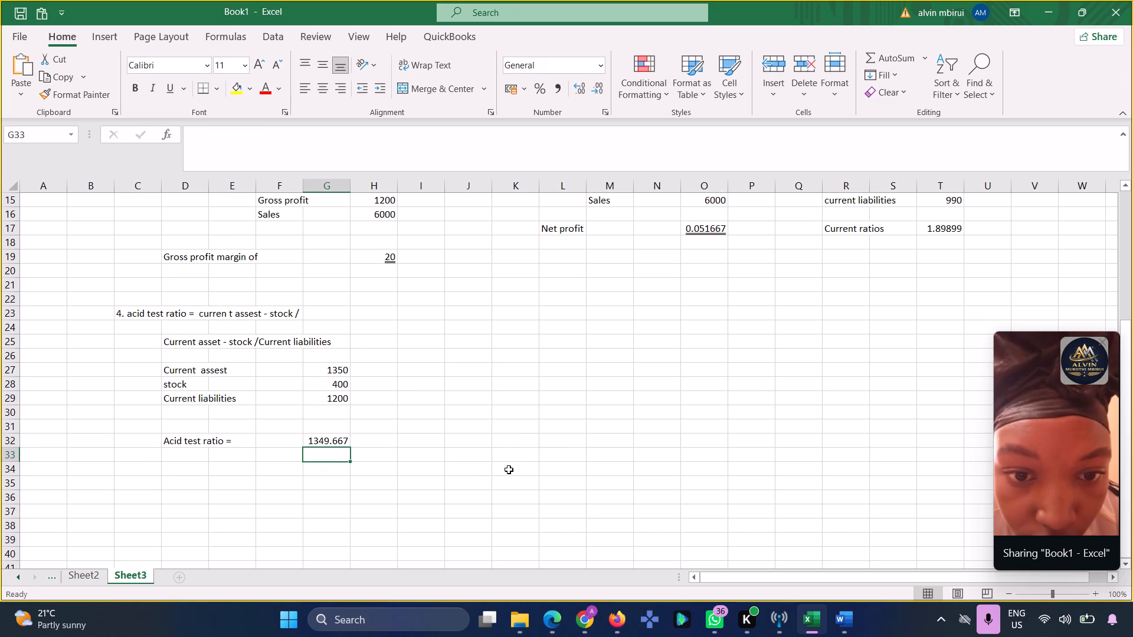
click(190, 357)
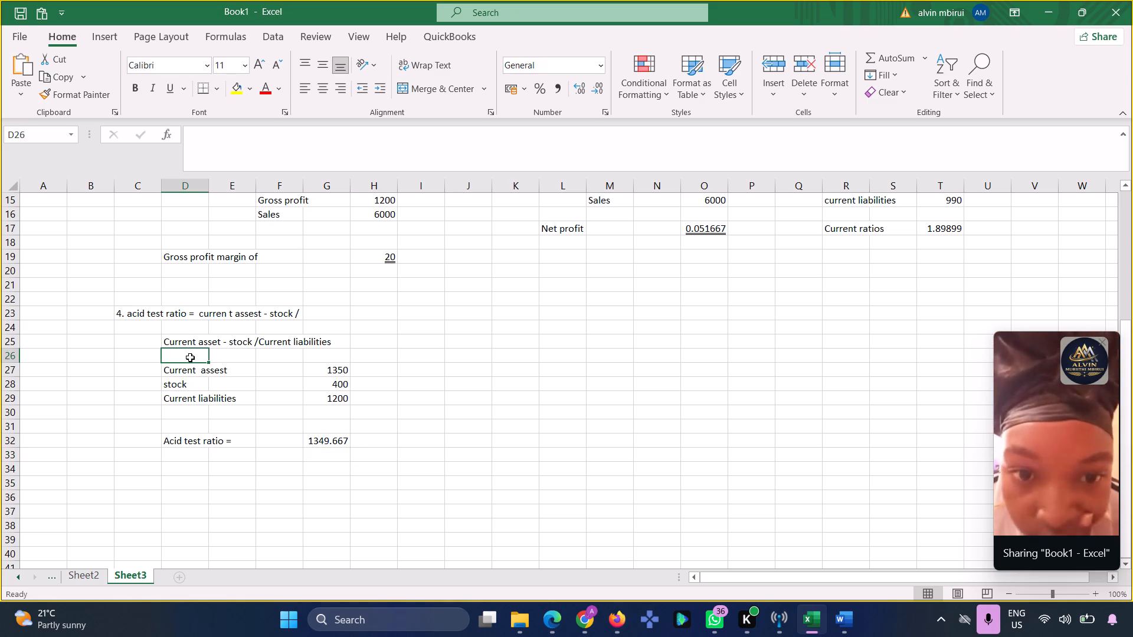
text(eta)
key(space)
text(ltf)
key(BackSpace)
key(d)
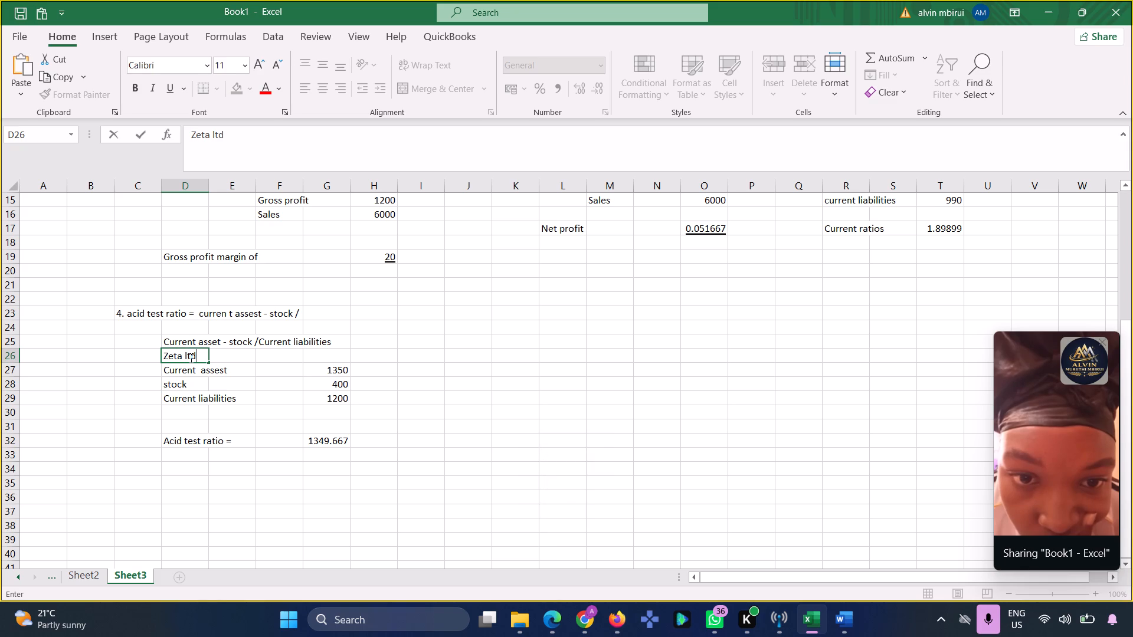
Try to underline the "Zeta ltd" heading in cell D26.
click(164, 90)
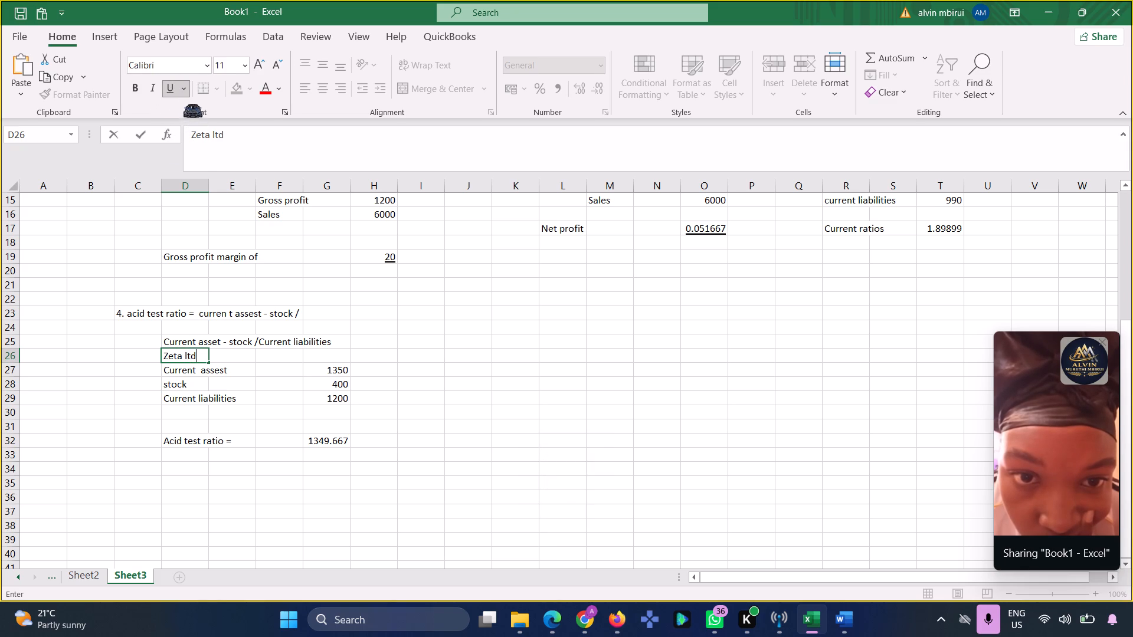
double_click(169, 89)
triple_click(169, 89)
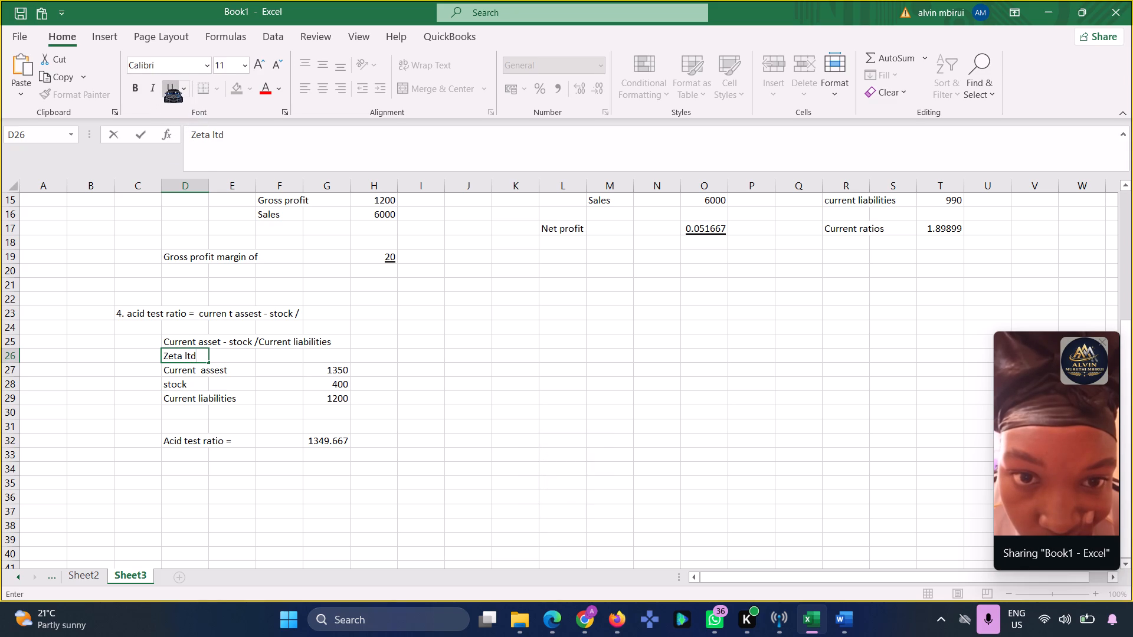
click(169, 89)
Enter the company heading "Omega ltd" in cell D36 to start the second acid test calculation.
click(270, 535)
click(196, 491)
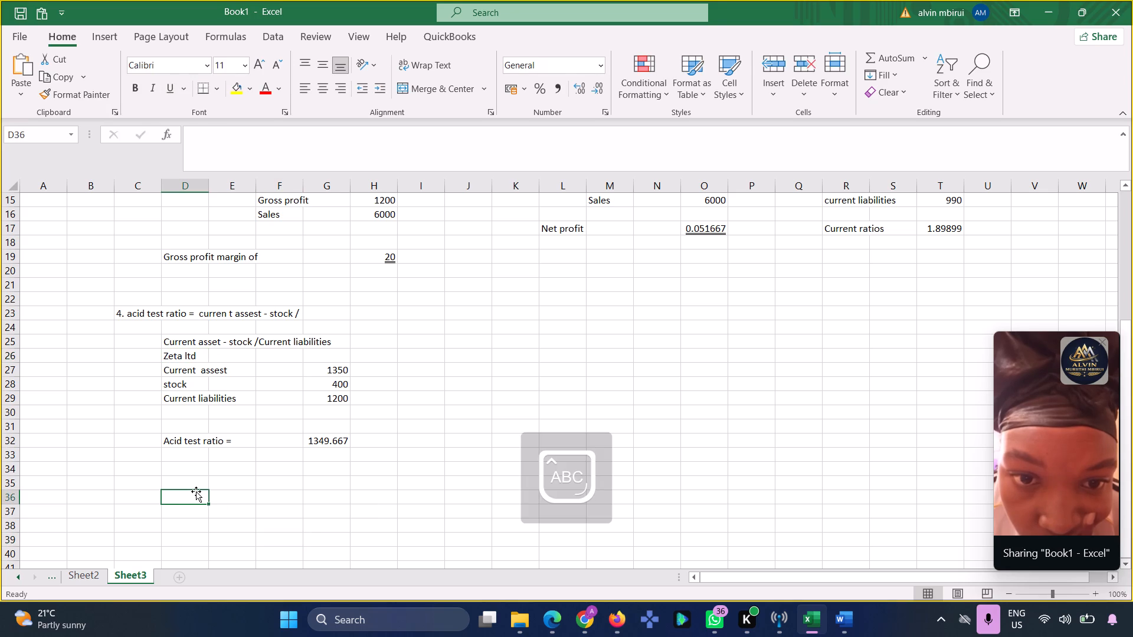
key(BackSpace)
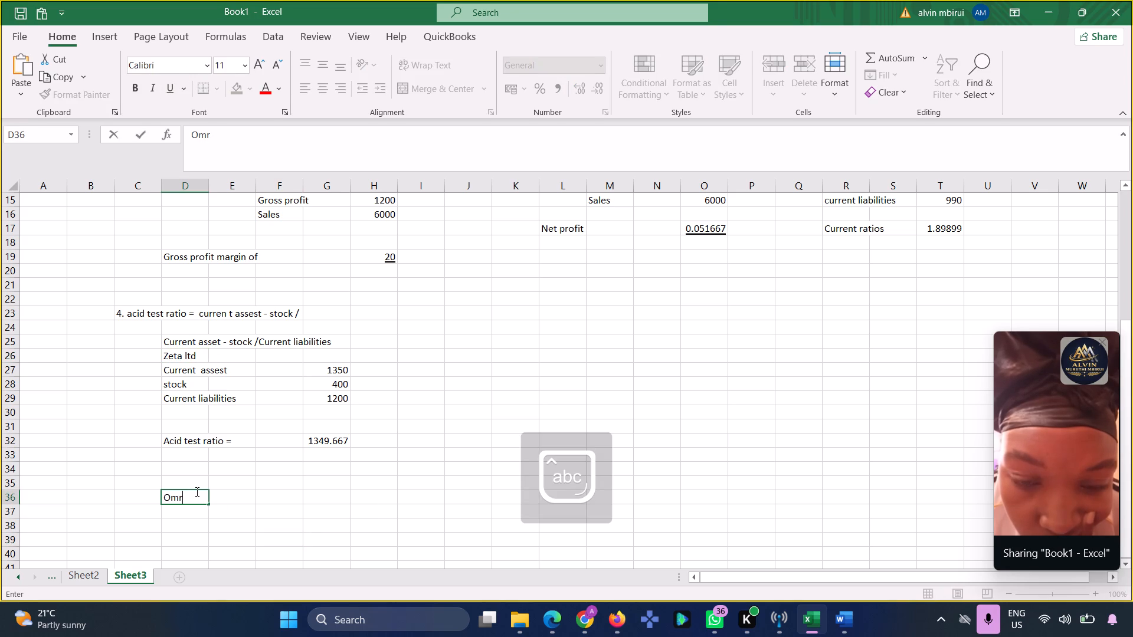
key(BackSpace)
key(BackSpace)
text(mega ltd)
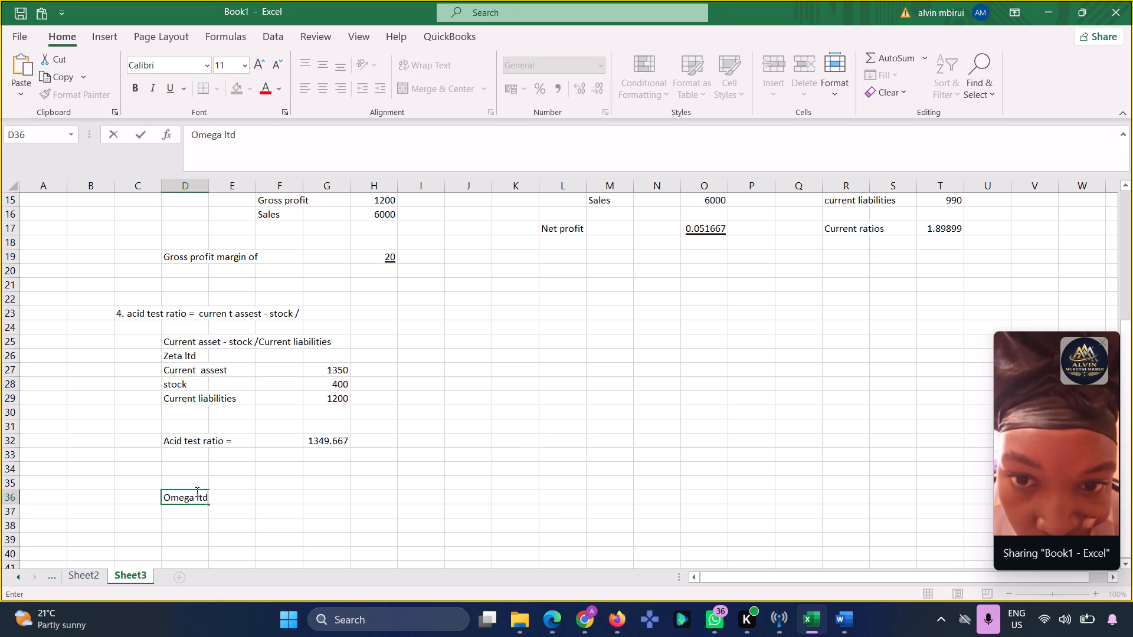
Add the Omega ltd row labels "Current assest", "stock" and "current liabilitie" in cells D38 to D40.
scroll(197, 530, down, 1)
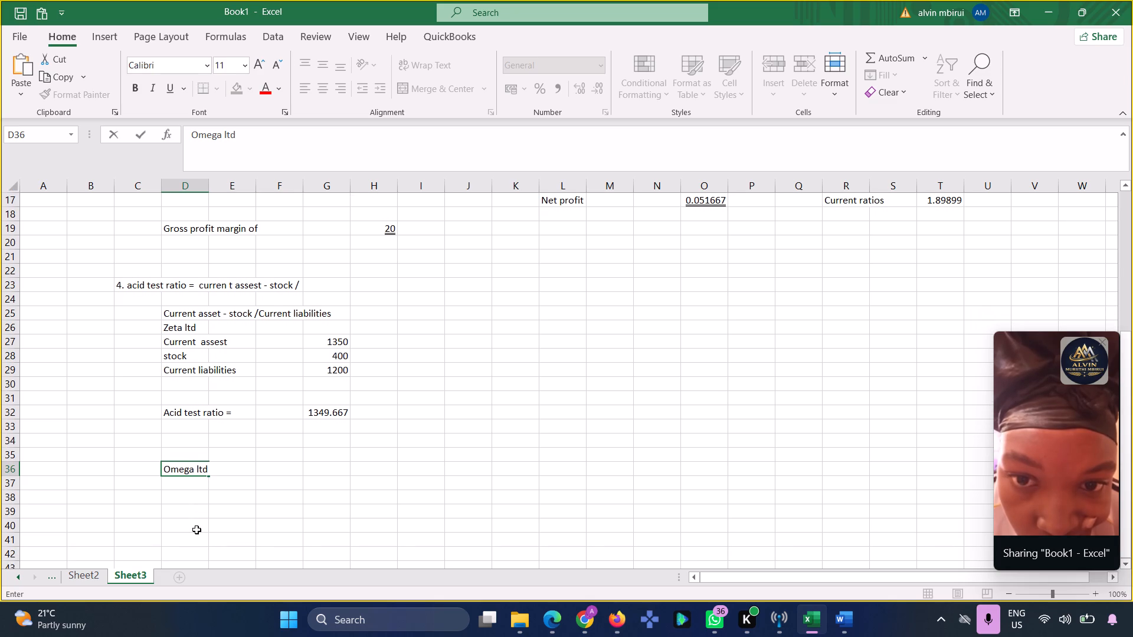
scroll(197, 530, down, 1)
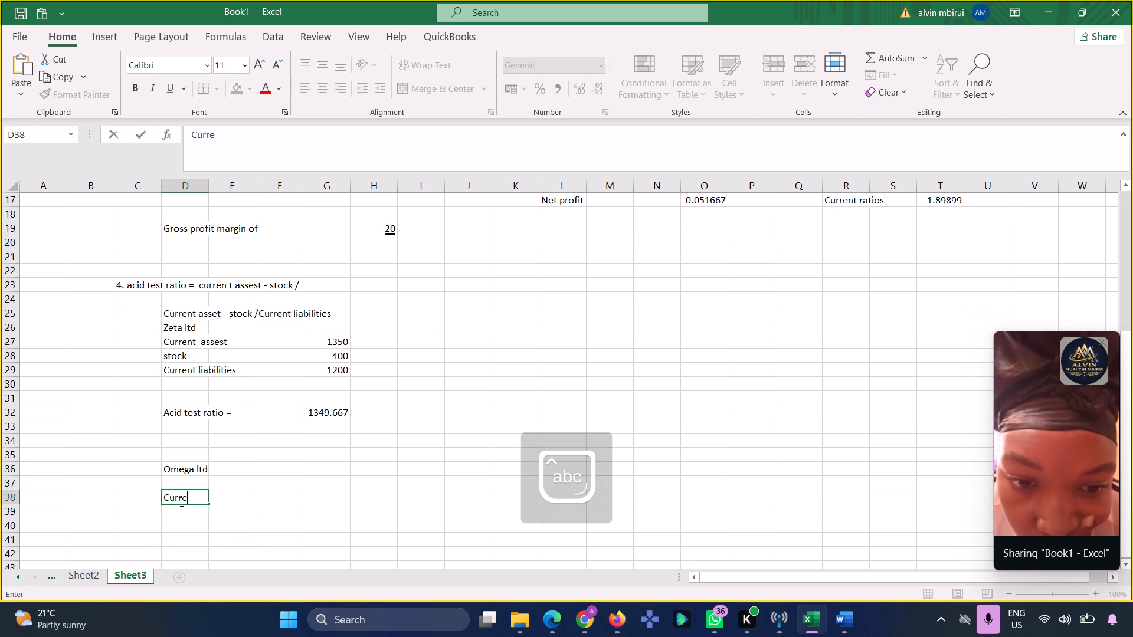
key(BackSpace)
text(t asses)
key(t)
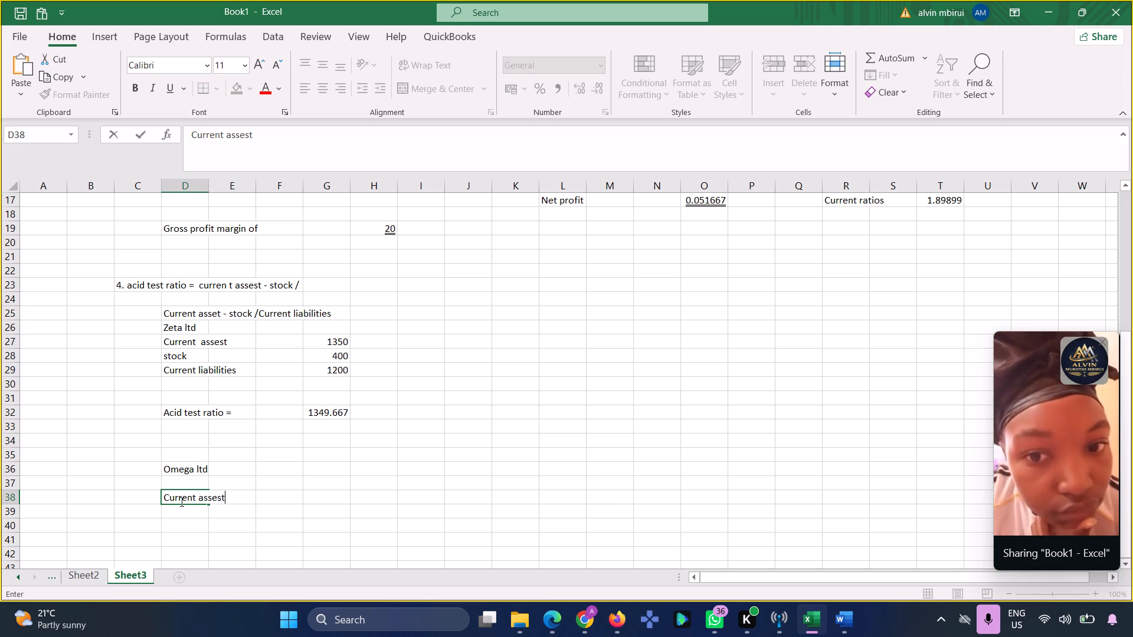
key(Down)
key(s)
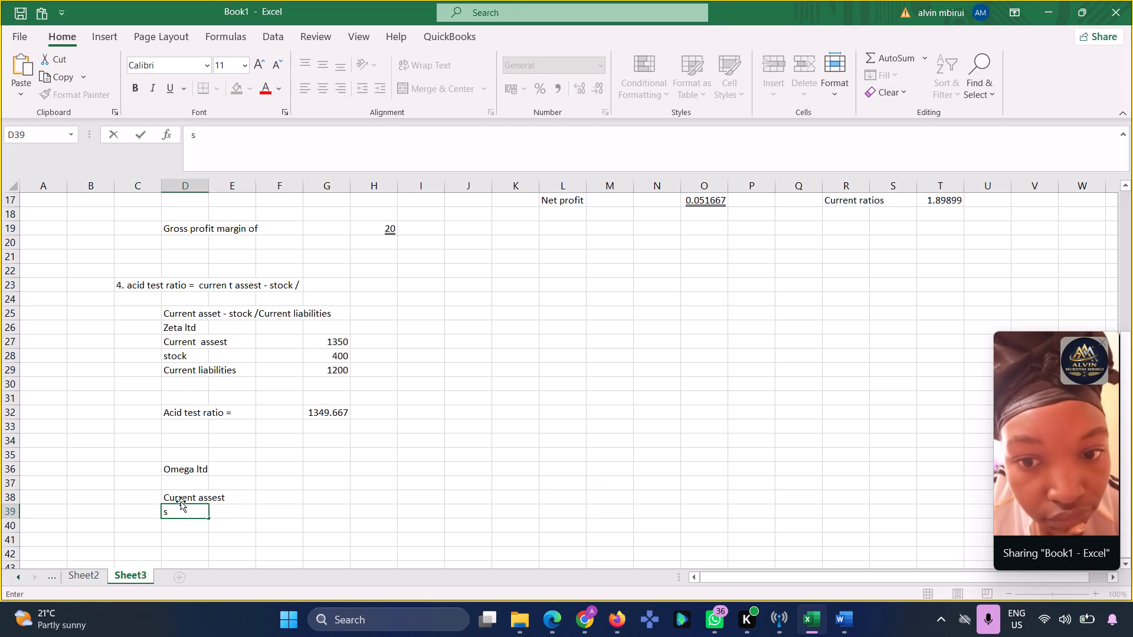
text(tox)
key(BackSpace)
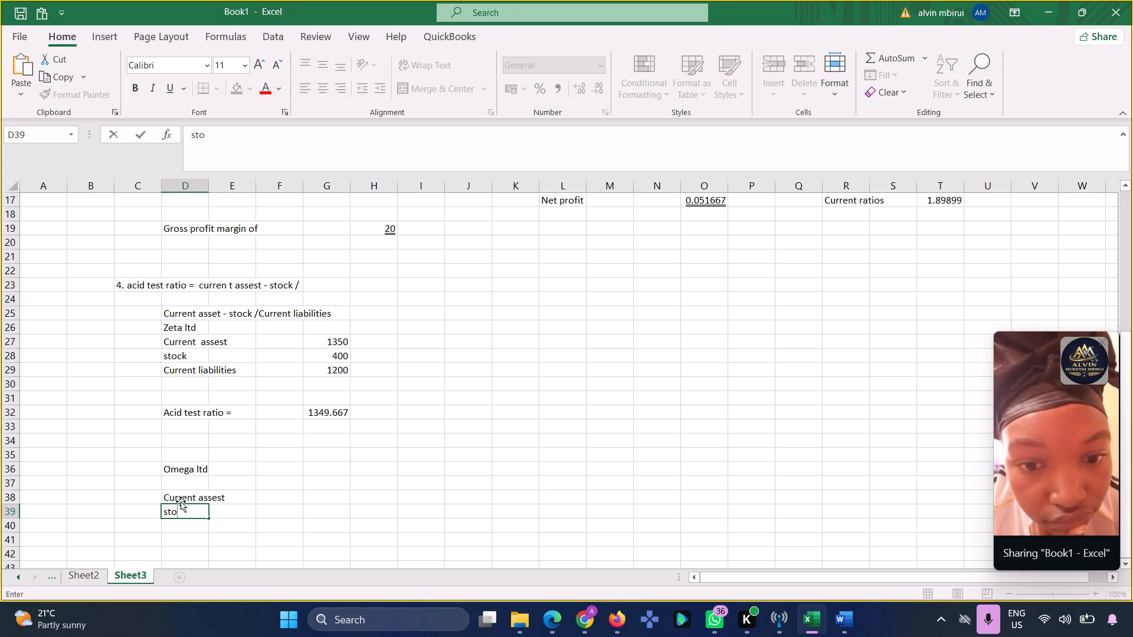
text(ck)
key(Down)
text(cur)
key(e)
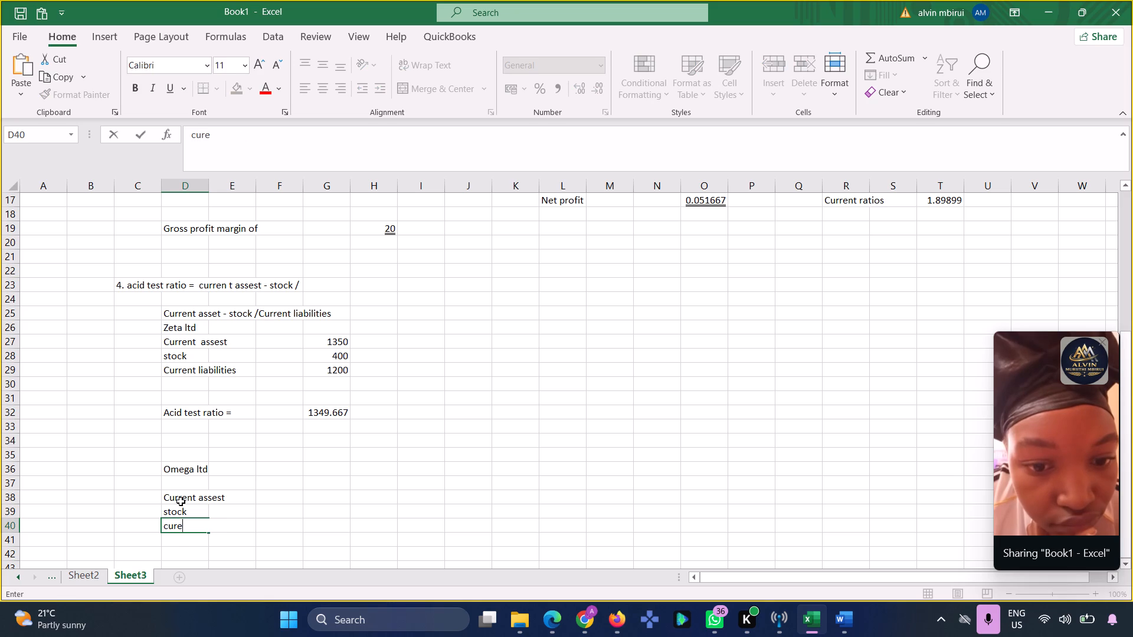
key(BackSpace)
text(rent liabilitie)
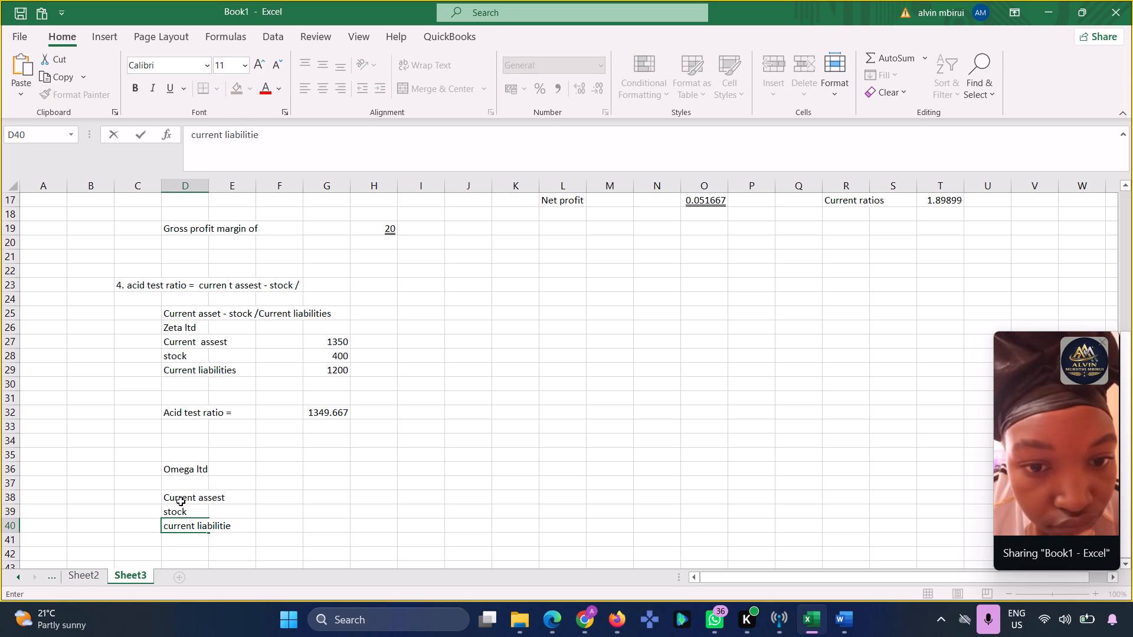
Enter Omega ltd's current assets figure of 1880 in cell G38.
click(288, 498)
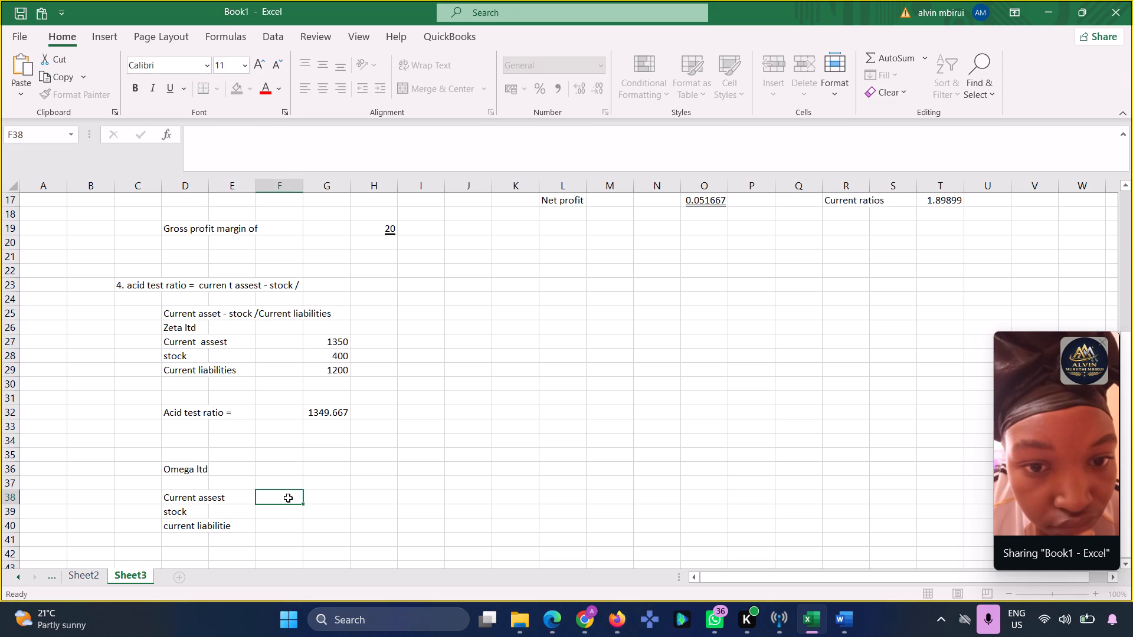
click(342, 498)
scroll(331, 501, down, 1)
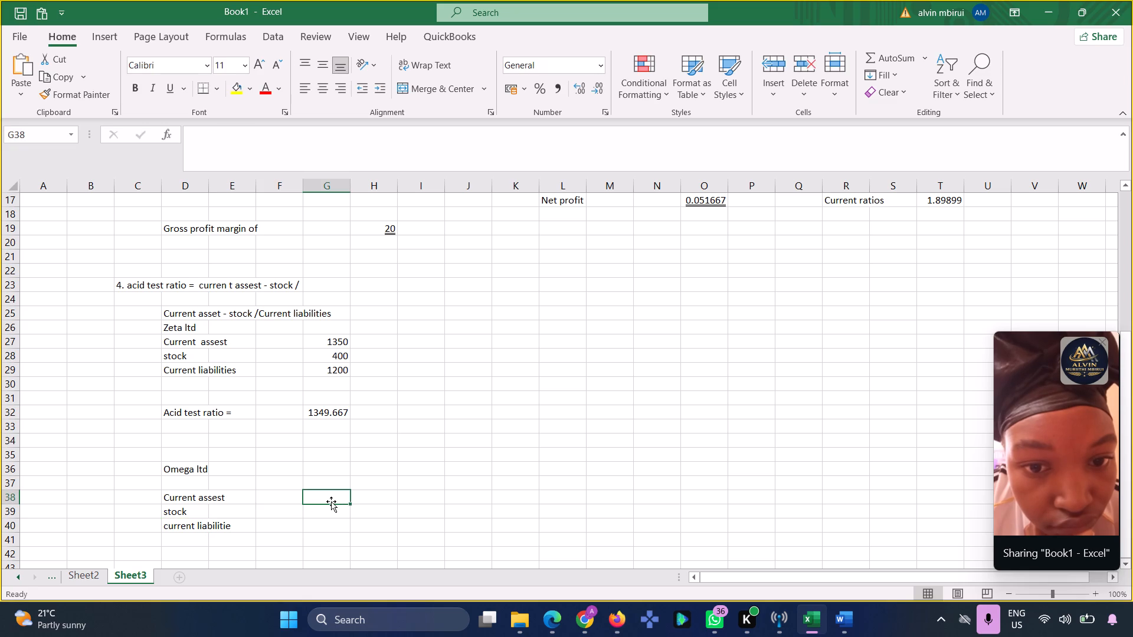
scroll(331, 501, down, 2)
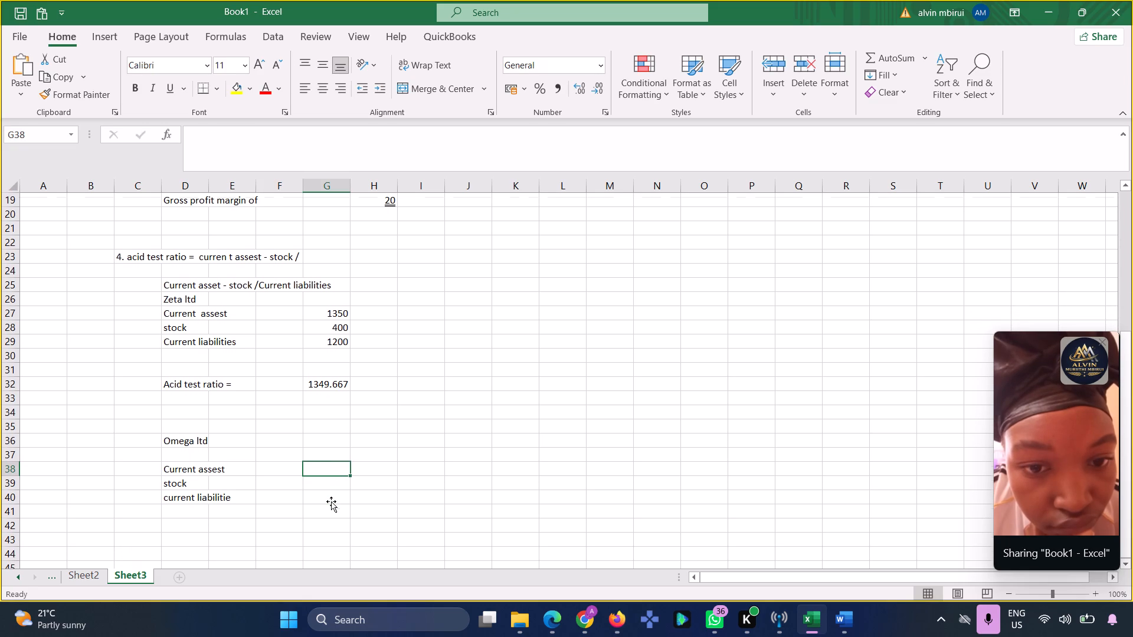
scroll(331, 501, right, 1)
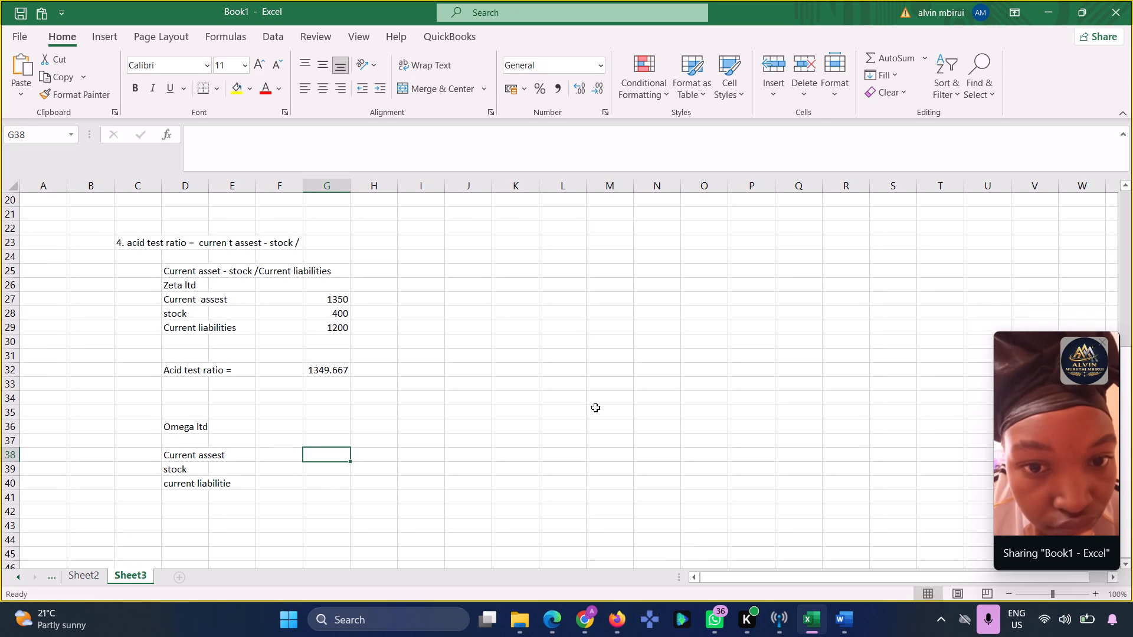
scroll(595, 408, up, 1)
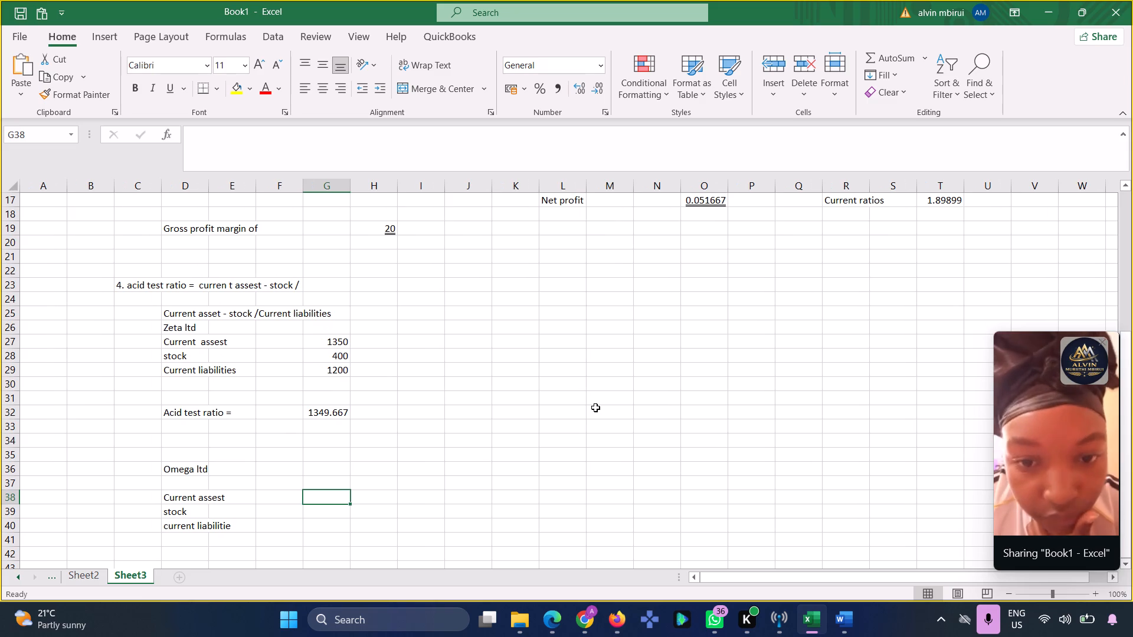
text(188)
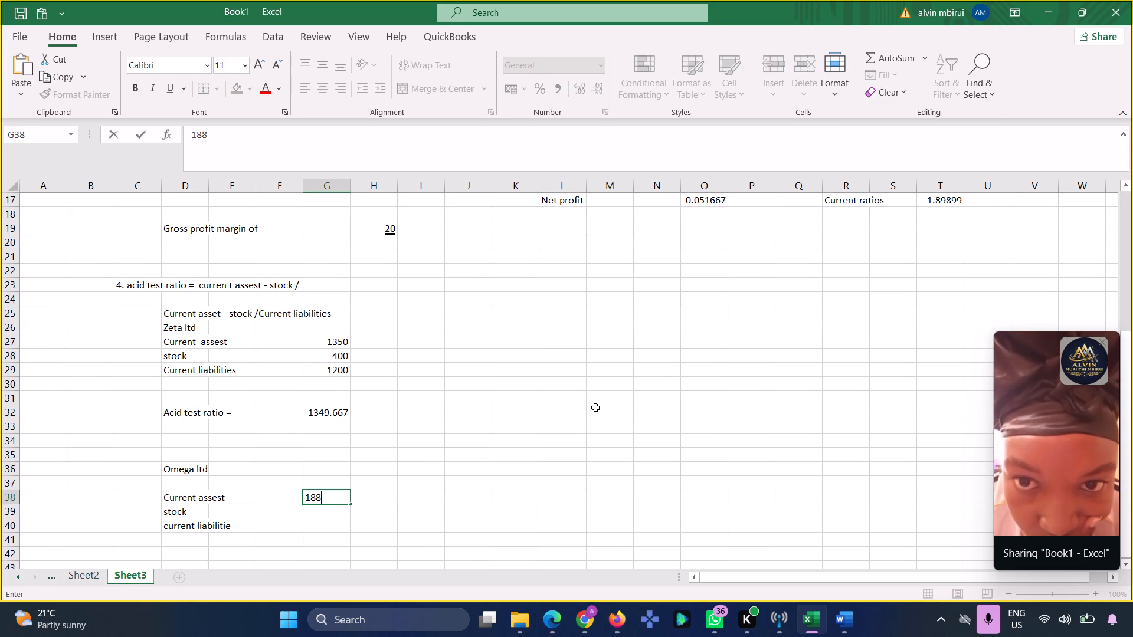
key(0)
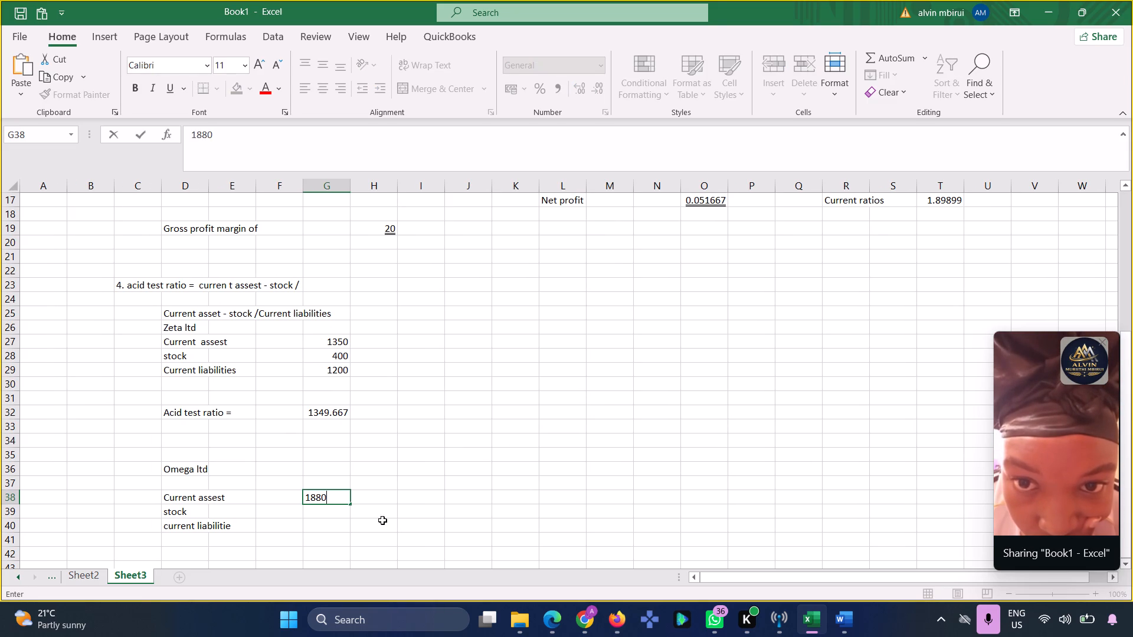
click(325, 515)
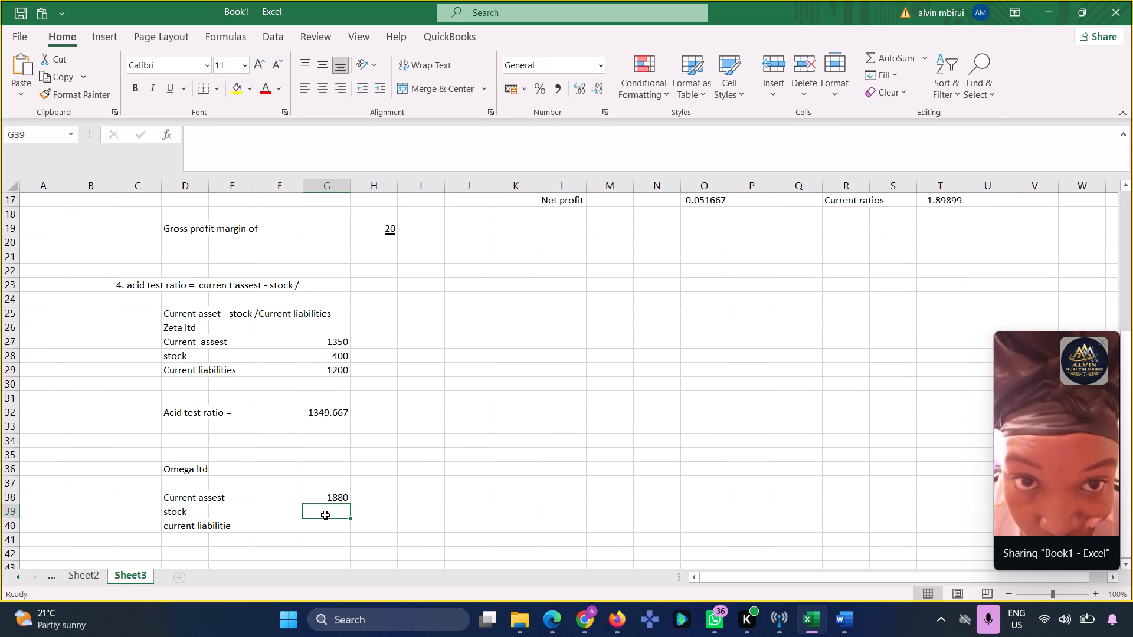
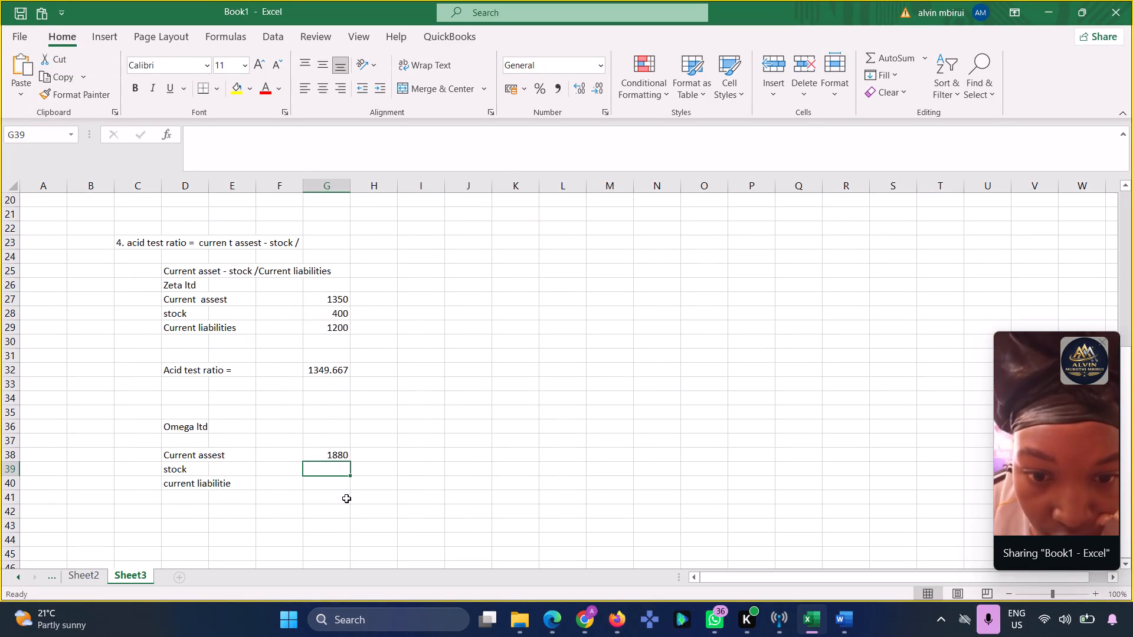
Enter Omega ltd's current liabilities of 990 in cell G40 and its stock of 800 in cell G39.
key(Down)
text(990)
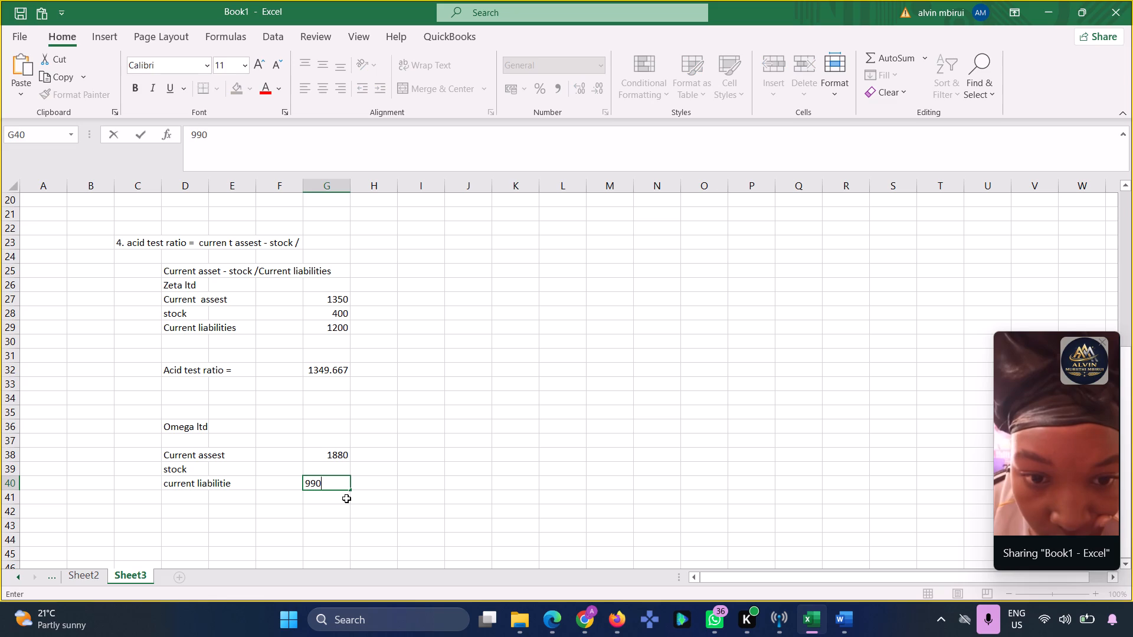
click(335, 471)
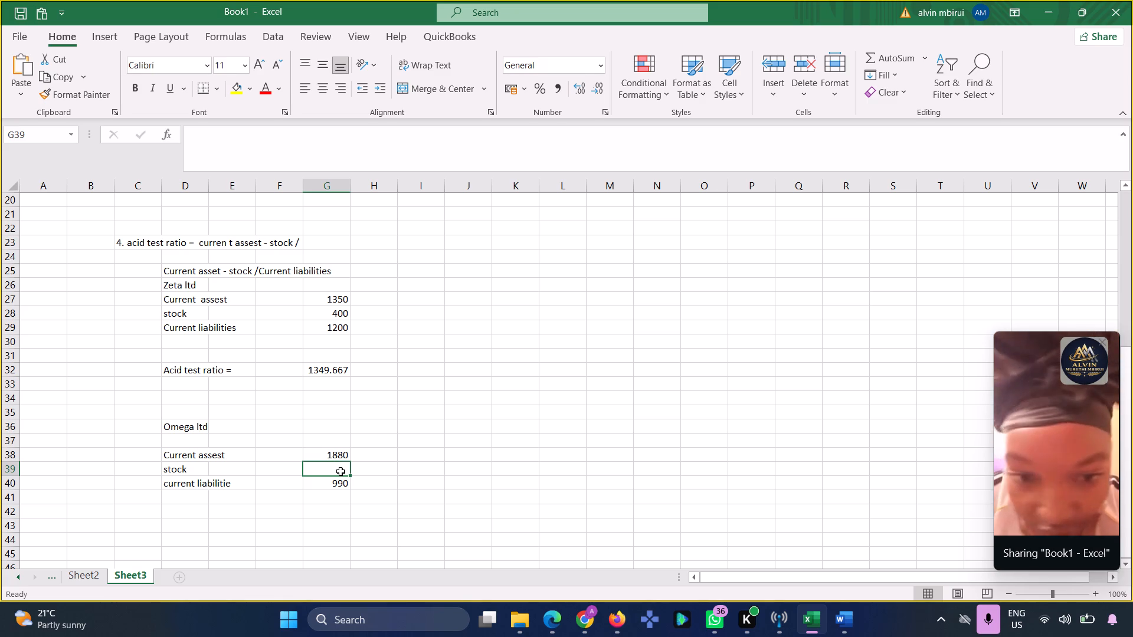
key(8)
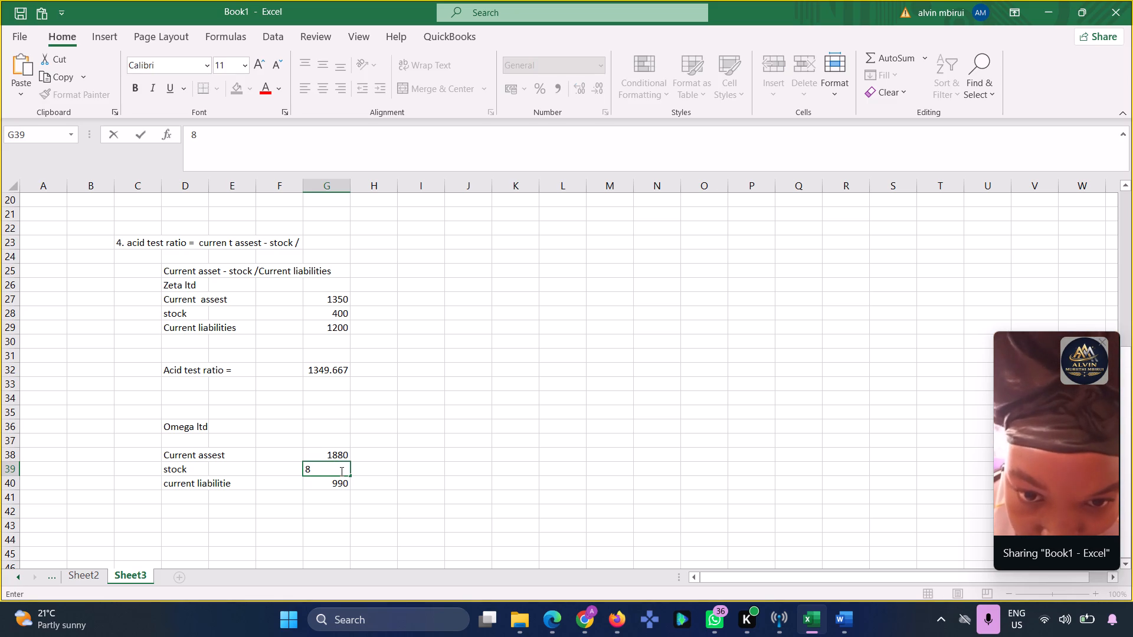
text(00)
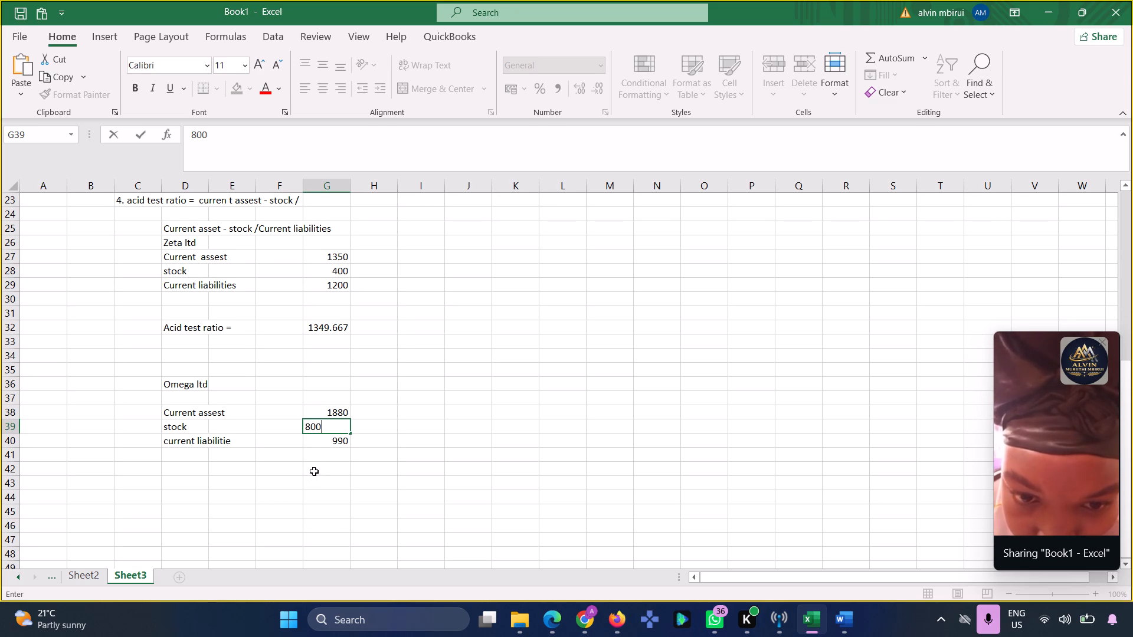
click(309, 476)
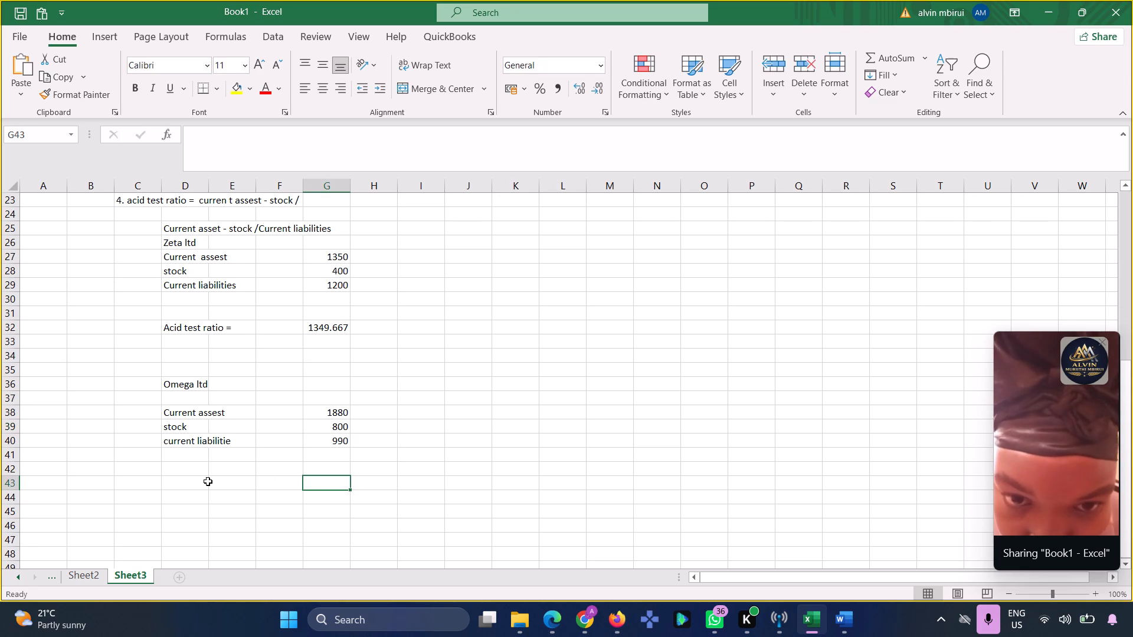
Add the label "acid test ratio" in cell D43 below the Omega ltd figures.
click(202, 482)
text(acid)
key(space)
text(test)
key(space)
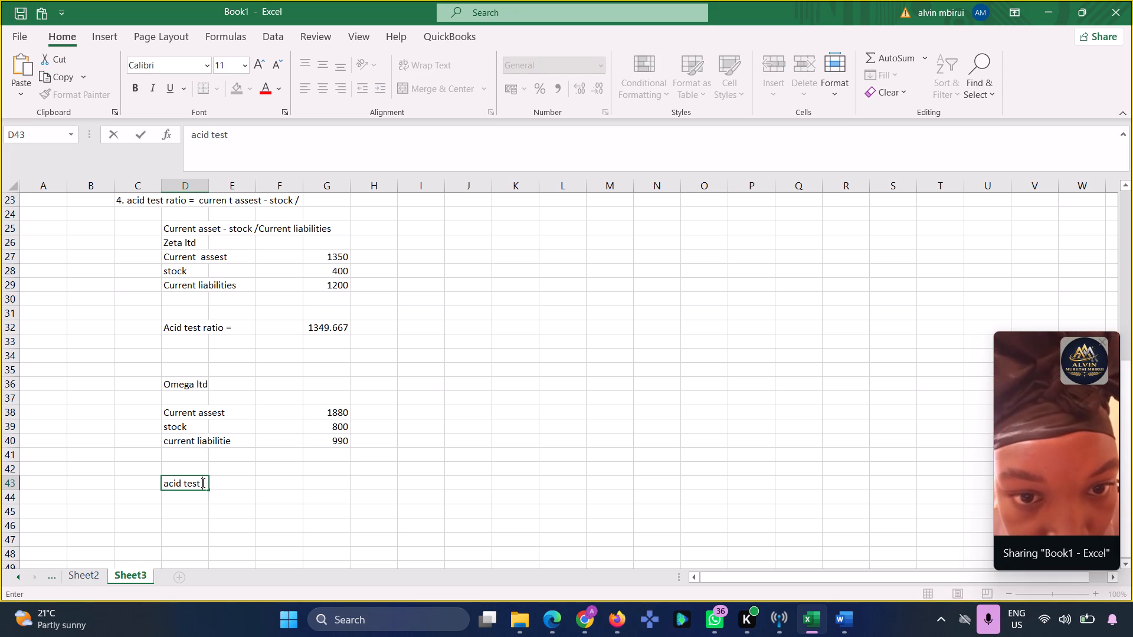
text(rati)
key(o)
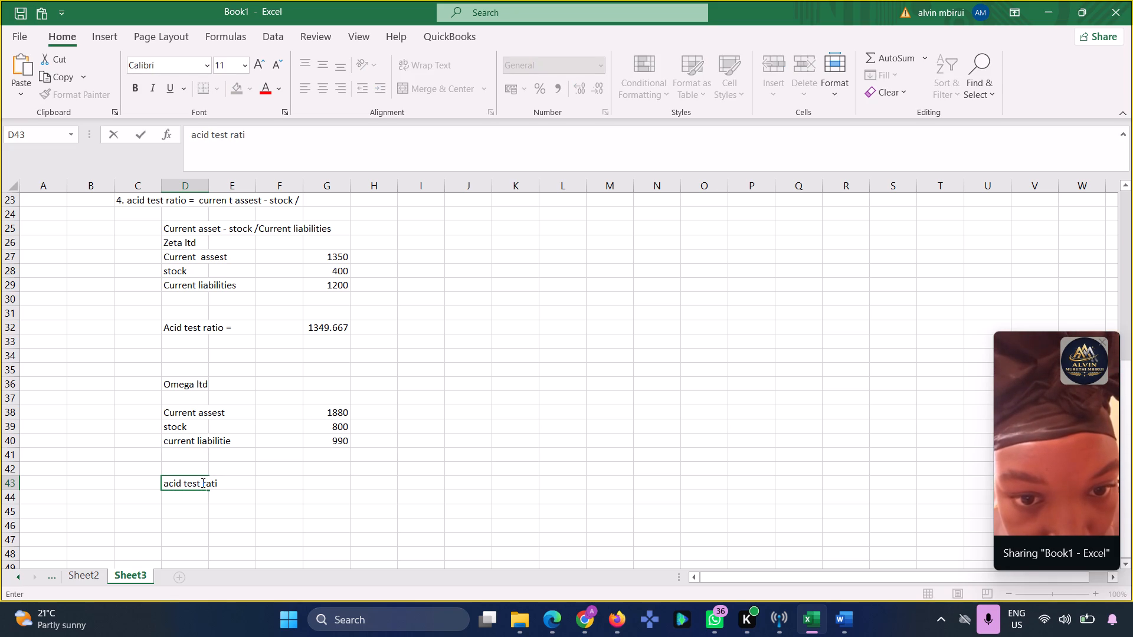
Calculate Omega ltd's acid test ratio in cell G43 with the formula =(G38-G39/G40).
click(331, 482)
key(equal)
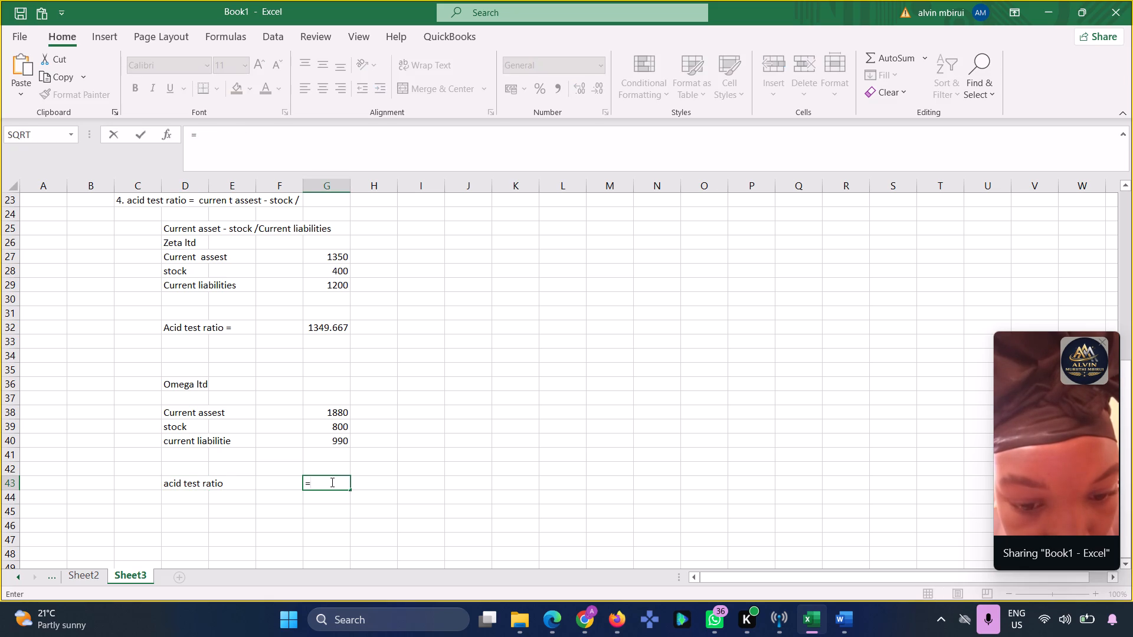
click(325, 413)
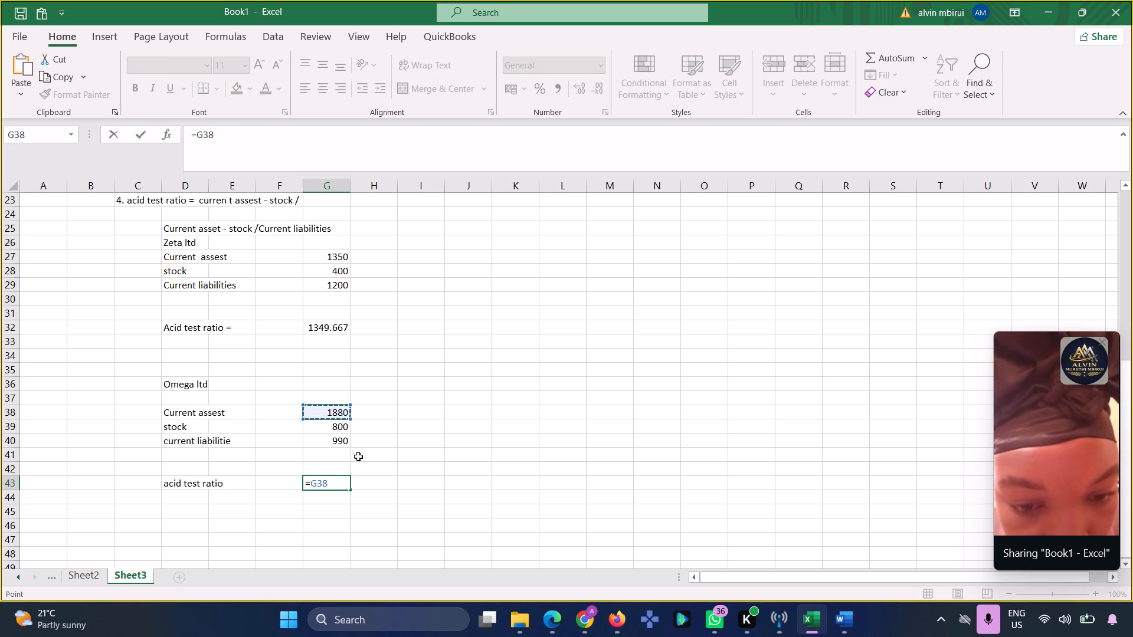
key(BackSpace)
key(BackSpace)
key(BackSpace)
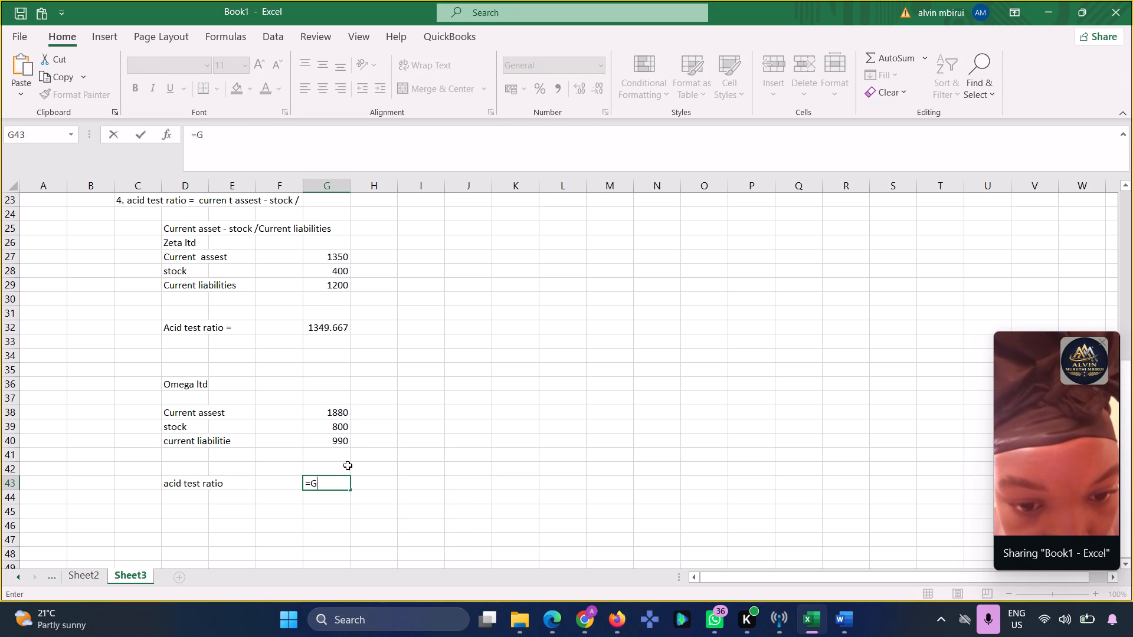
key(shift+parenleft)
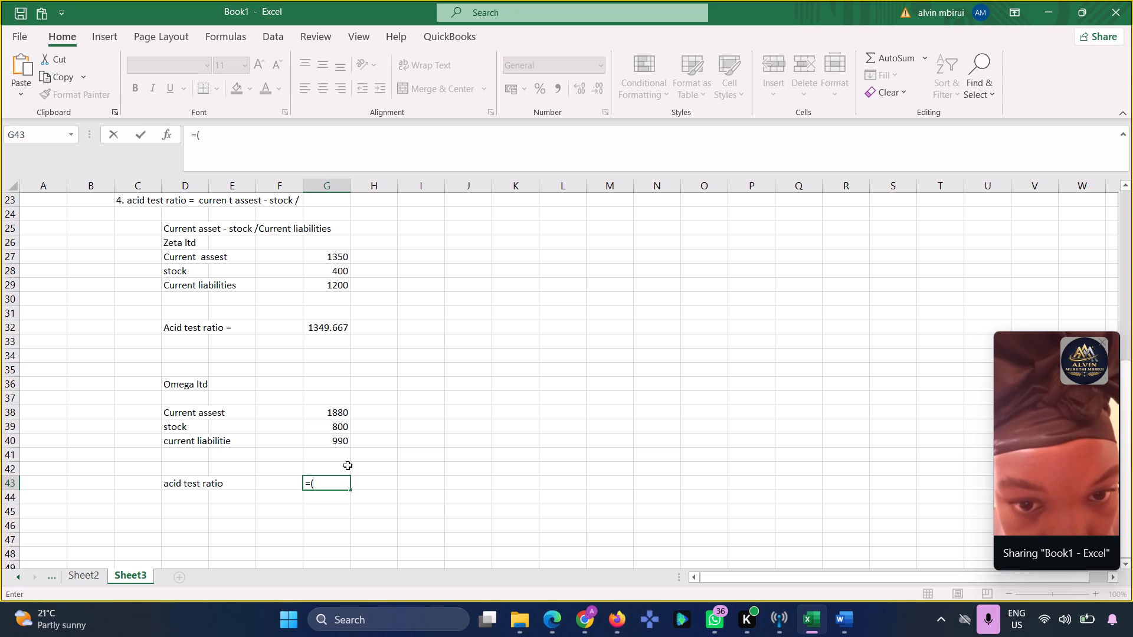
click(335, 415)
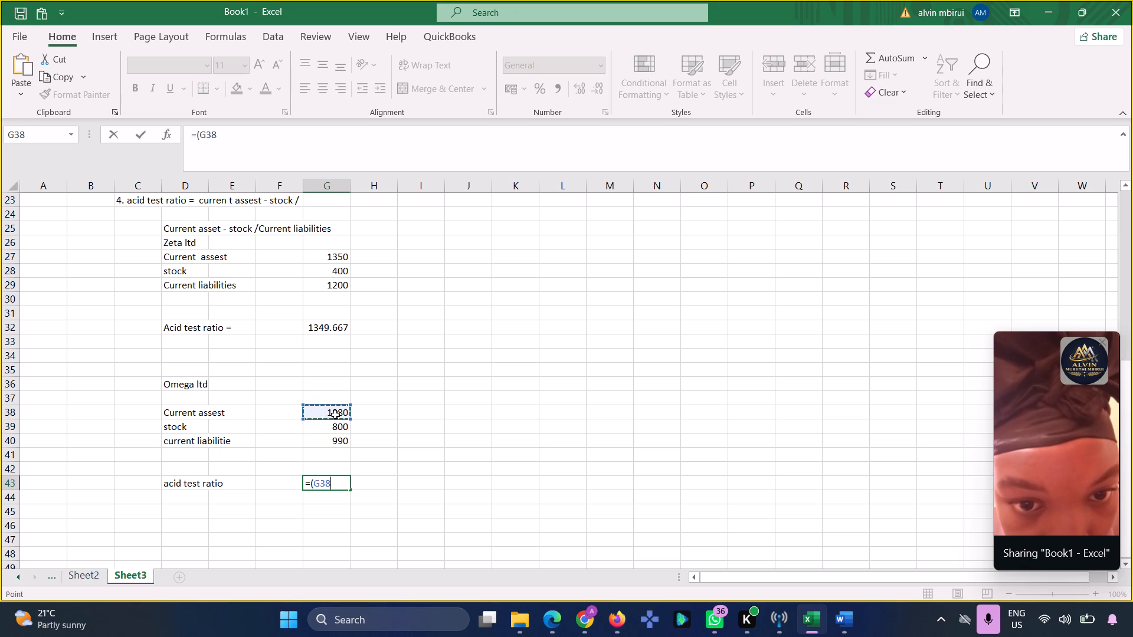
key(slash)
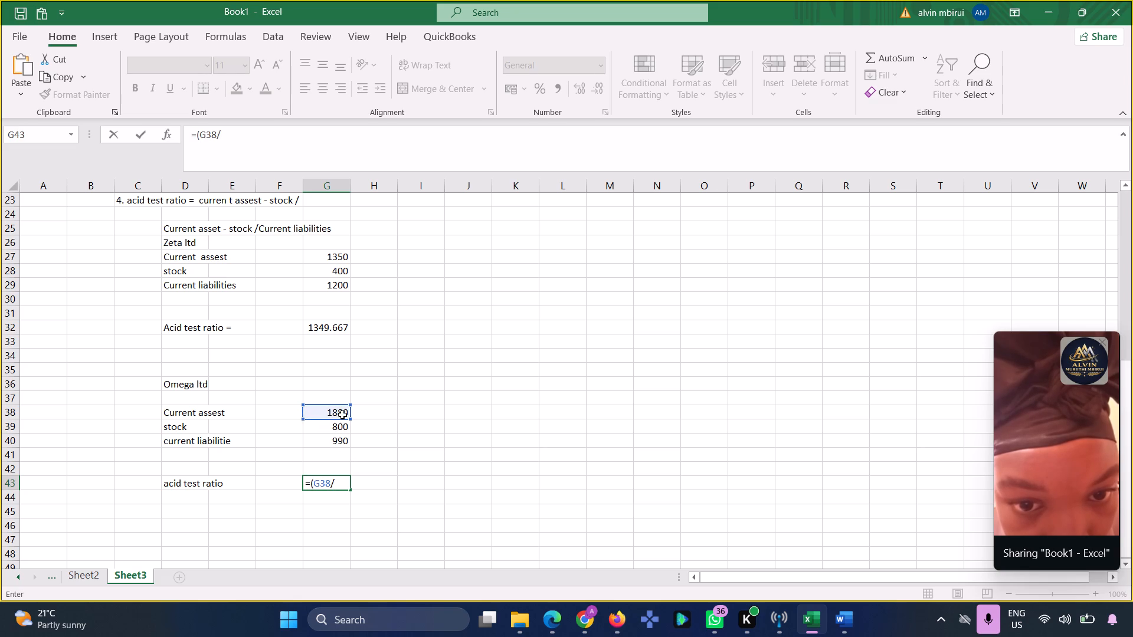
key(BackSpace)
key(minus)
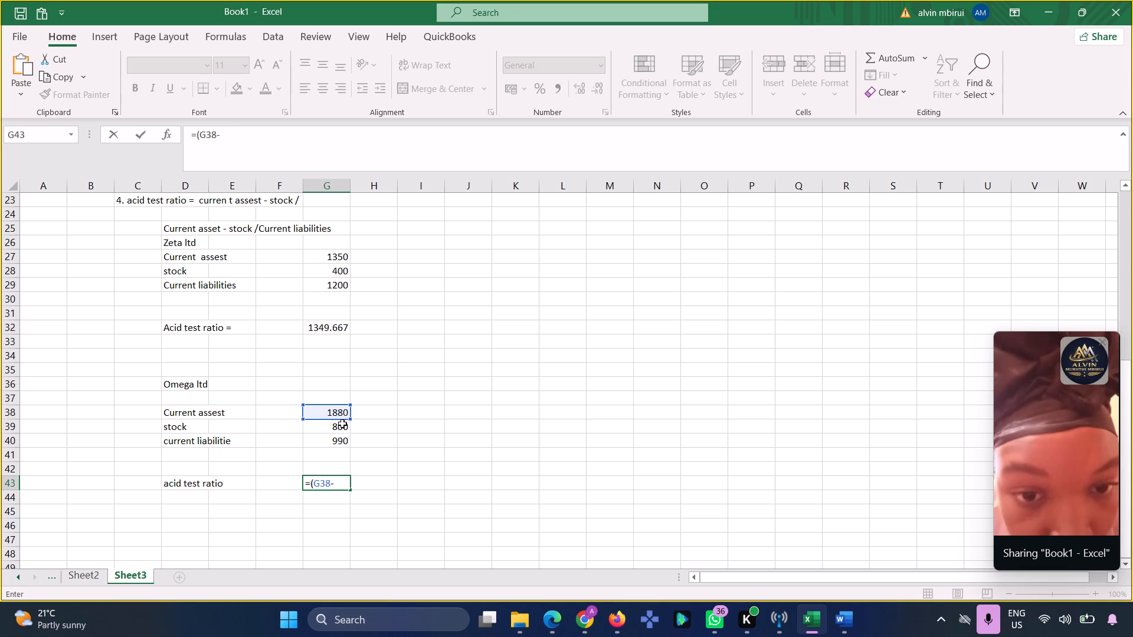
click(339, 429)
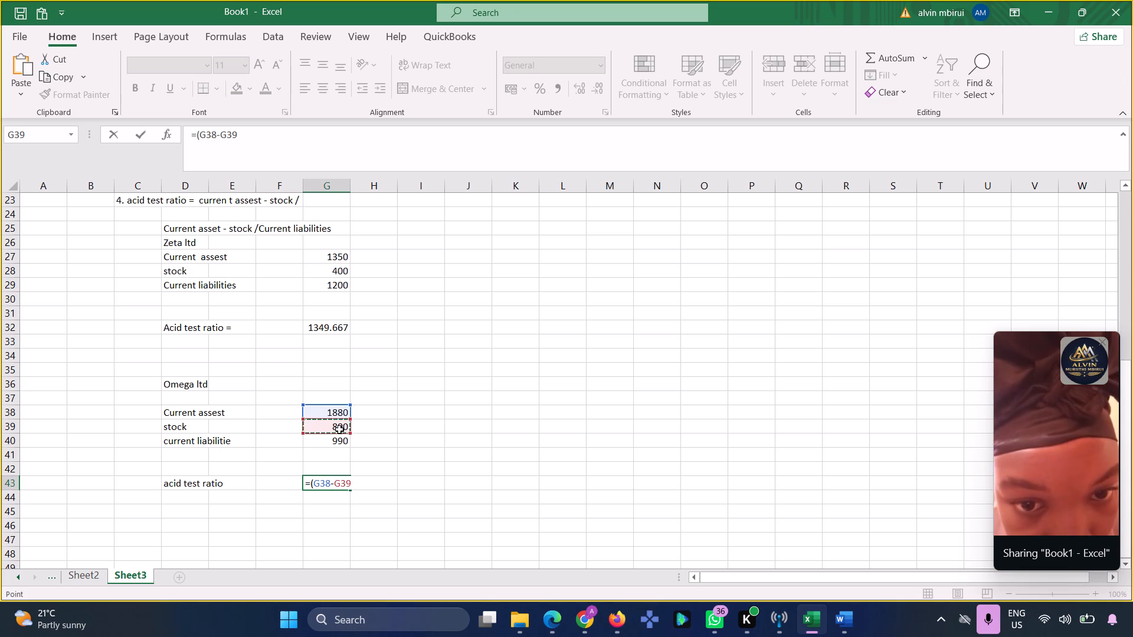
key(slash)
click(342, 444)
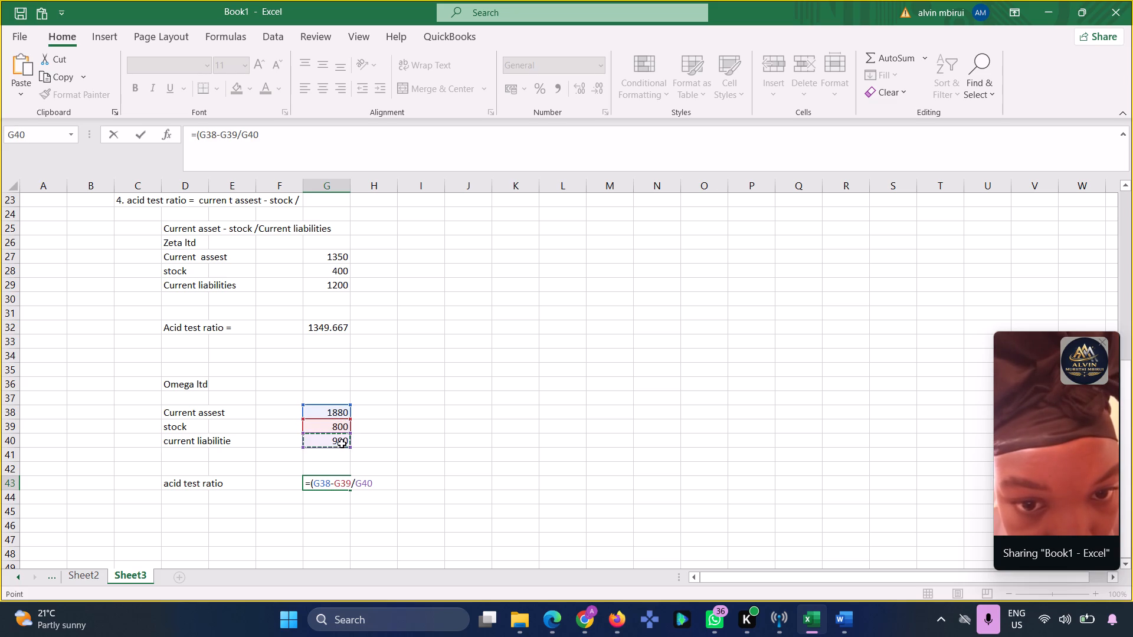
key(shift+parenright)
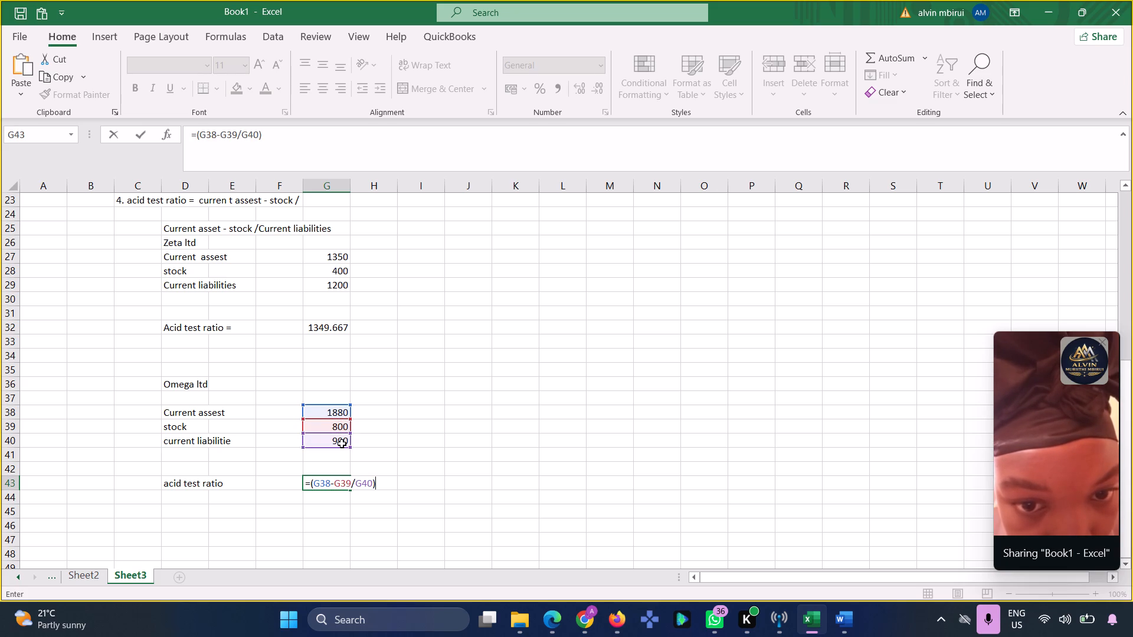
key(Return)
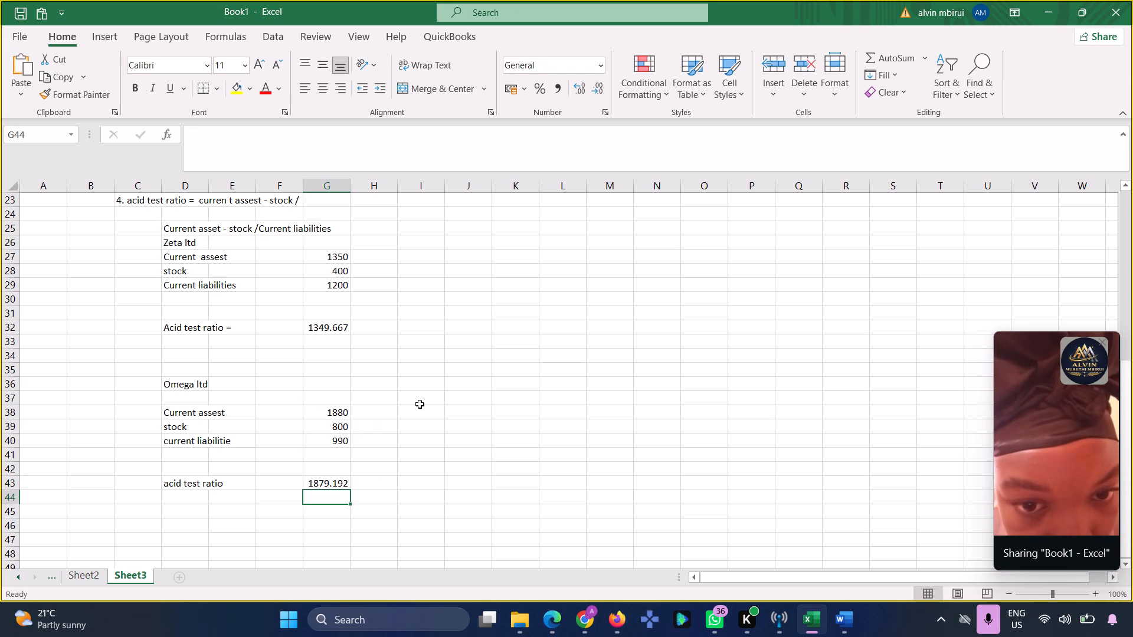
Enter the heading "5.Dedt to equity ratios = long term debt / capital employed *100" in cell K23.
click(513, 243)
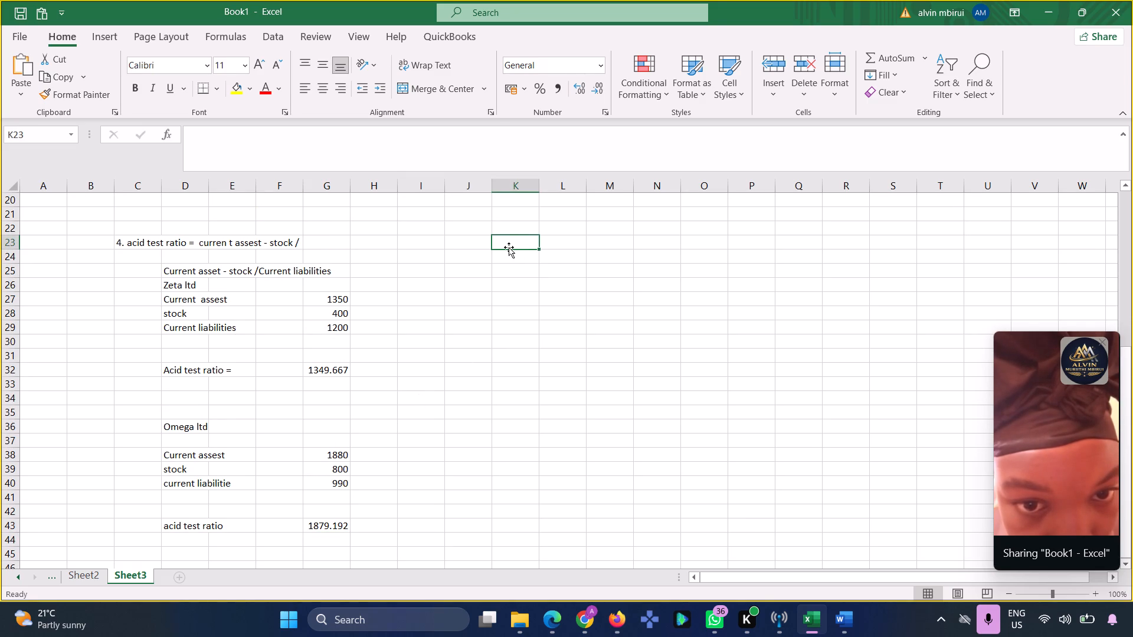
text(5.)
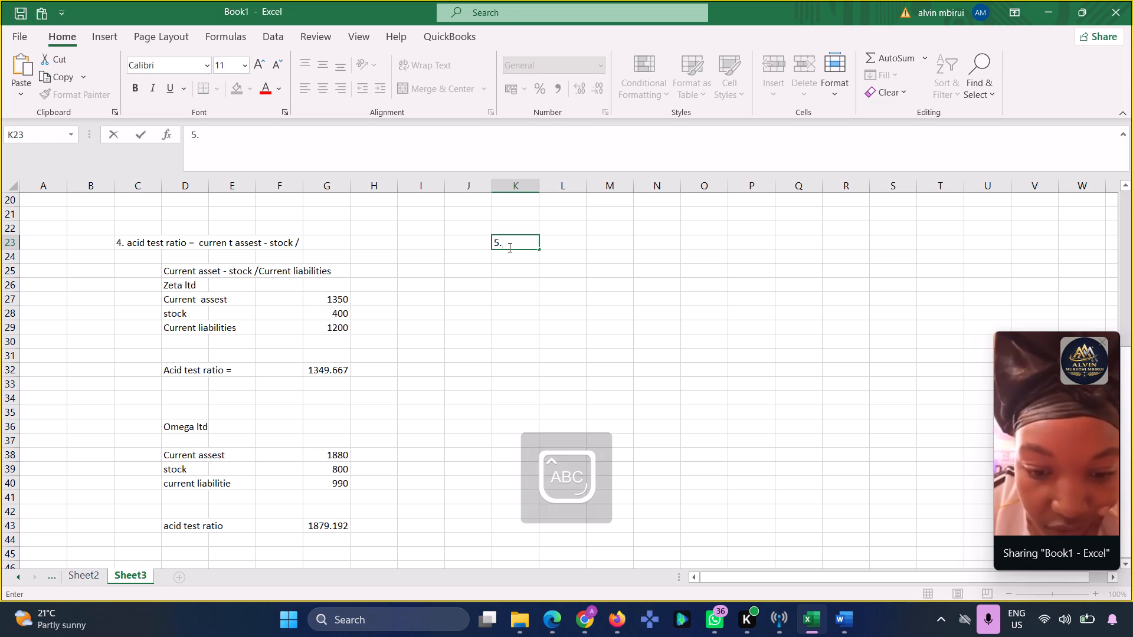
text(ed)
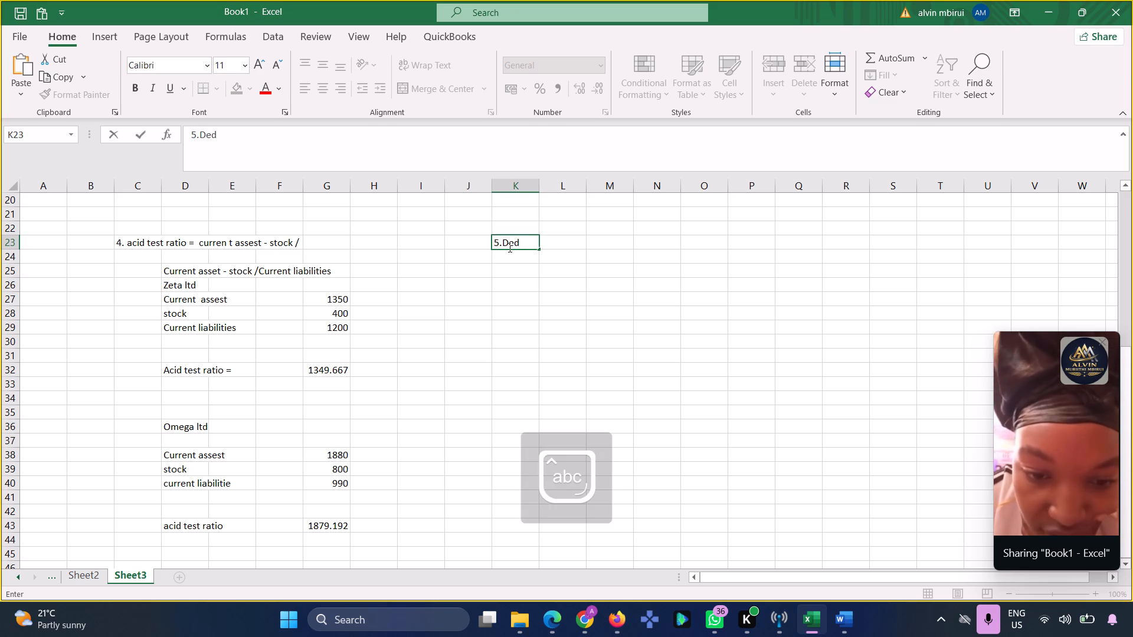
key(t)
text(to)
key(space)
key(BackSpace)
key(BackSpace)
key(BackSpace)
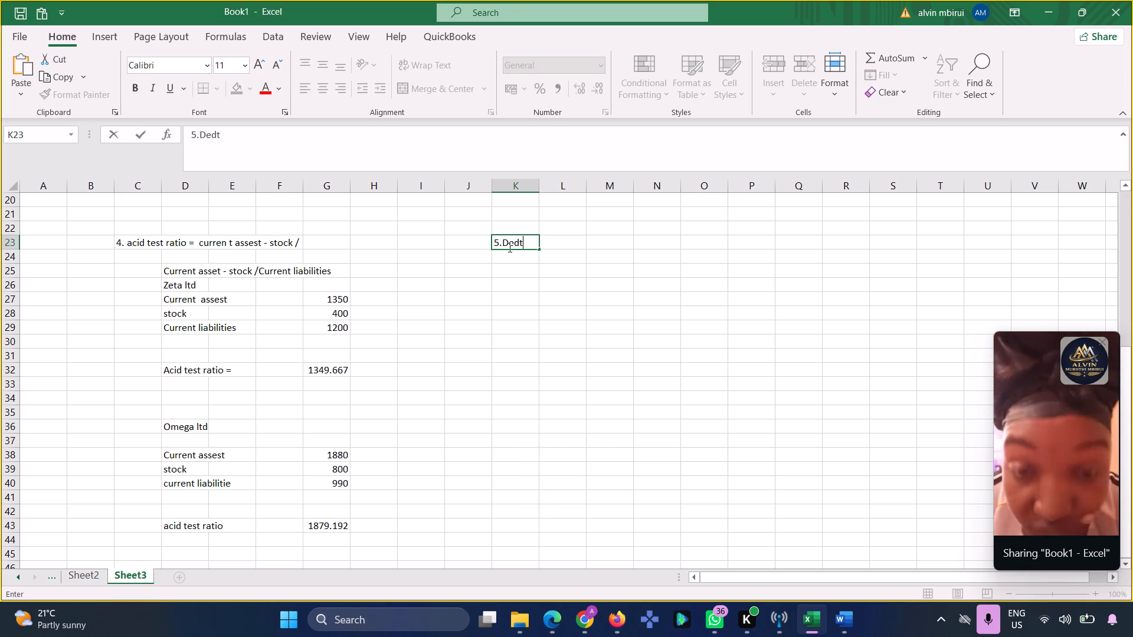
text(to)
key(space)
key(BackSpace)
key(BackSpace)
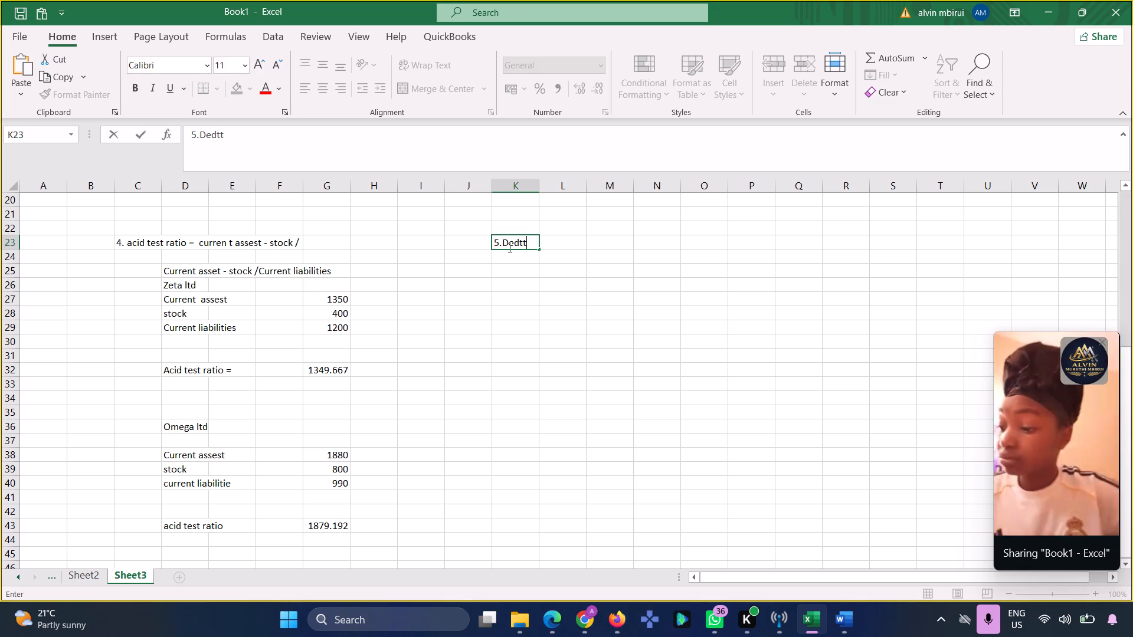
key(BackSpace)
key(space)
text(to e)
text(quity t)
key(BackSpace)
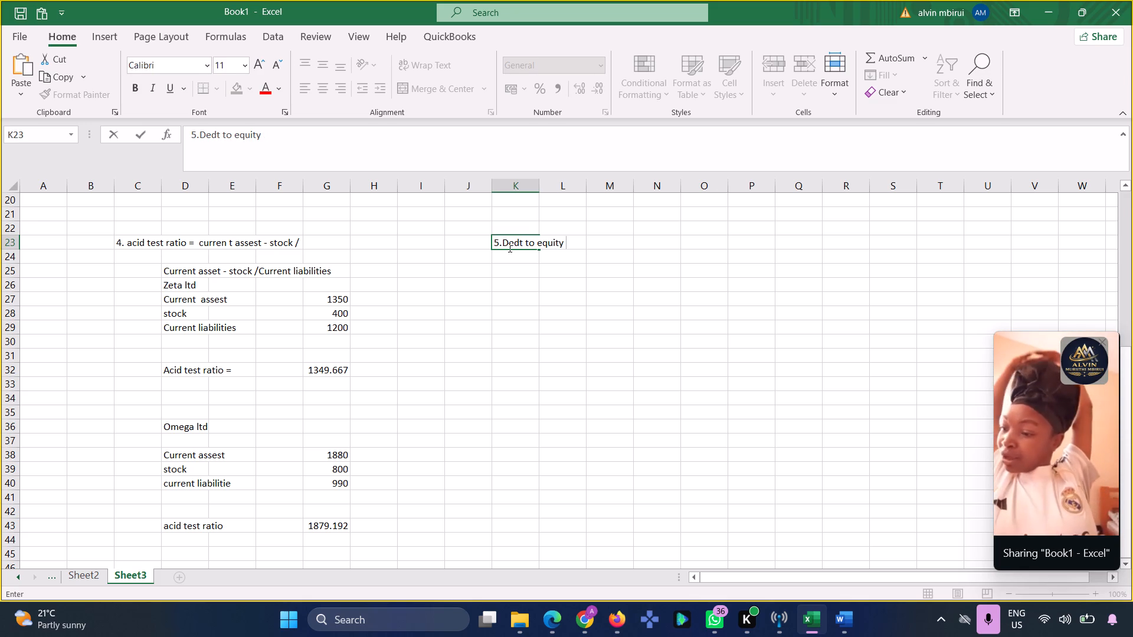
text(ratiod)
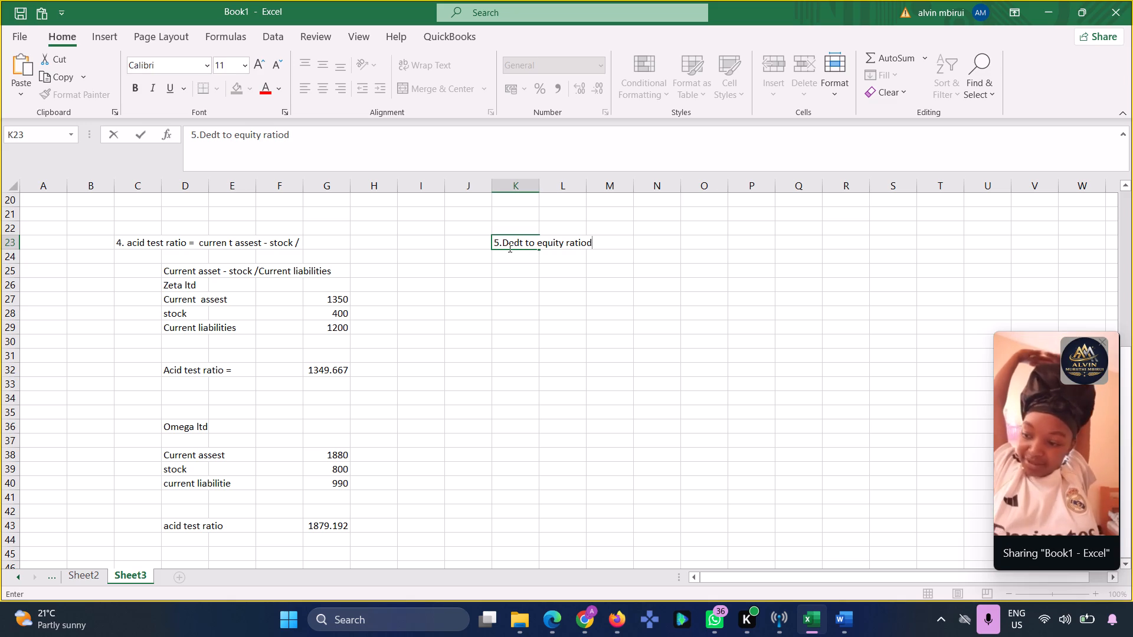
key(BackSpace)
key(s)
key(space)
text(= long term de)
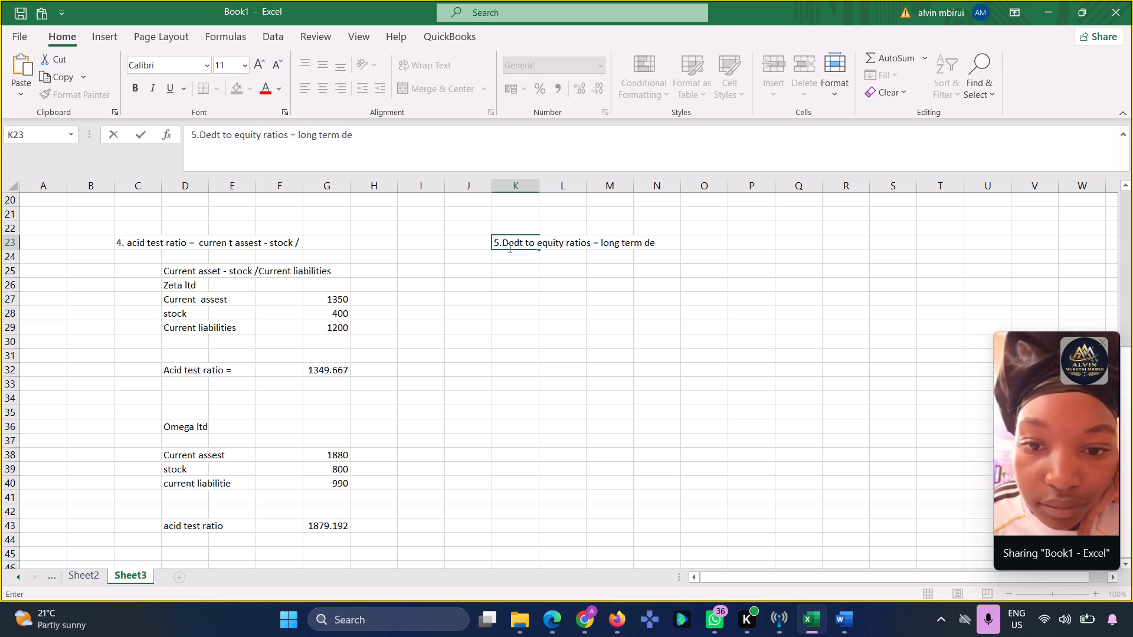
text(bt)
key(space)
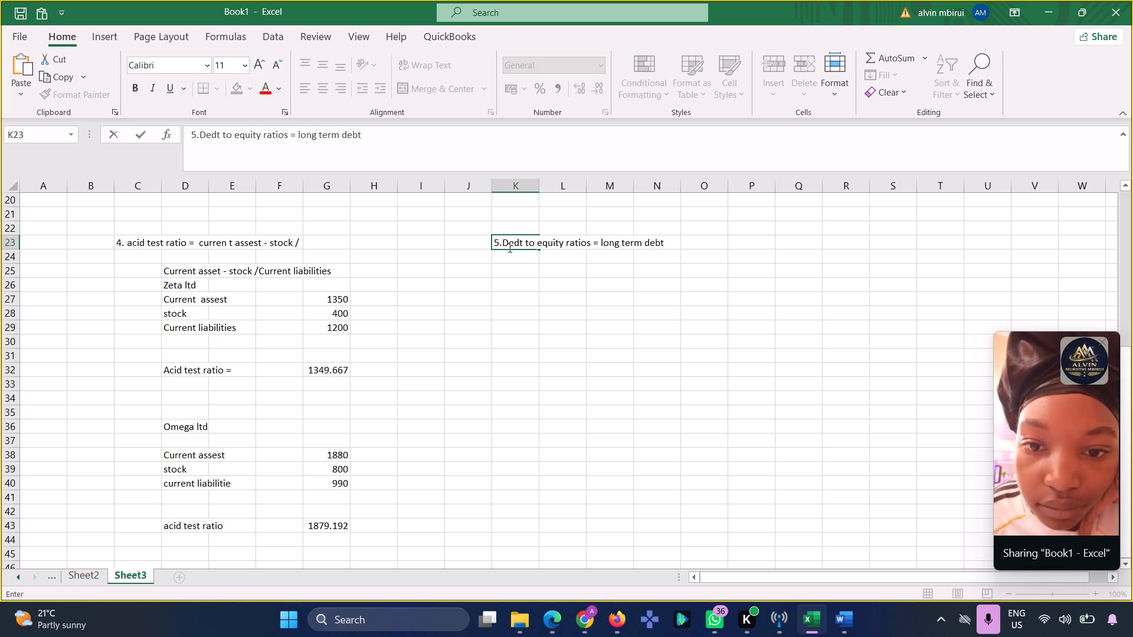
text(/ capo)
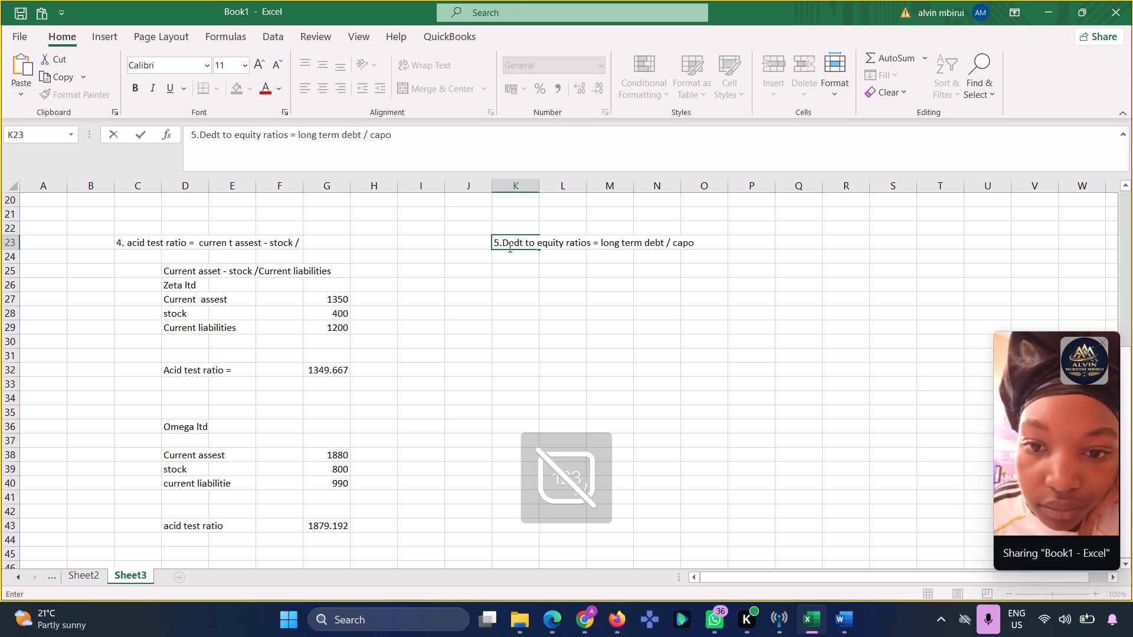
key(BackSpace)
text(ital employr)
key(BackSpace)
text(ed)
key(space)
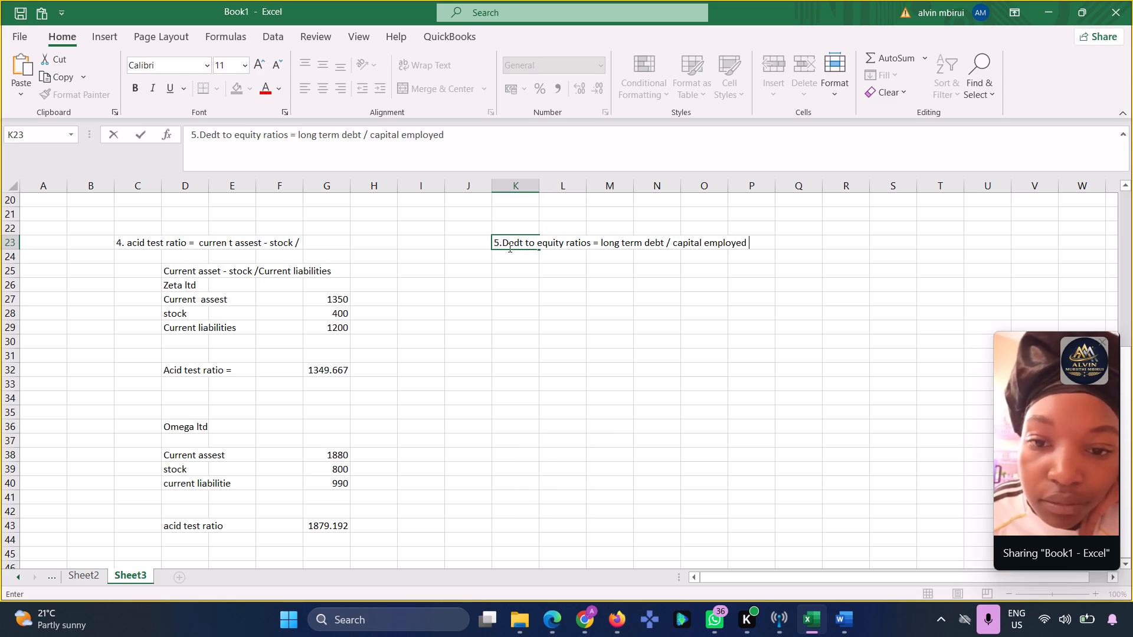
key(asterisk)
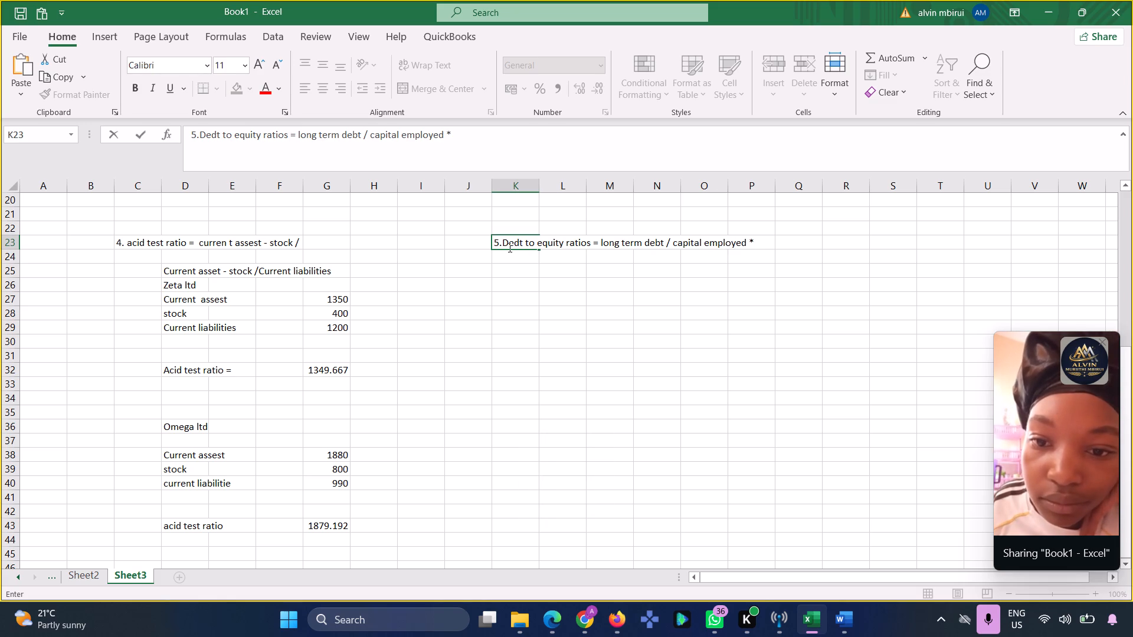
text(100)
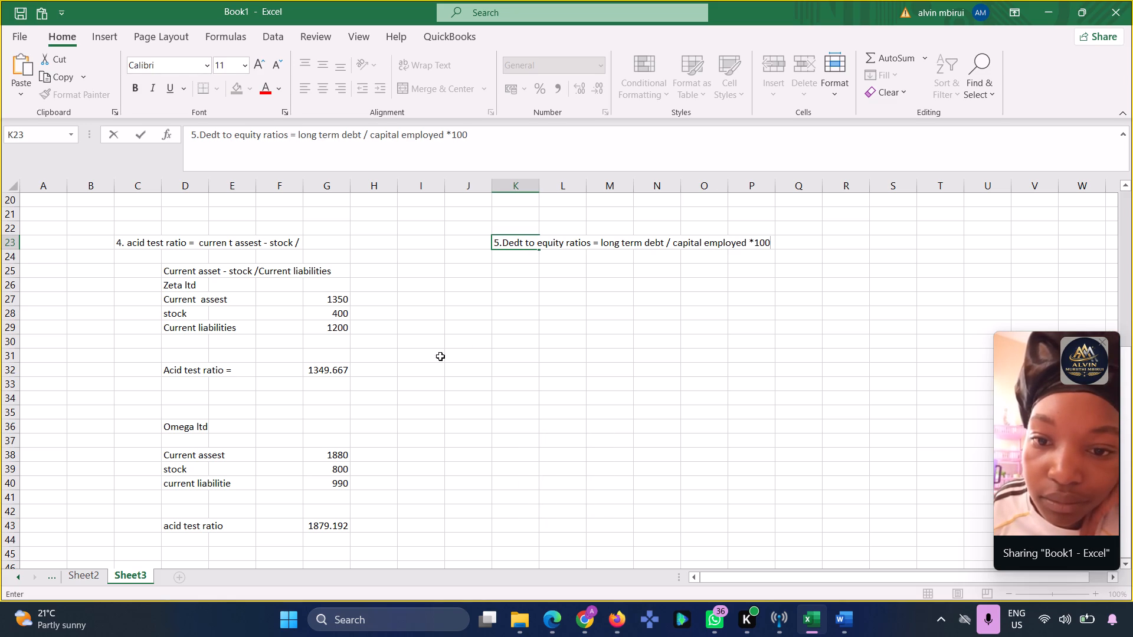
Enter the company label "Zeta ltd" in cell L26 under the debt to equity ratio heading.
click(577, 285)
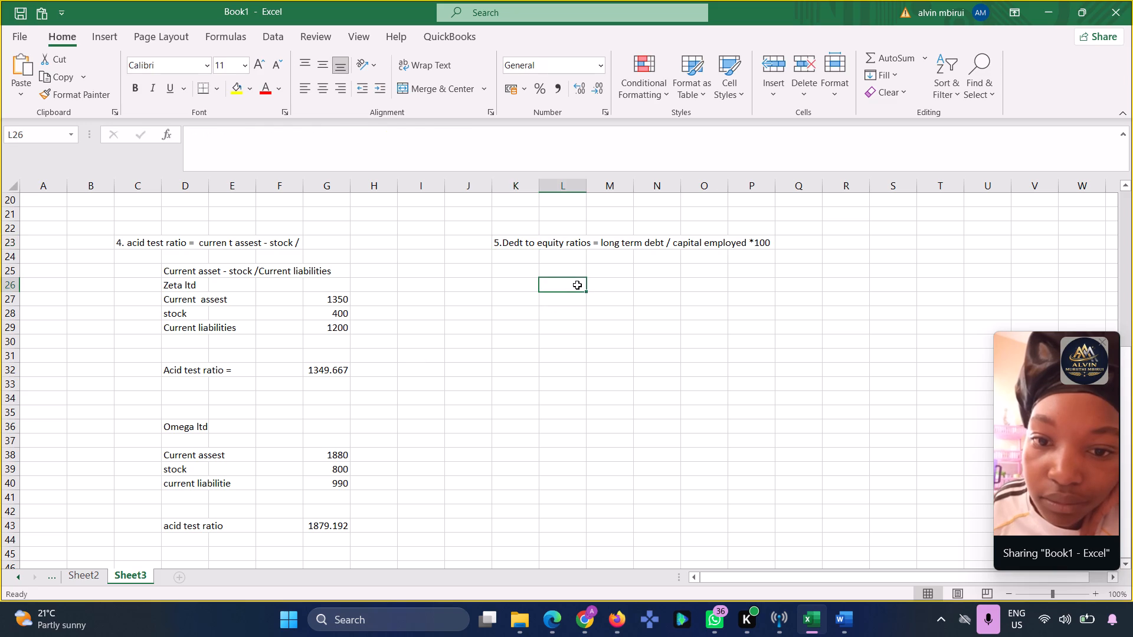
text(lo)
key(BackSpace)
key(BackSpace)
key(BackSpace)
key(space)
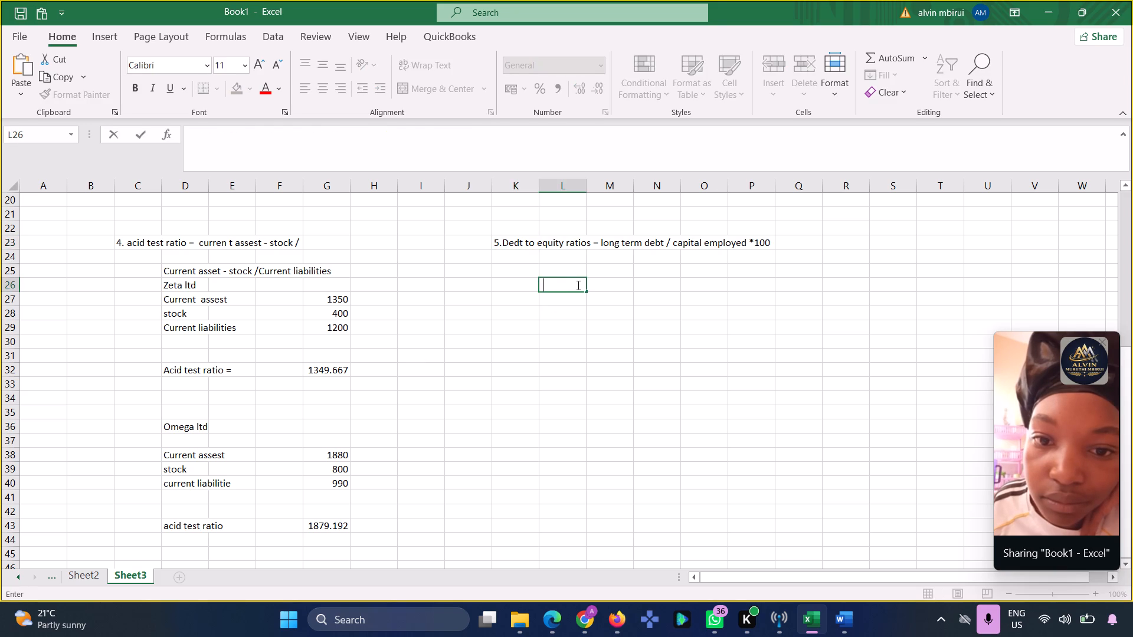
key(x)
key(BackSpace)
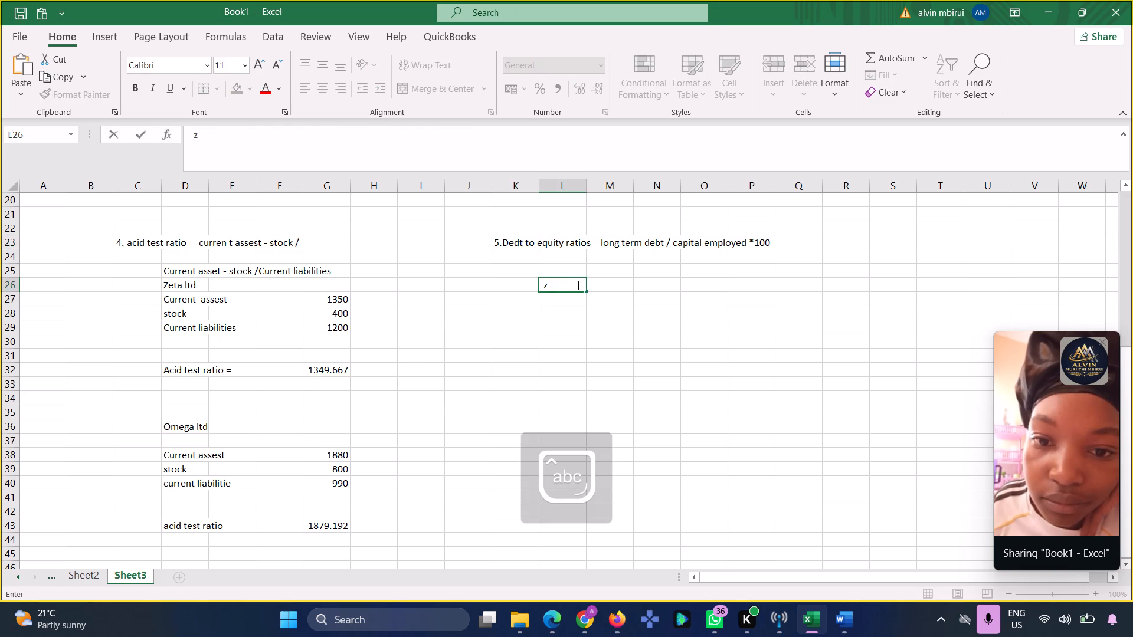
key(e)
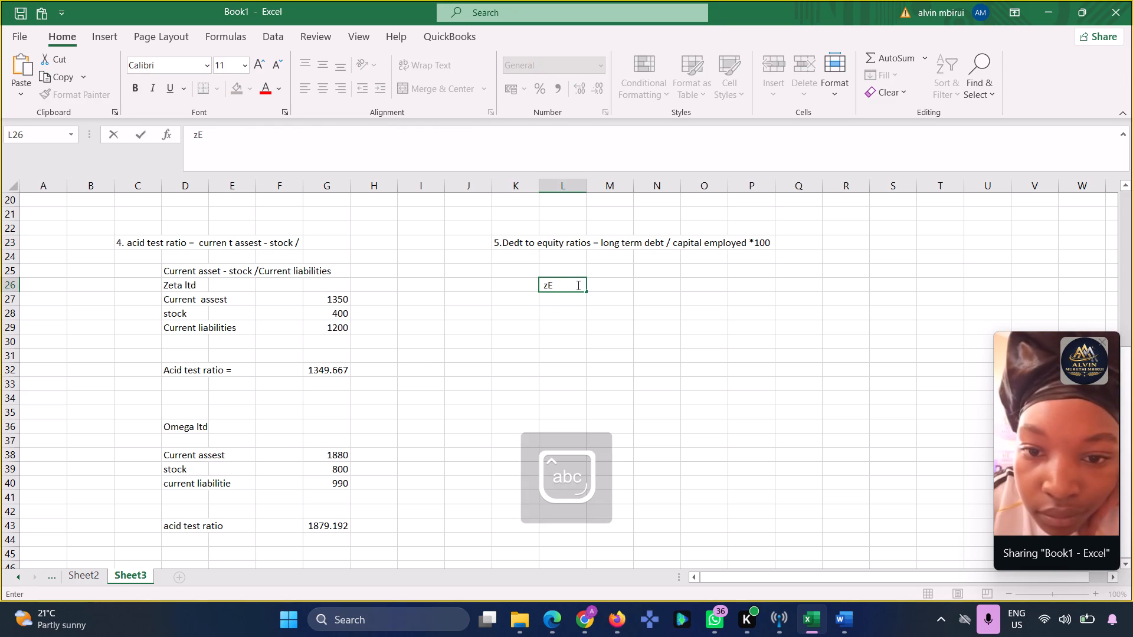
key(BackSpace)
key(BackSpace)
key(BackSpace)
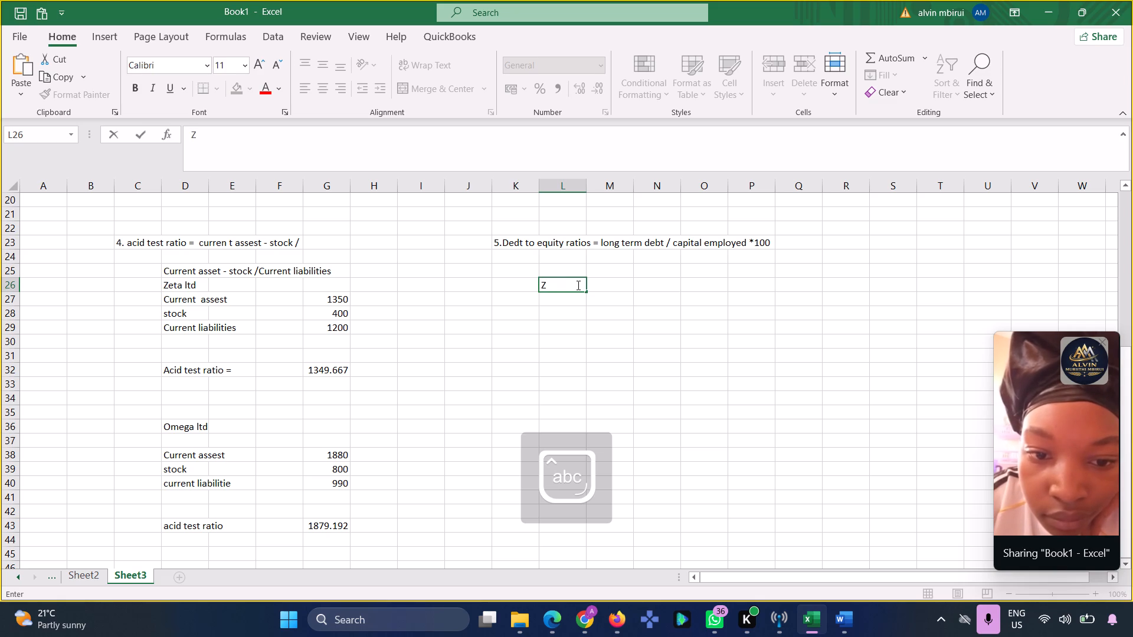
text(eta l)
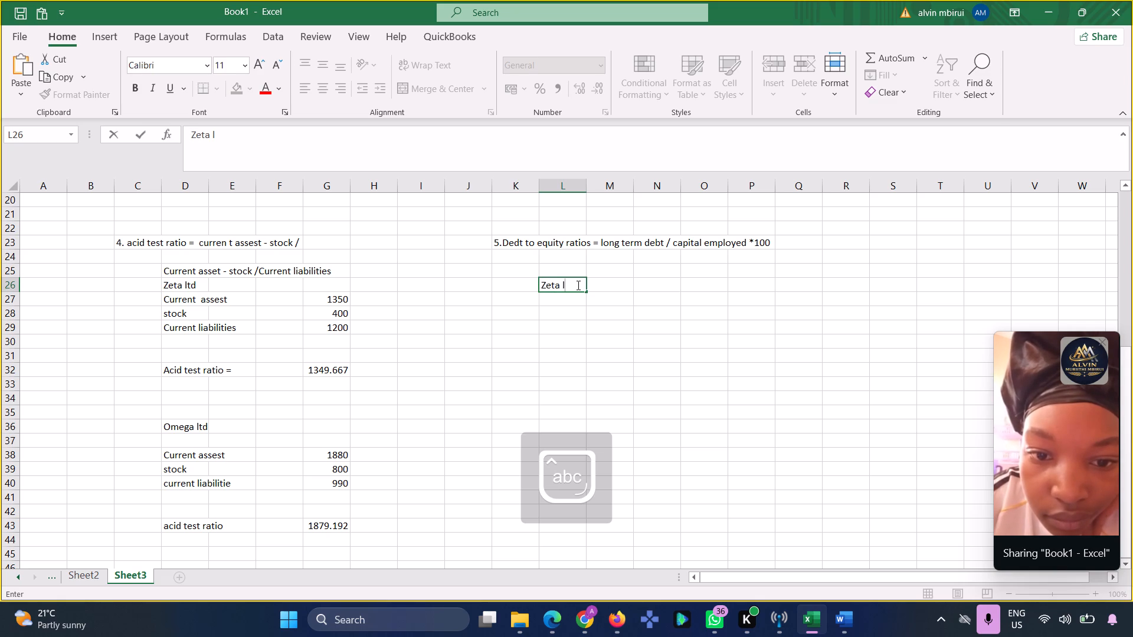
key(t)
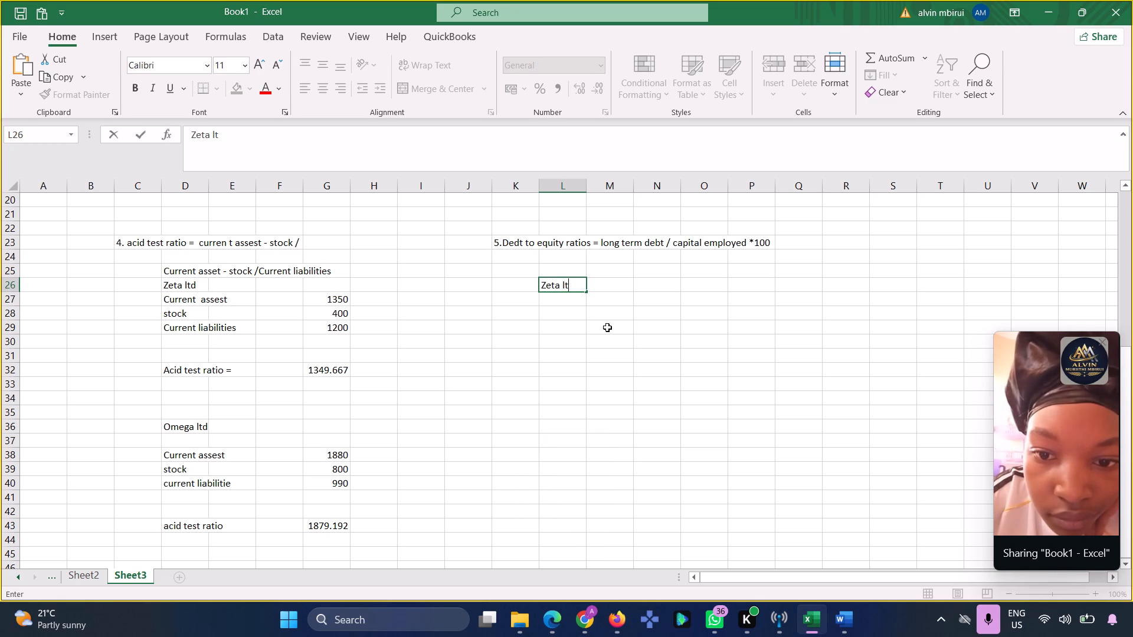
key(d)
Add the label "Long term debt" in cell L27 below the Zeta ltd label.
click(546, 301)
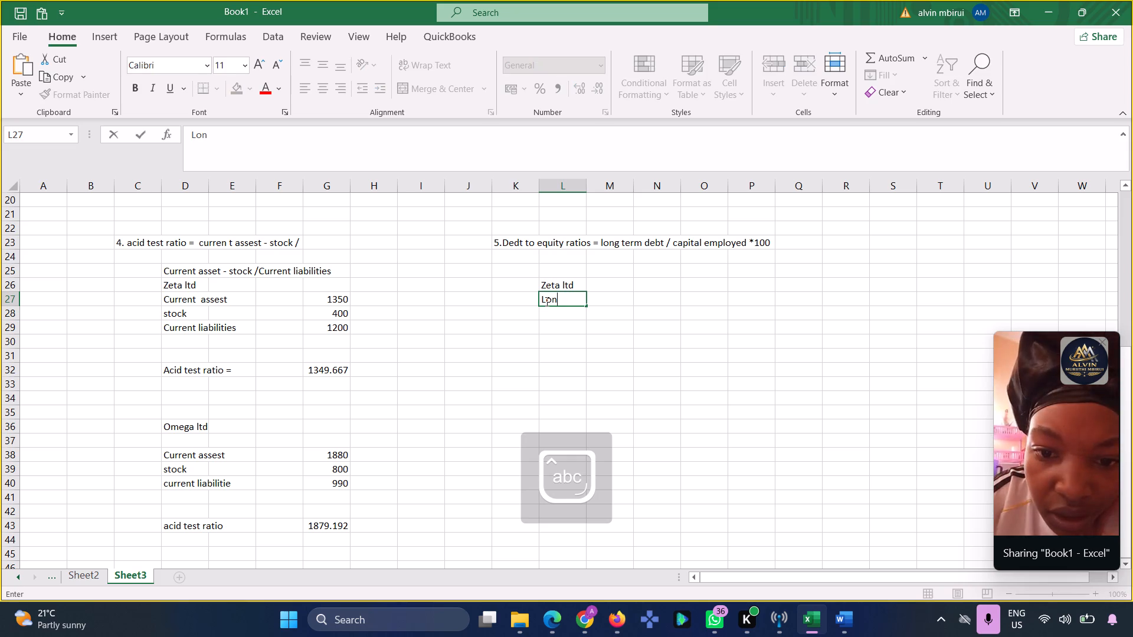
text(term debt)
click(671, 301)
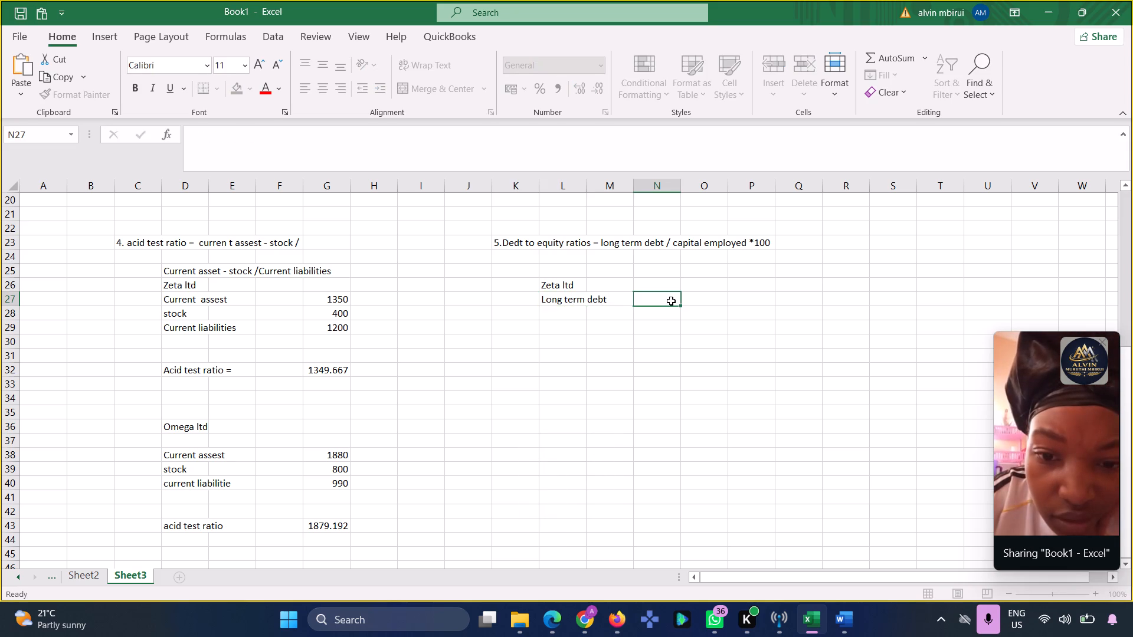
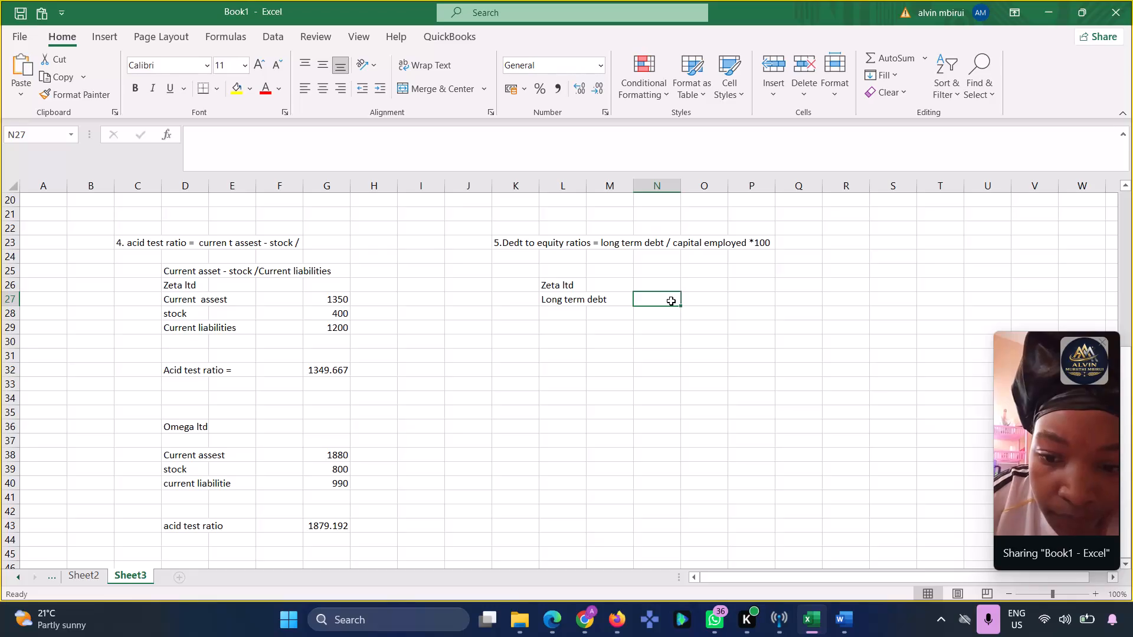
Enter 0 as Zeta ltd's long term debt in cell N27.
key(0)
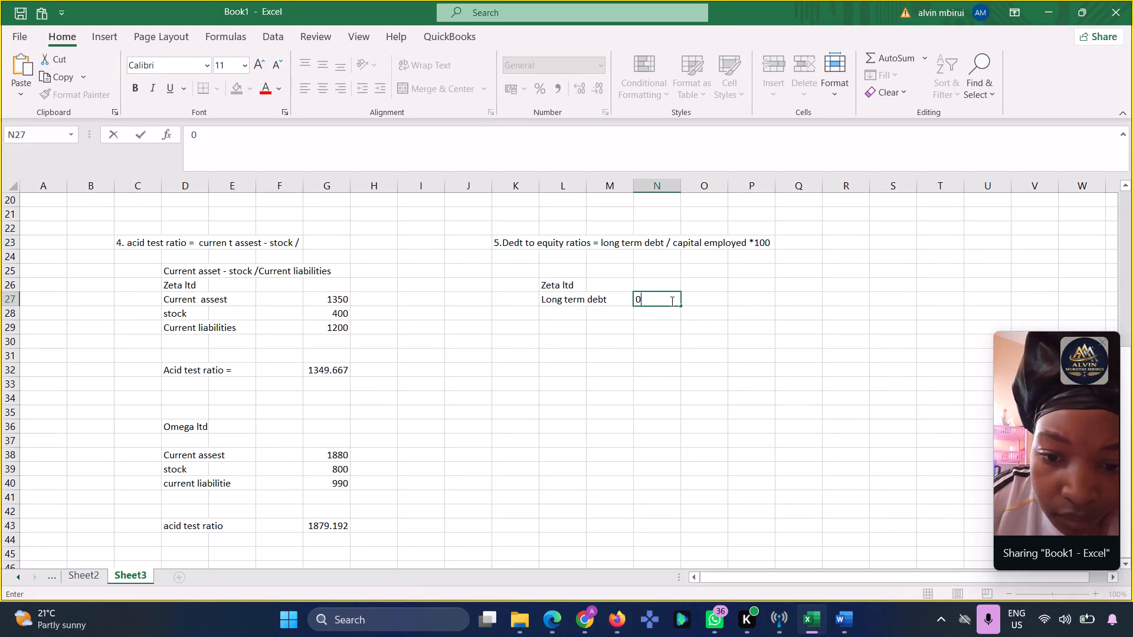
Add the label "capital employed" in cell L28 below the long term debt label, and select cell N28 for its value.
click(579, 318)
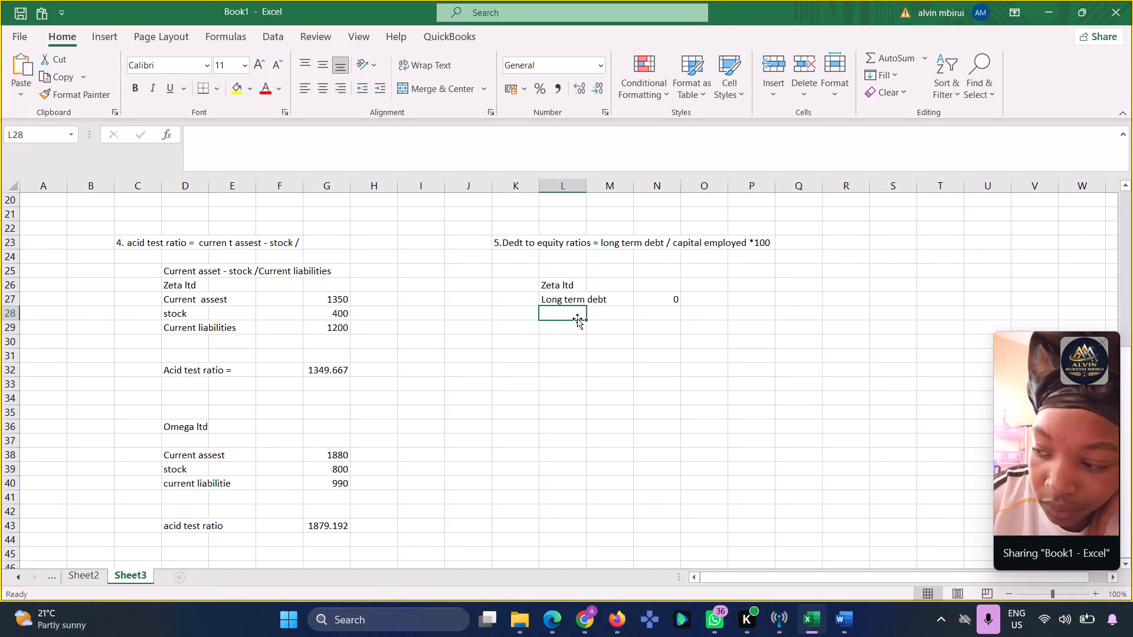
text(ca)
key(o)
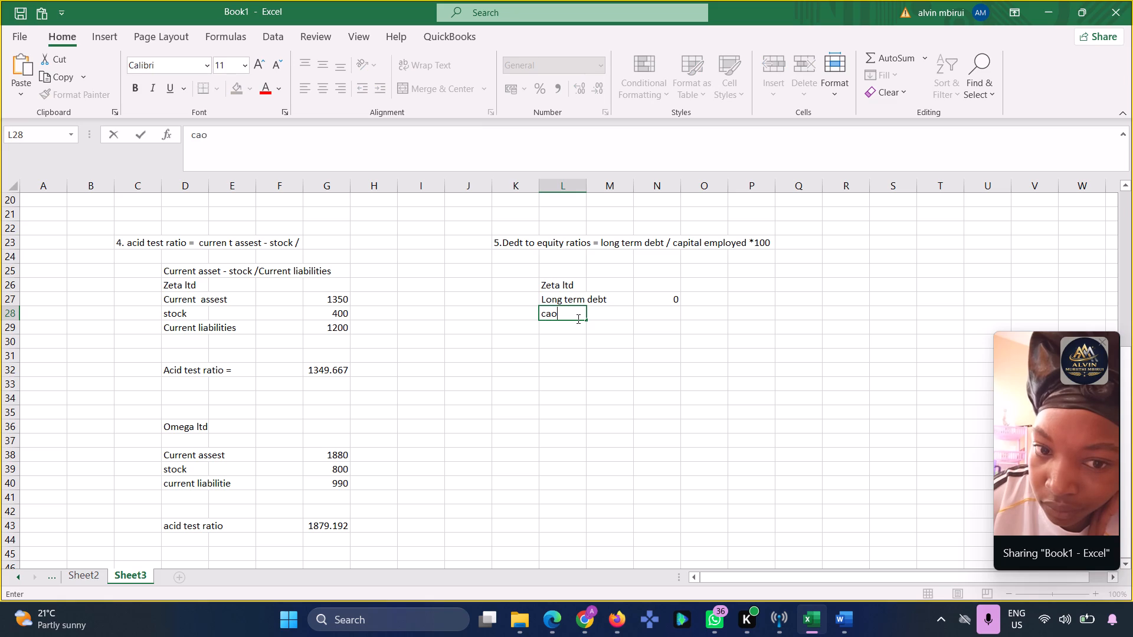
key(BackSpace)
text(pital)
key(space)
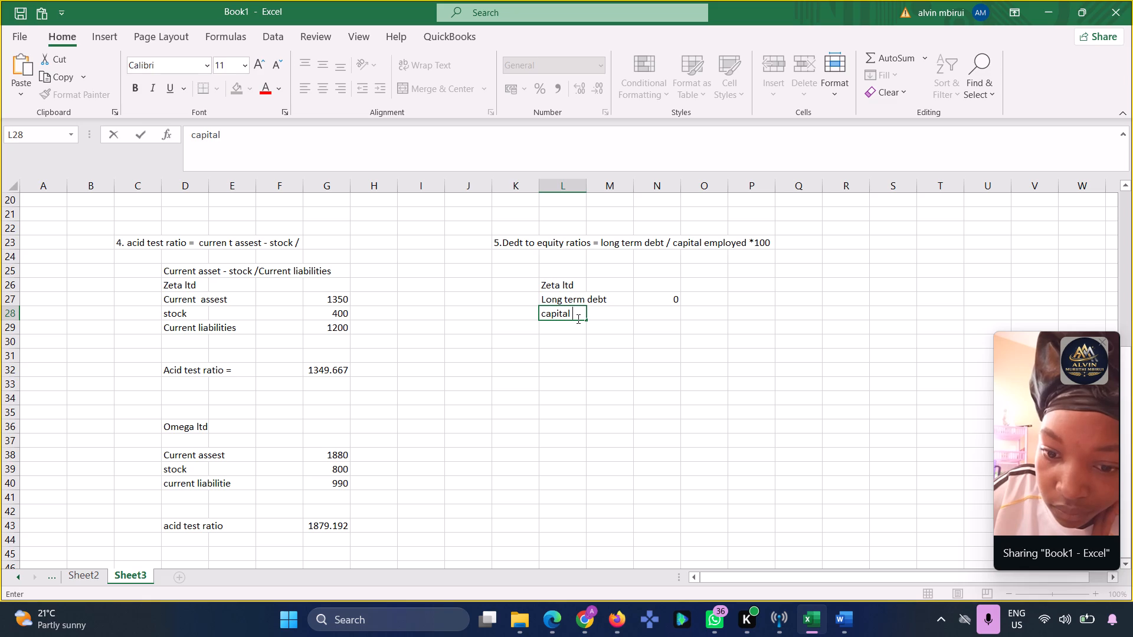
text(employed)
click(686, 320)
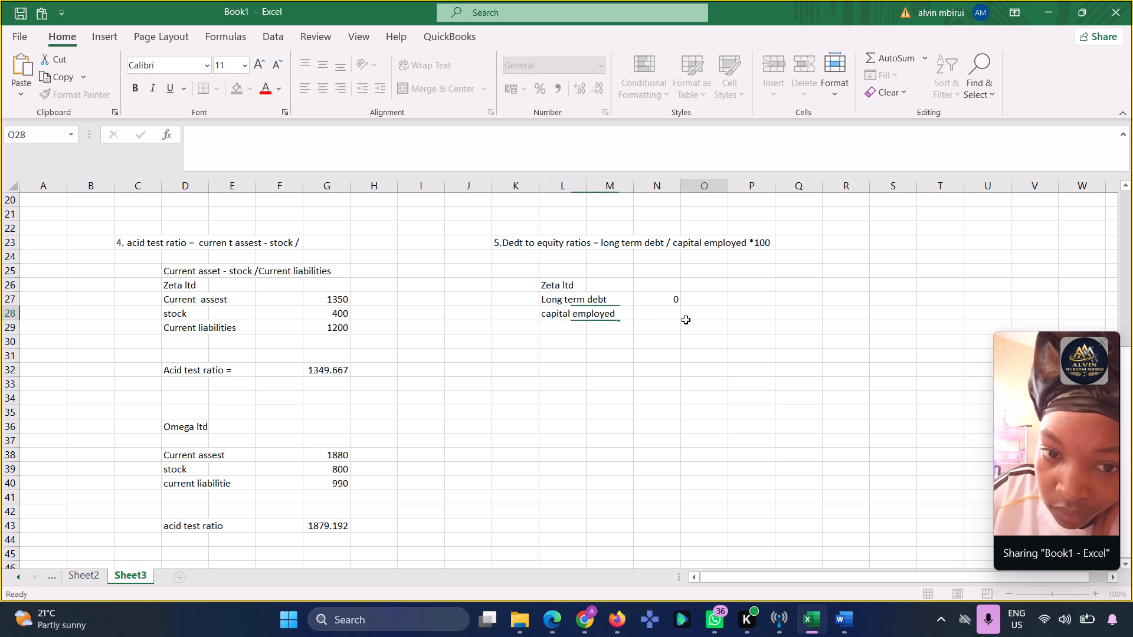
click(682, 319)
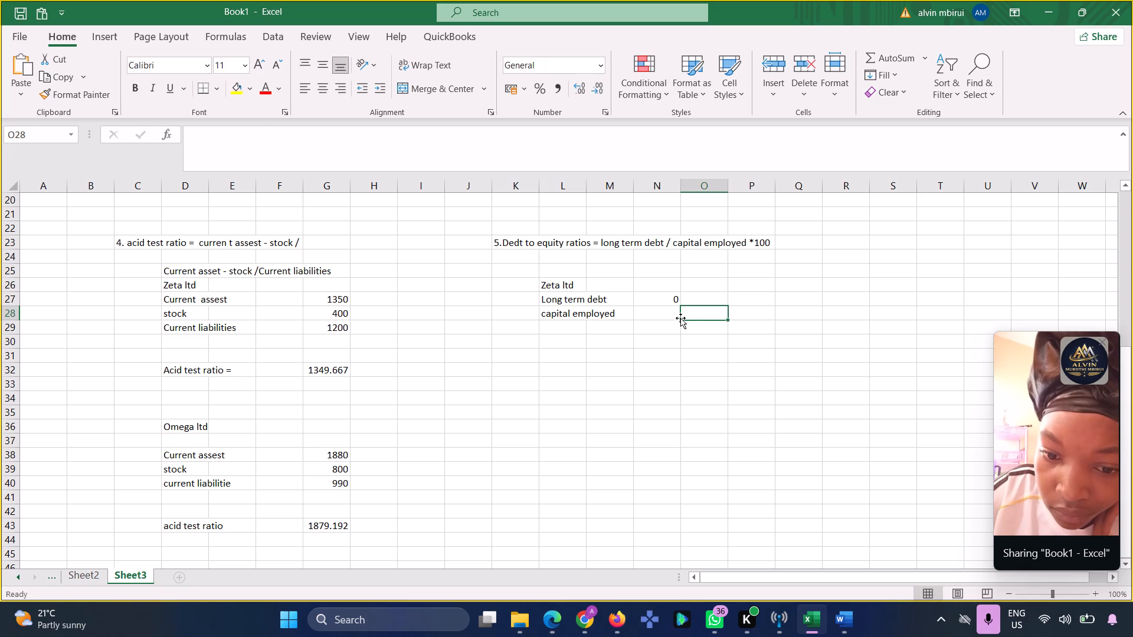
click(666, 318)
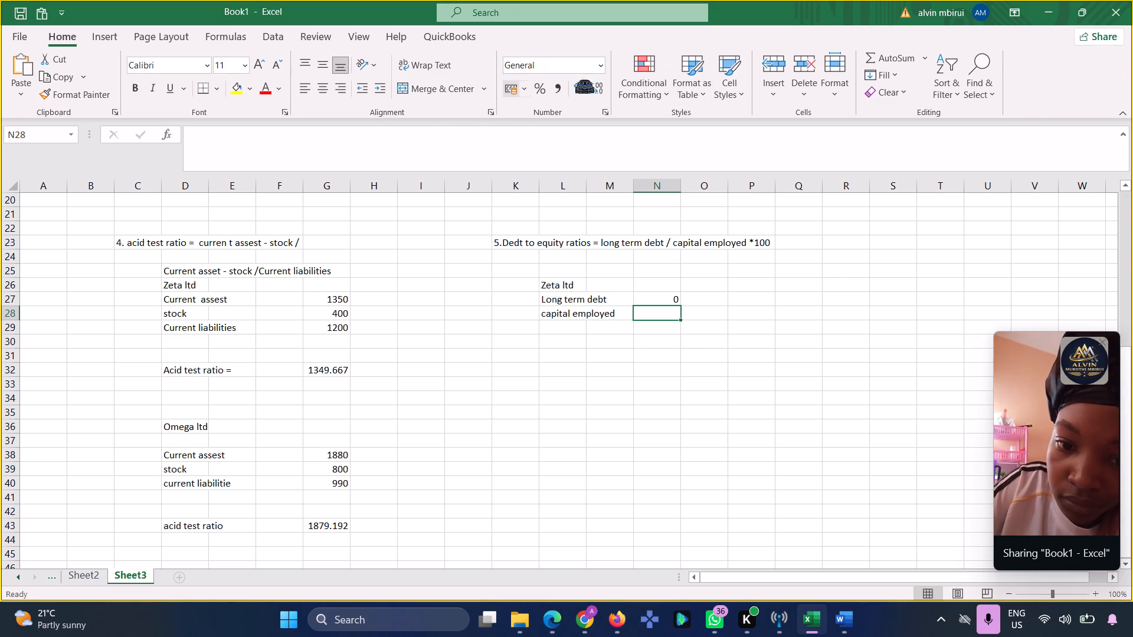
Close the Book1 workbook.
click(1132, 1)
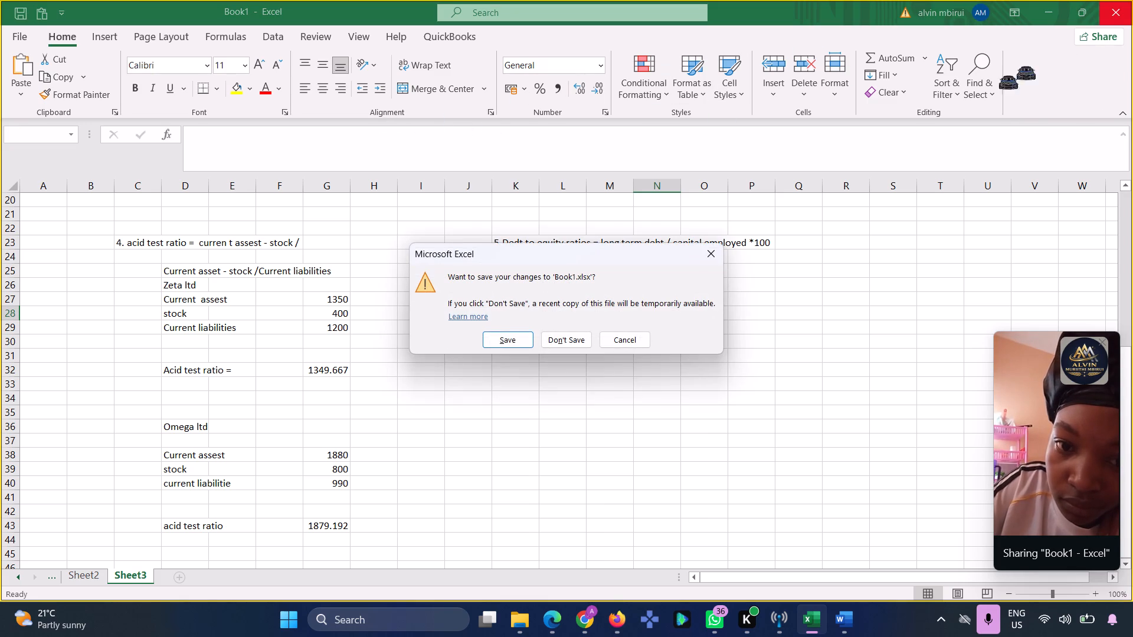
Save the changes to the Book1 workbook as it closes.
click(502, 341)
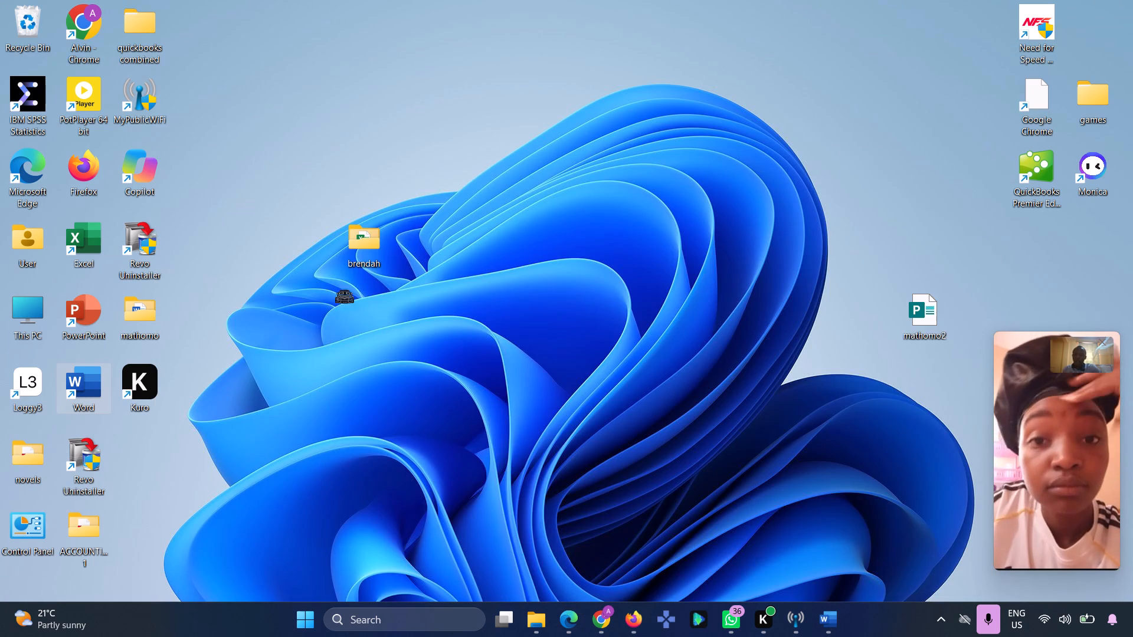
Reopen the Book1 workbook from the brendah folder on the desktop and return to the debt to equity section on Sheet3.
double_click(351, 260)
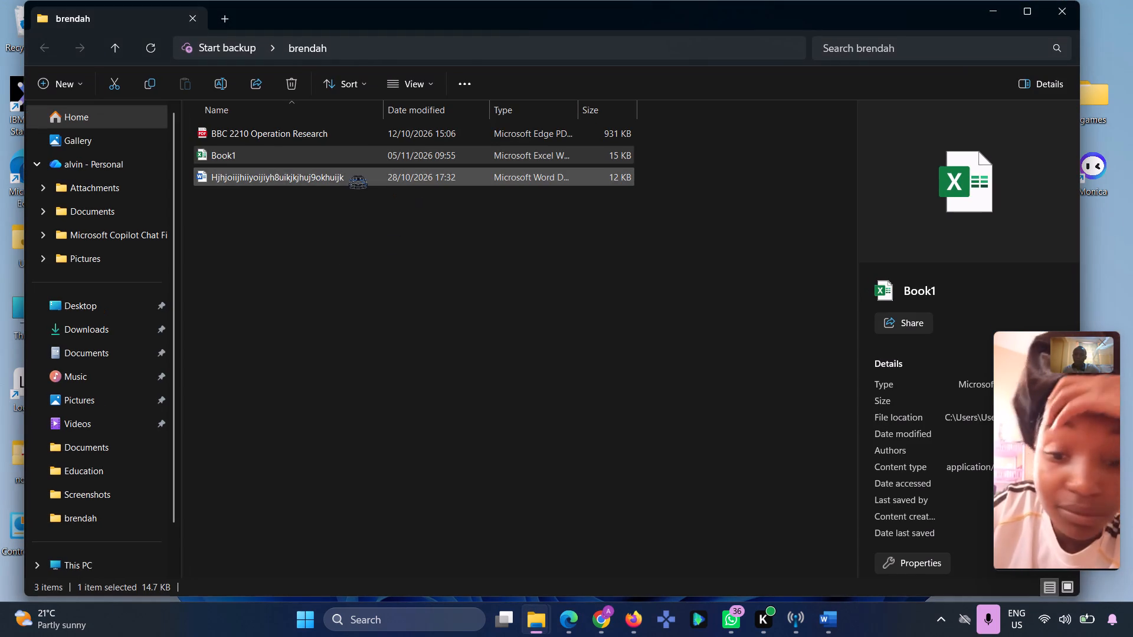
triple_click(344, 159)
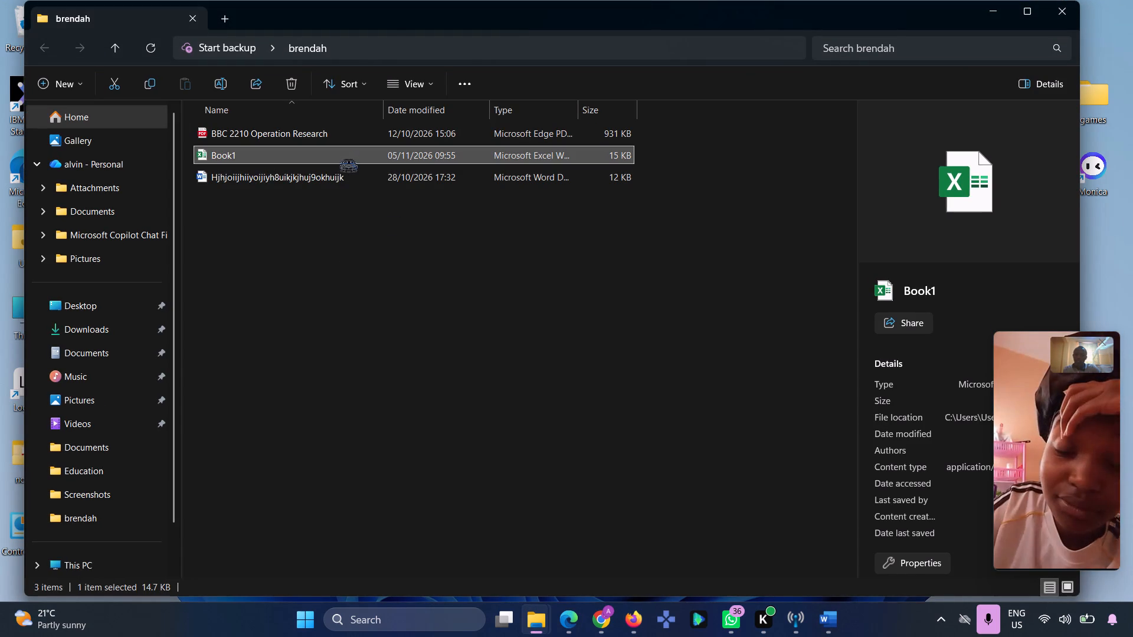
double_click(345, 153)
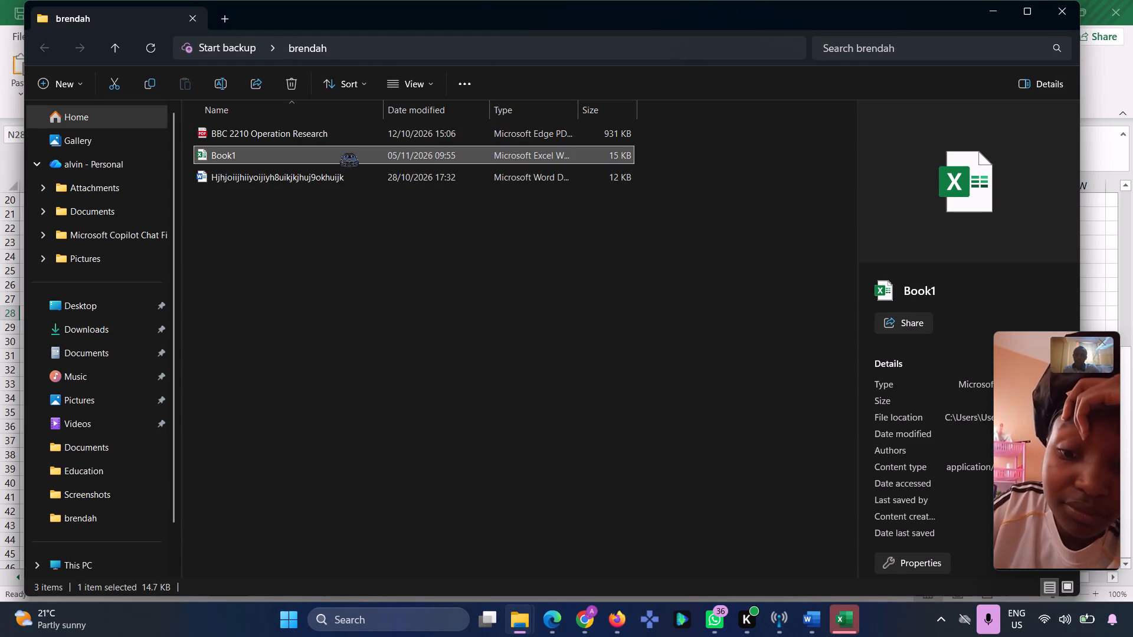
scroll(598, 404, down, 1)
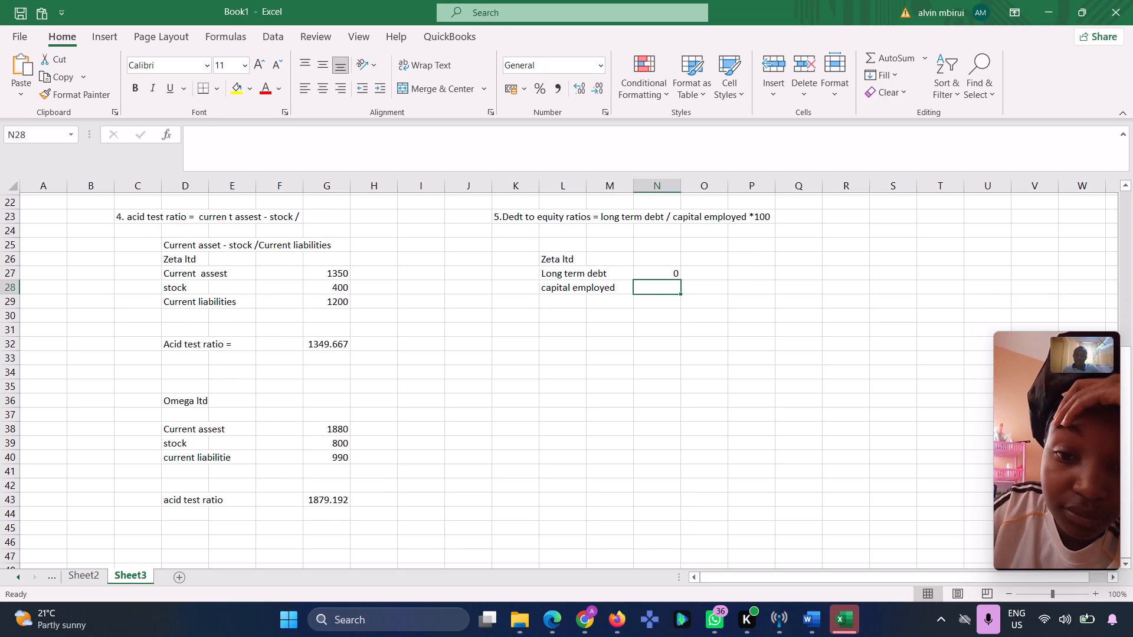
scroll(598, 404, down, 2)
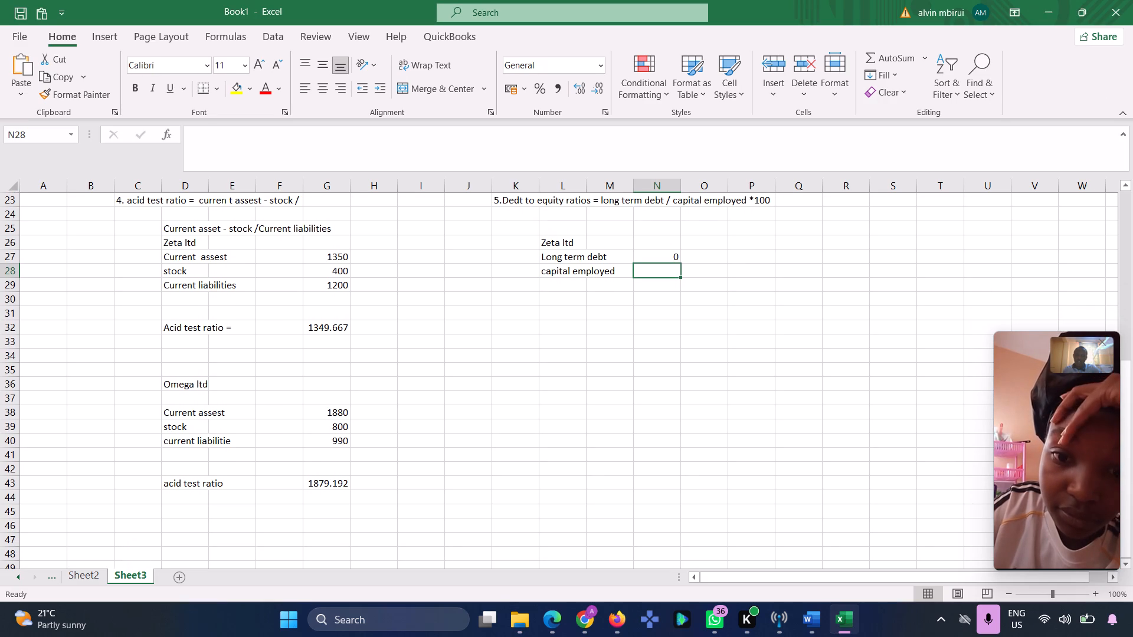
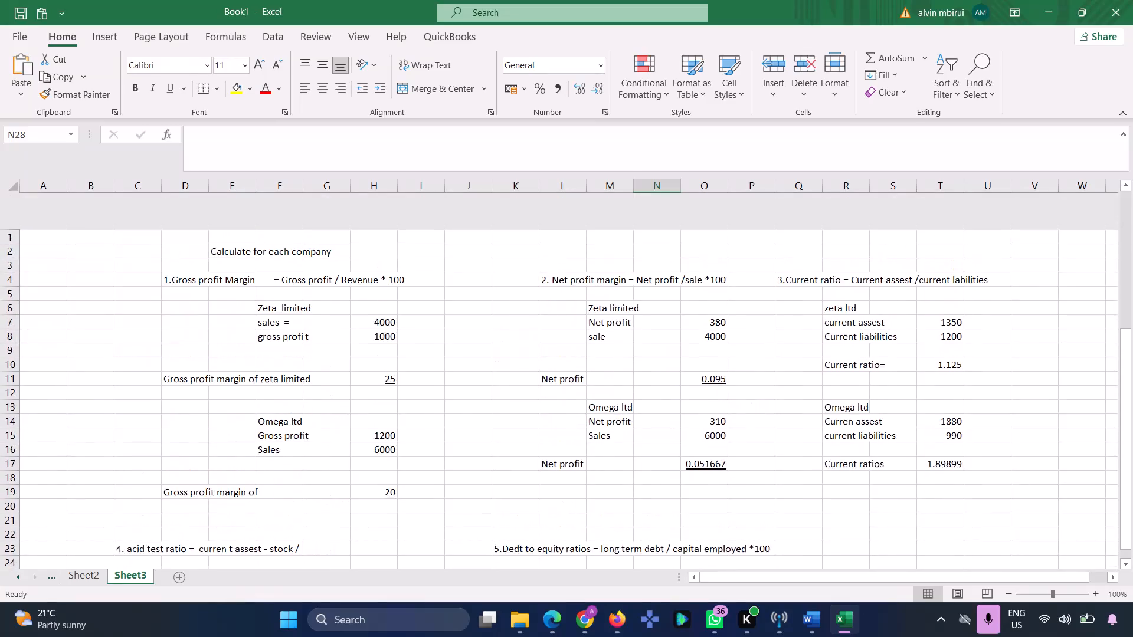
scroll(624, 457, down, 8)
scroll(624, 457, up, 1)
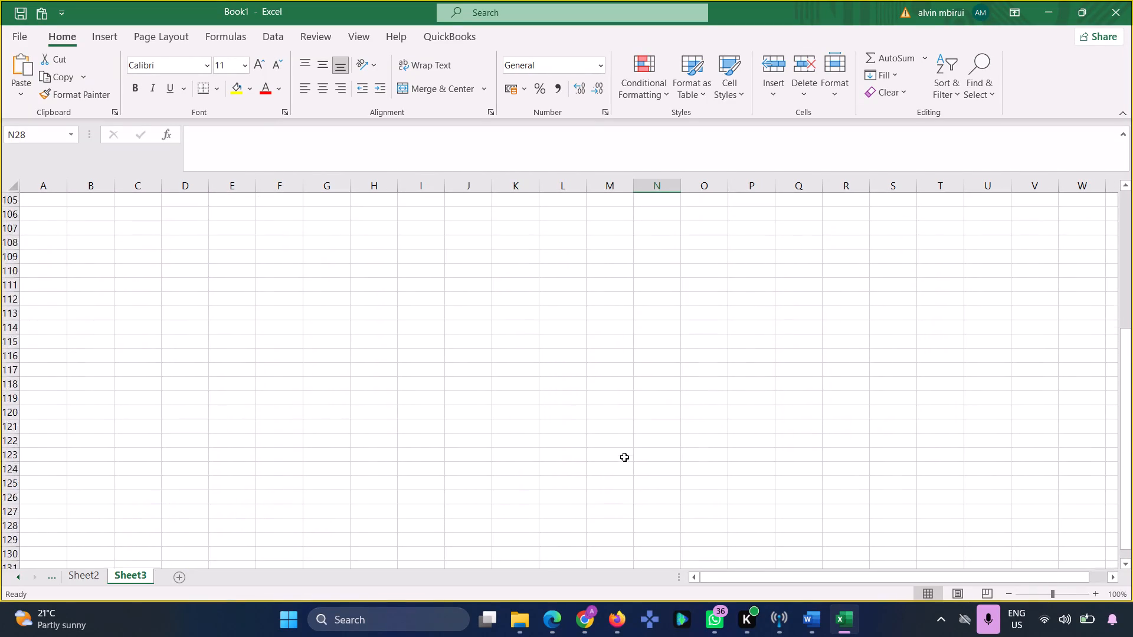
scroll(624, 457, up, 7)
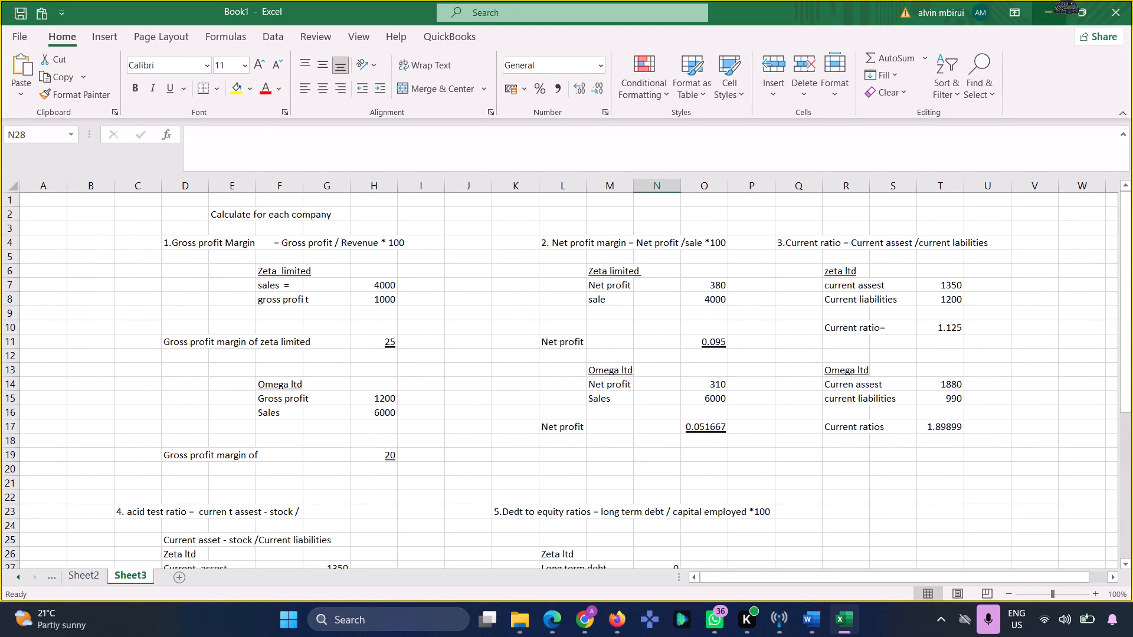